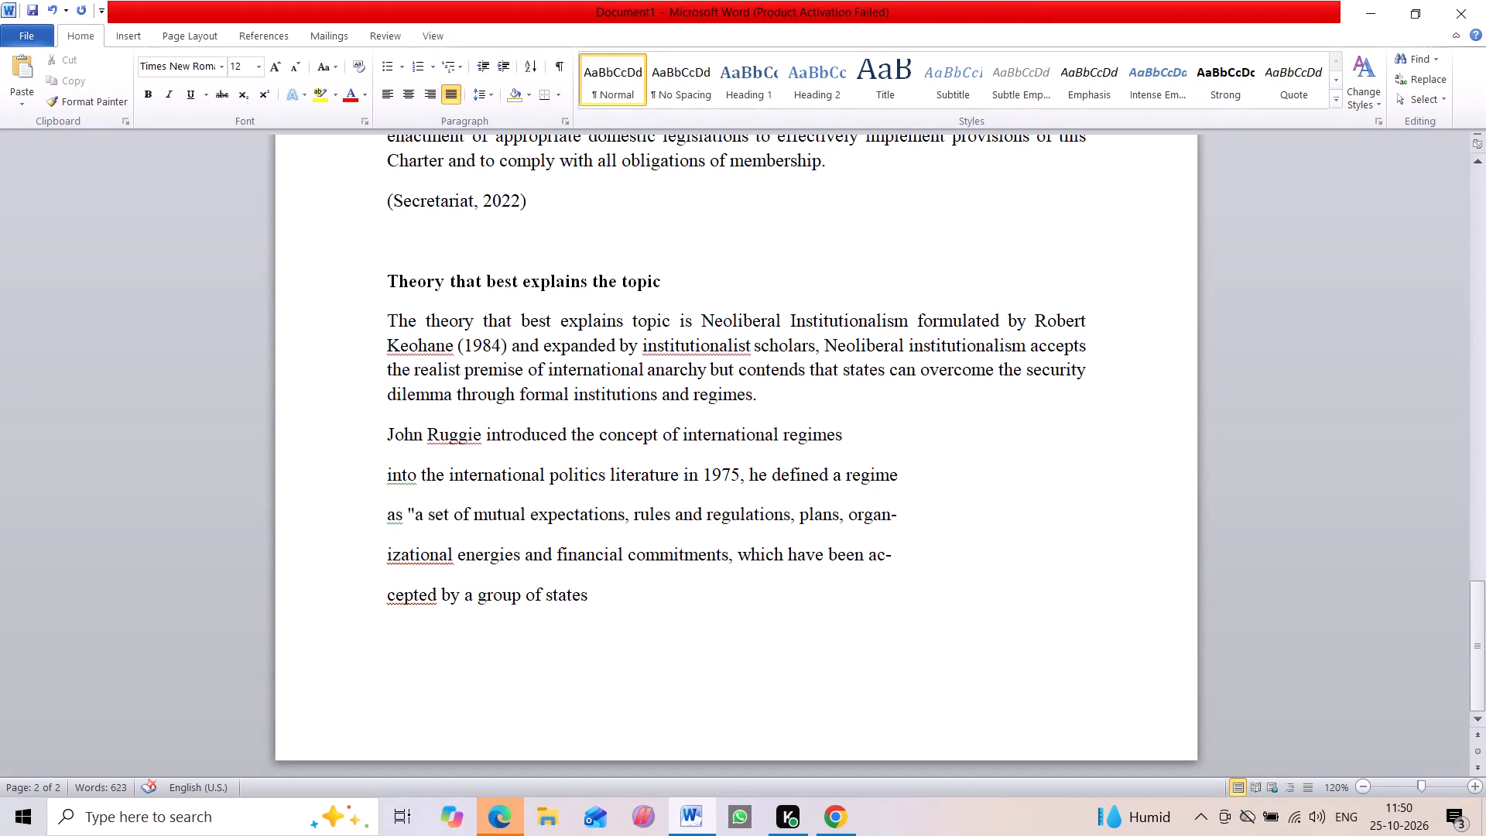
Join the broken lines starting at "John Ruggie introduced" into one continuous paragraph, removing the line-end hyphens in "organizational" and "accepted".
left_click(381, 485)
key("BackSpace")
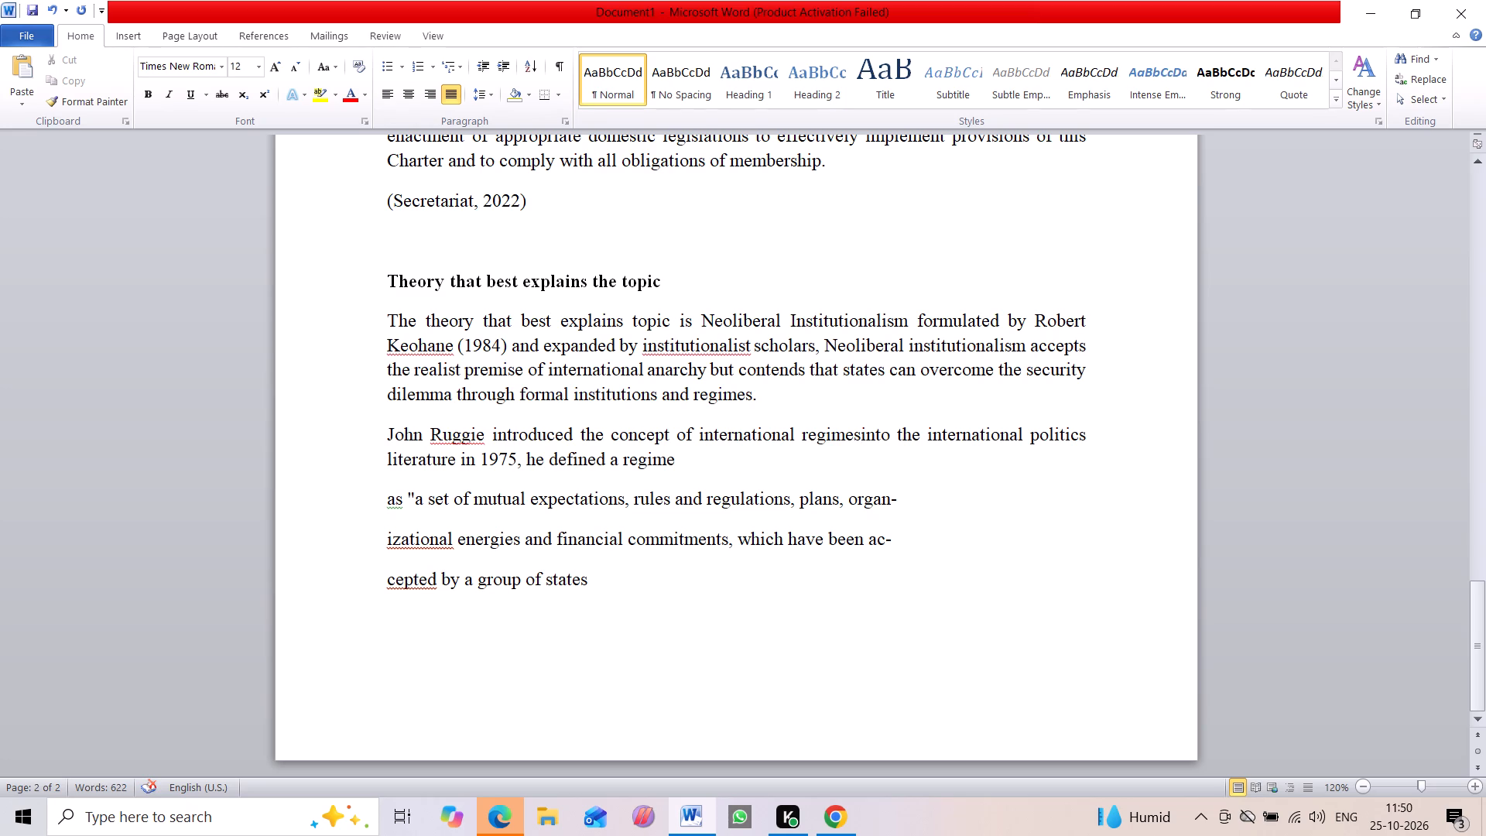
key("space")
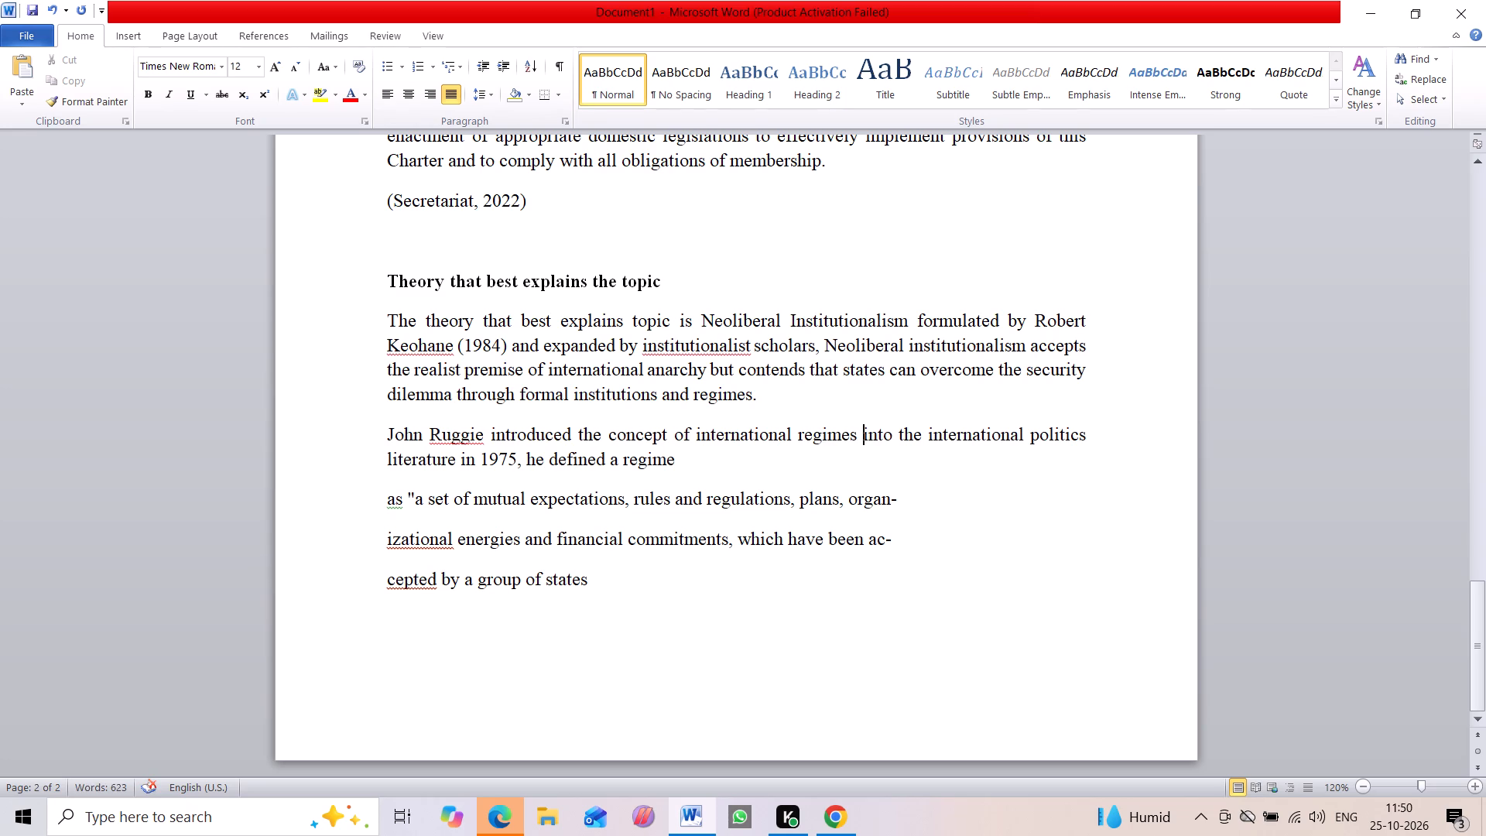
left_click(379, 497)
key("BackSpace")
key("space")
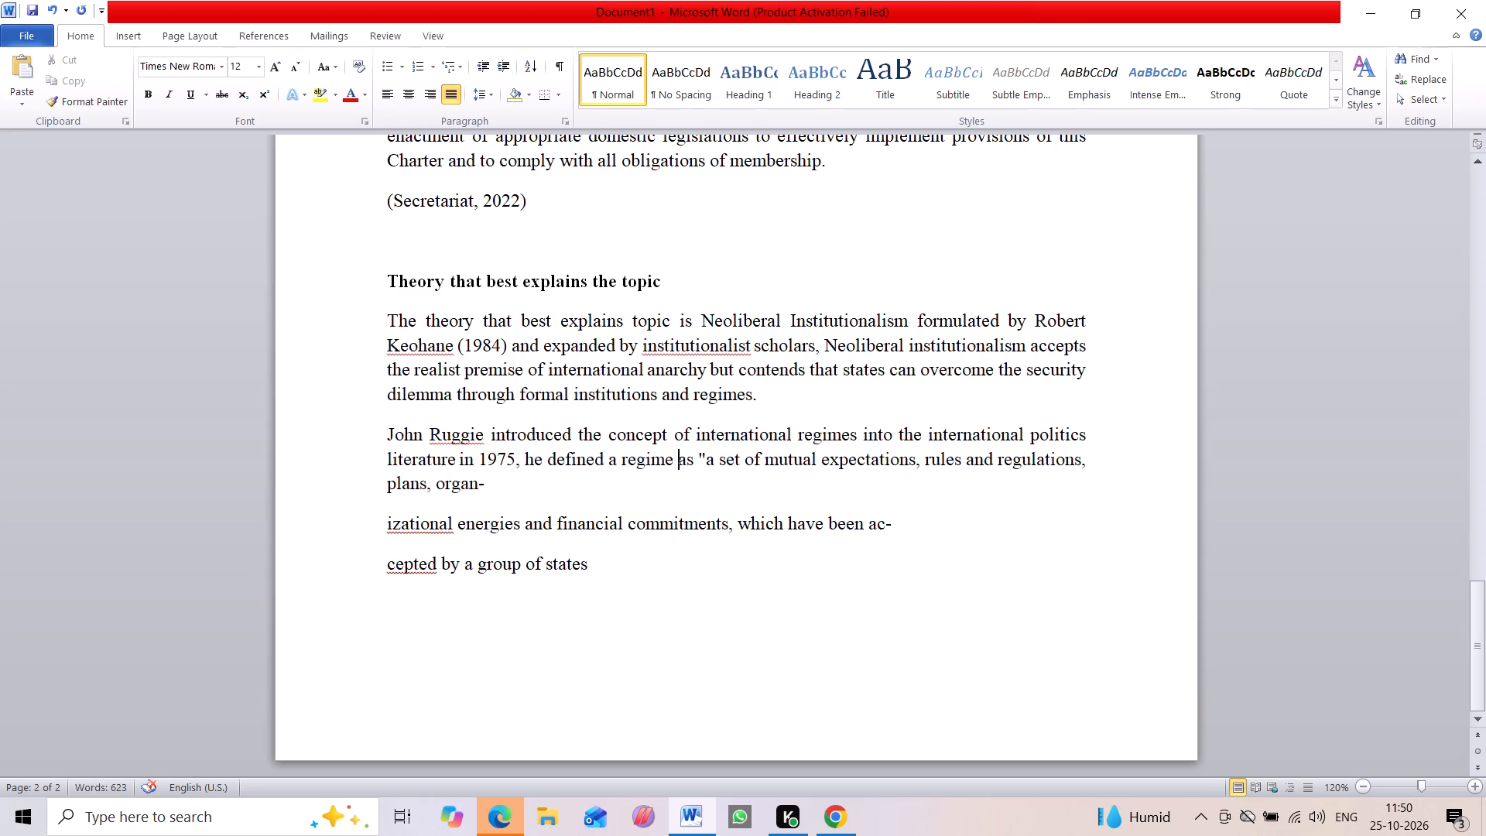
left_click(379, 491)
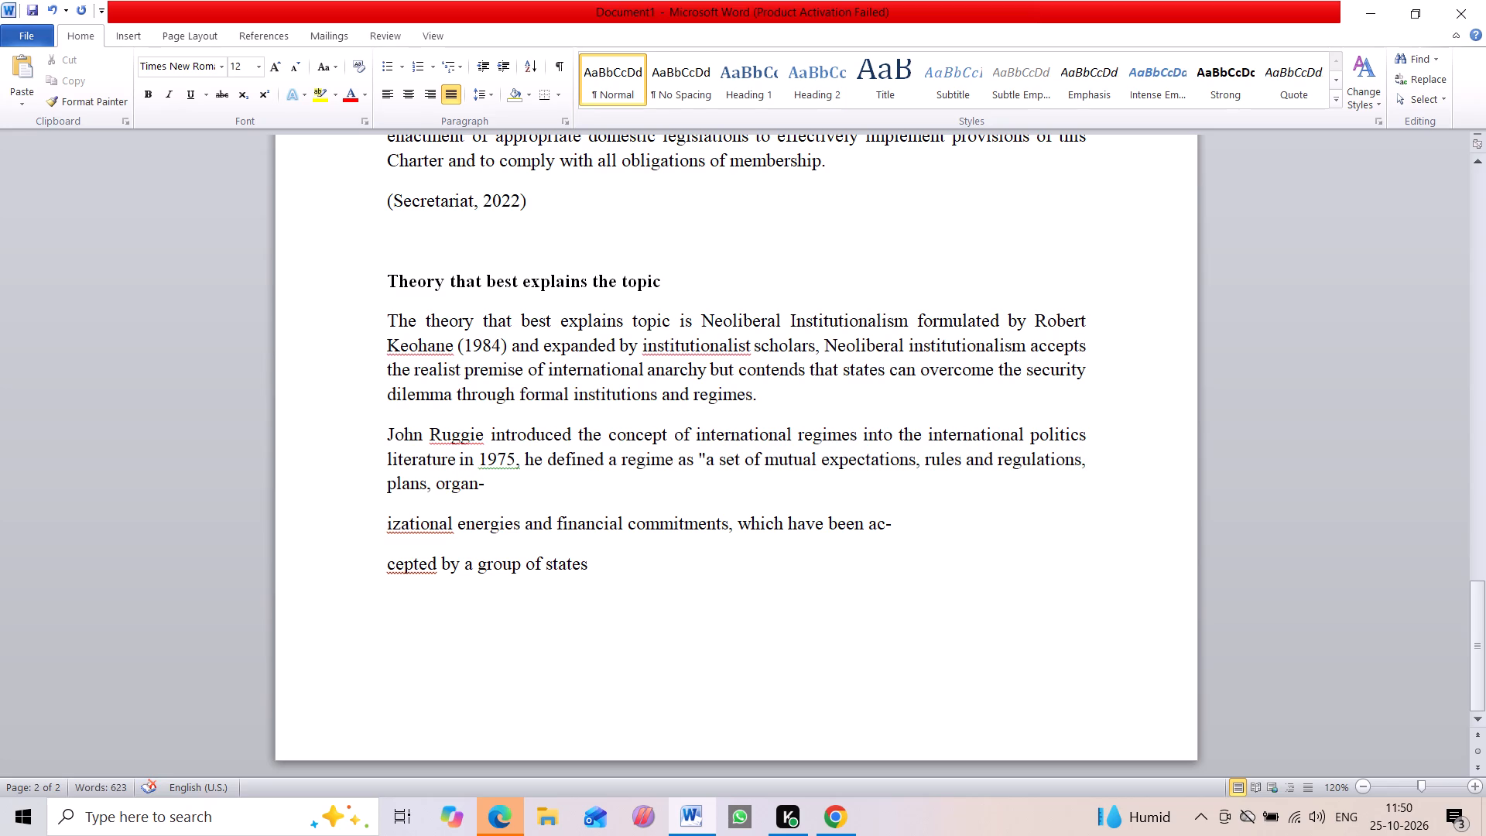
left_click(383, 525)
key("BackSpace")
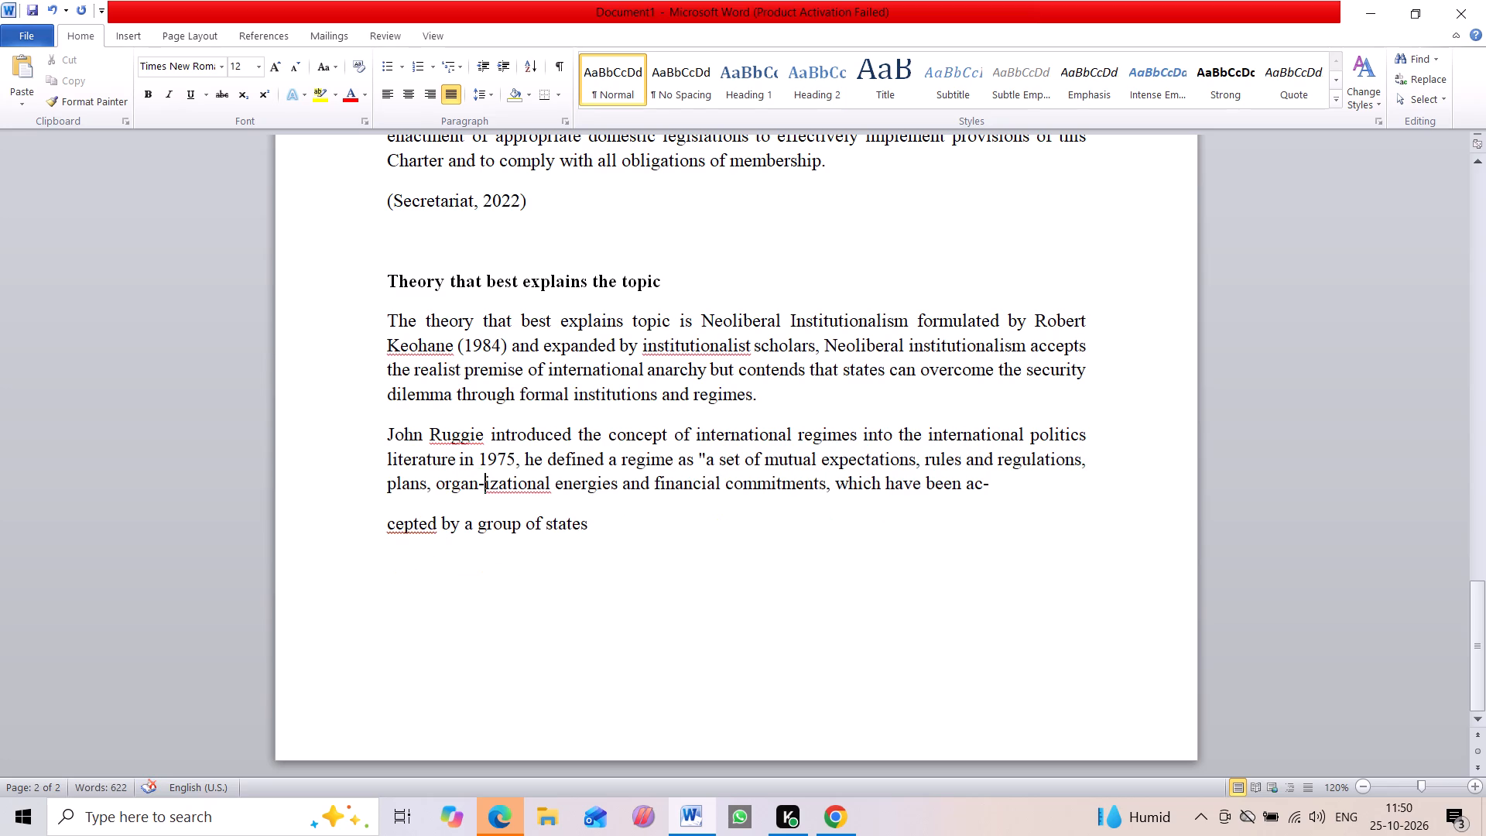
key("BackSpace")
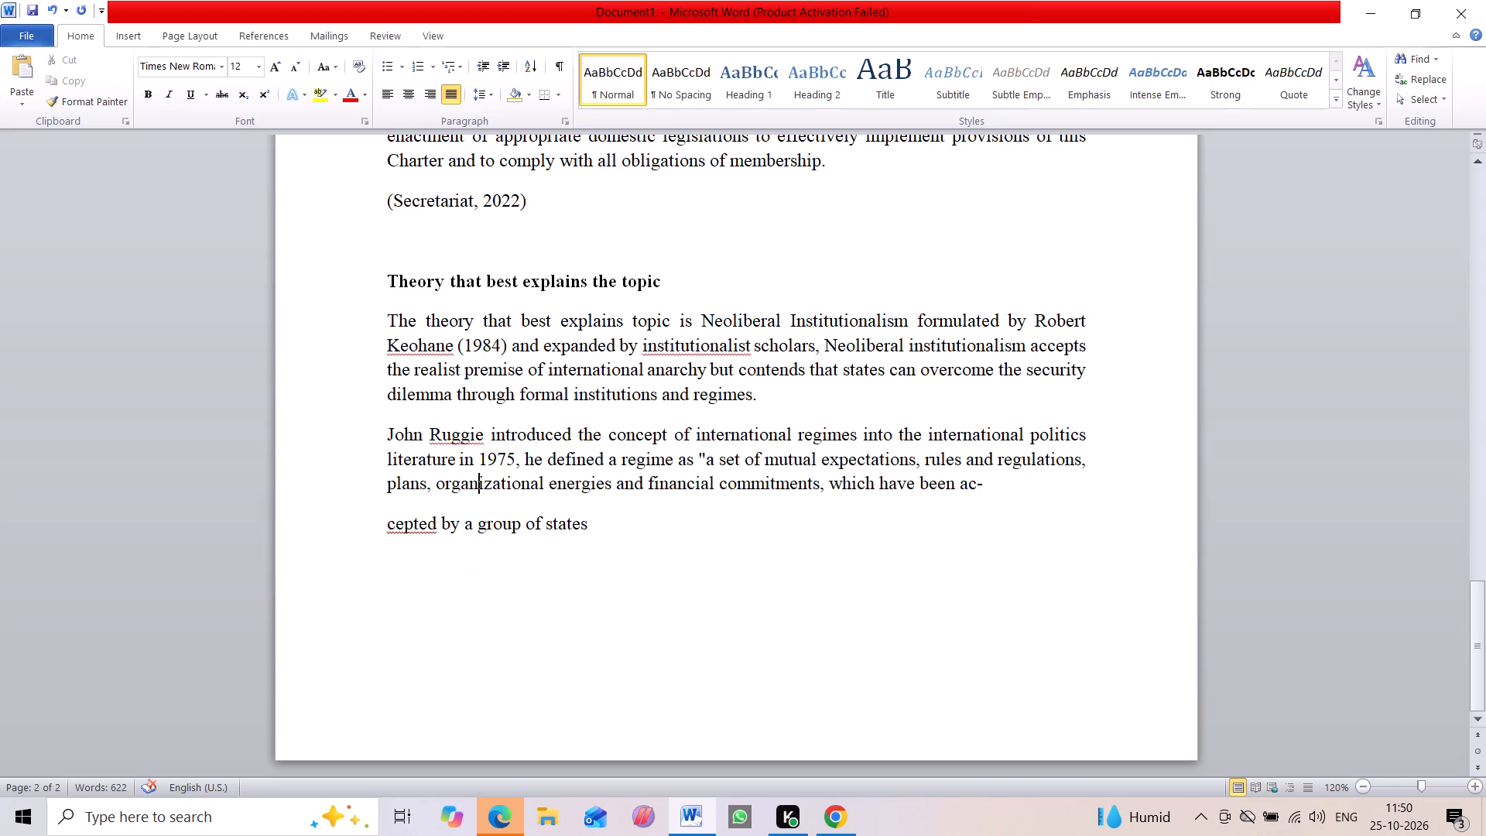
left_click(379, 524)
key("BackSpace")
key("BackSpace")
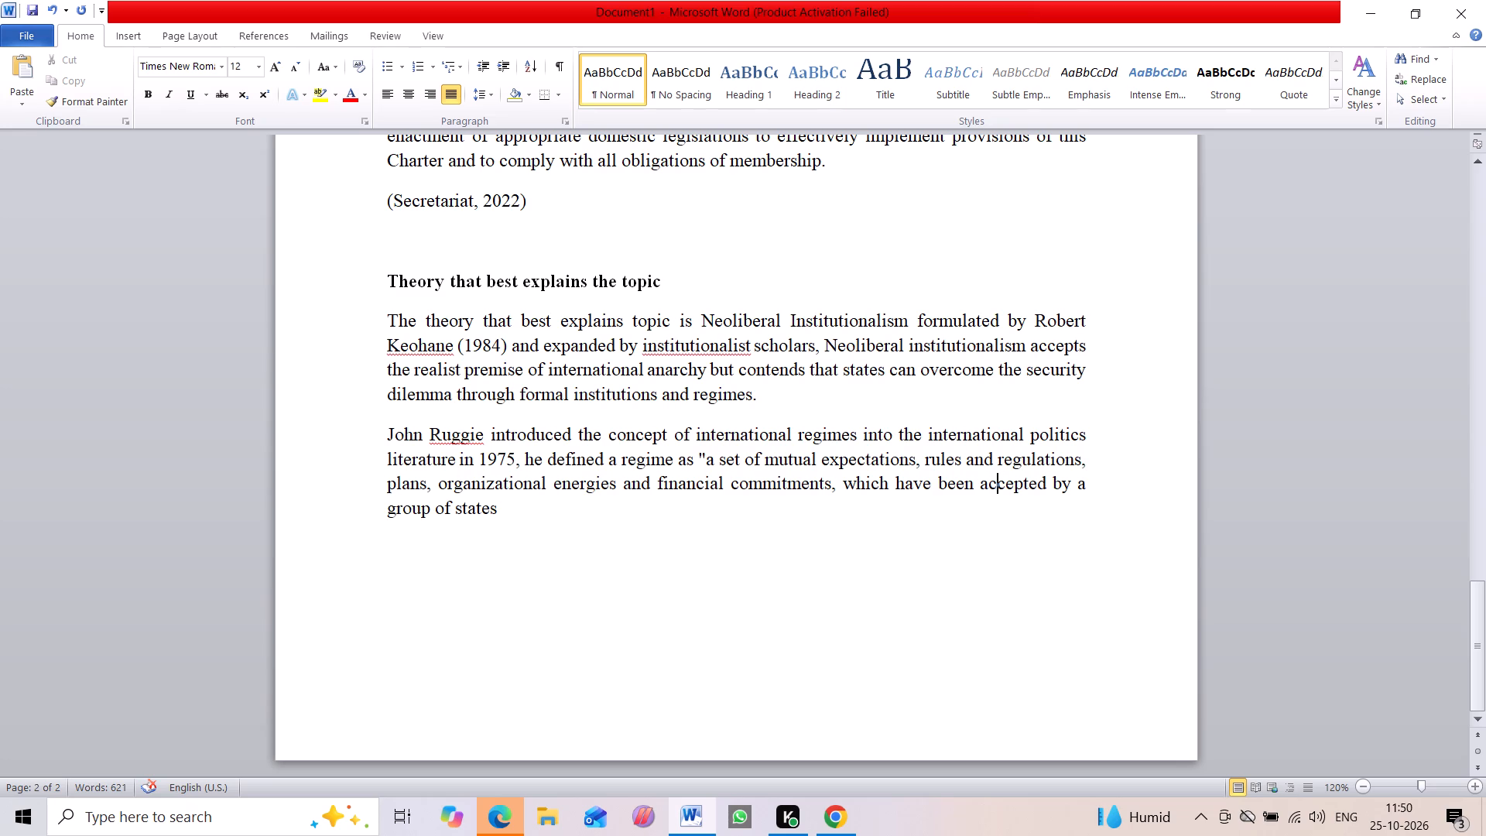
Close the regime definition with a quotation mark after "group of states" and replace the straight opening mark with a curly one.
left_click(501, 510)
key("ctrl+apostrophe")
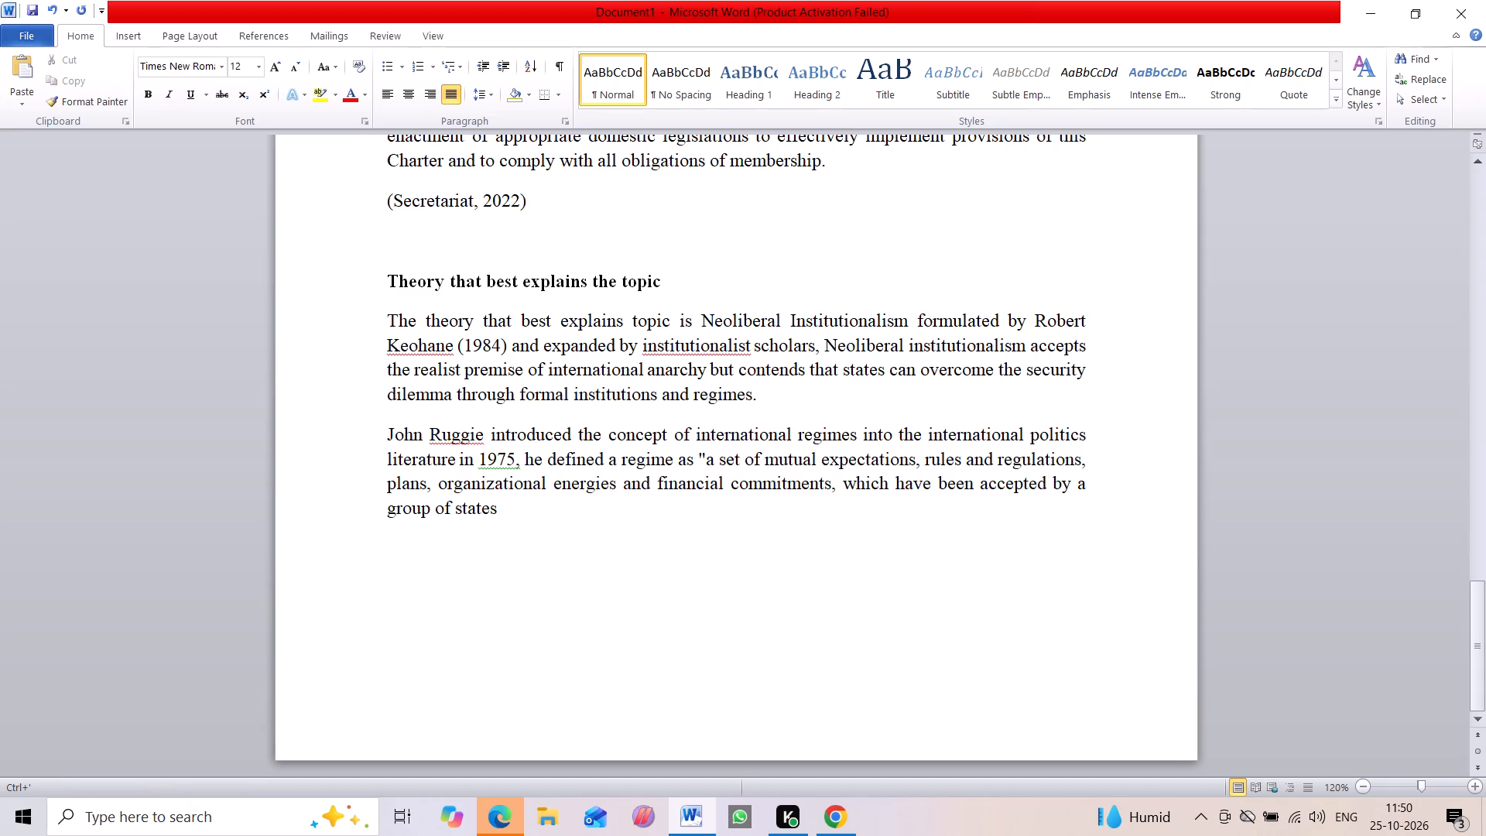
key("shift+quotedbl")
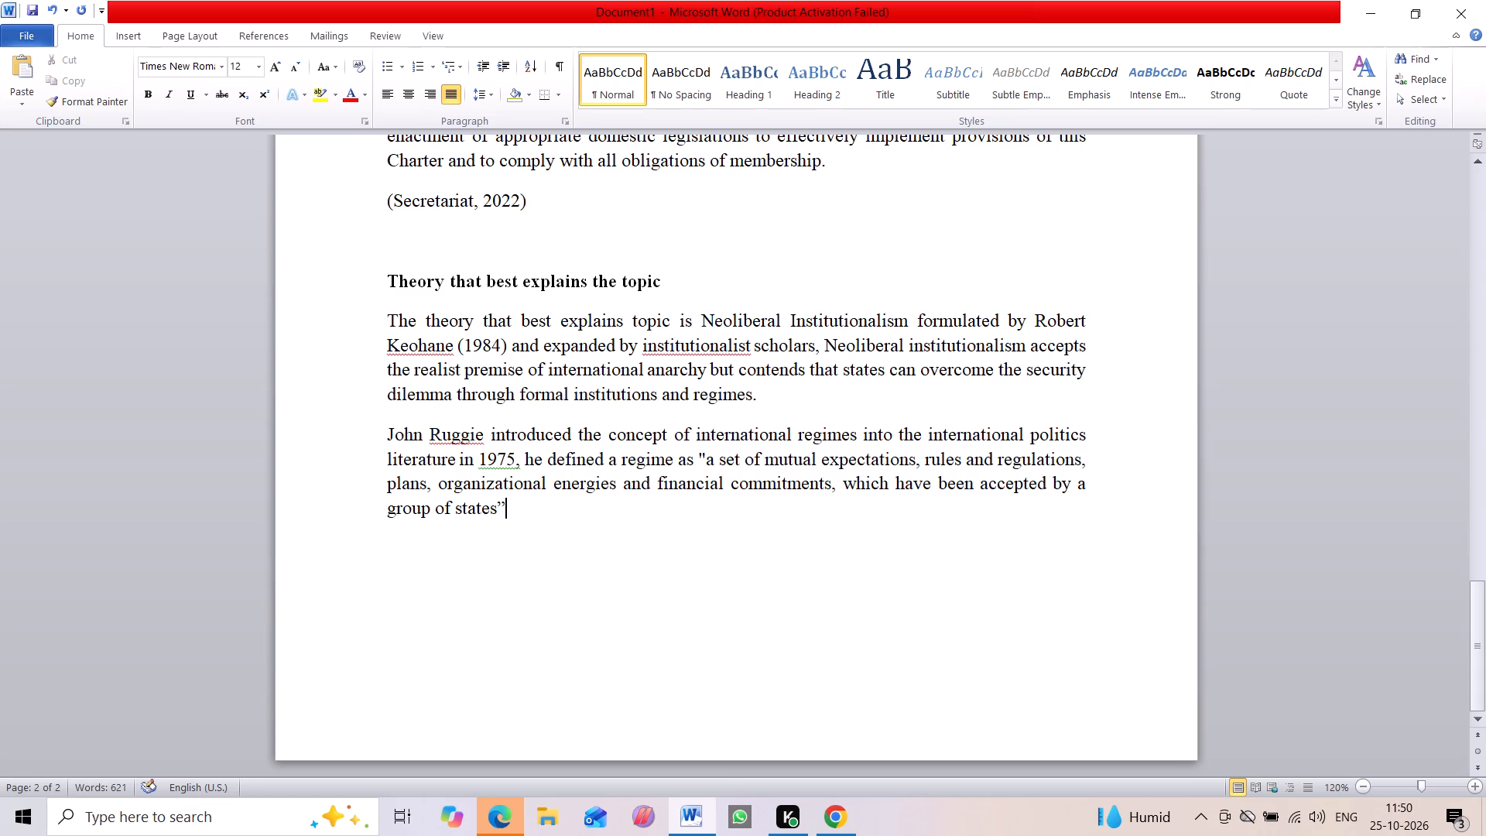
left_click(707, 457)
key("BackSpace")
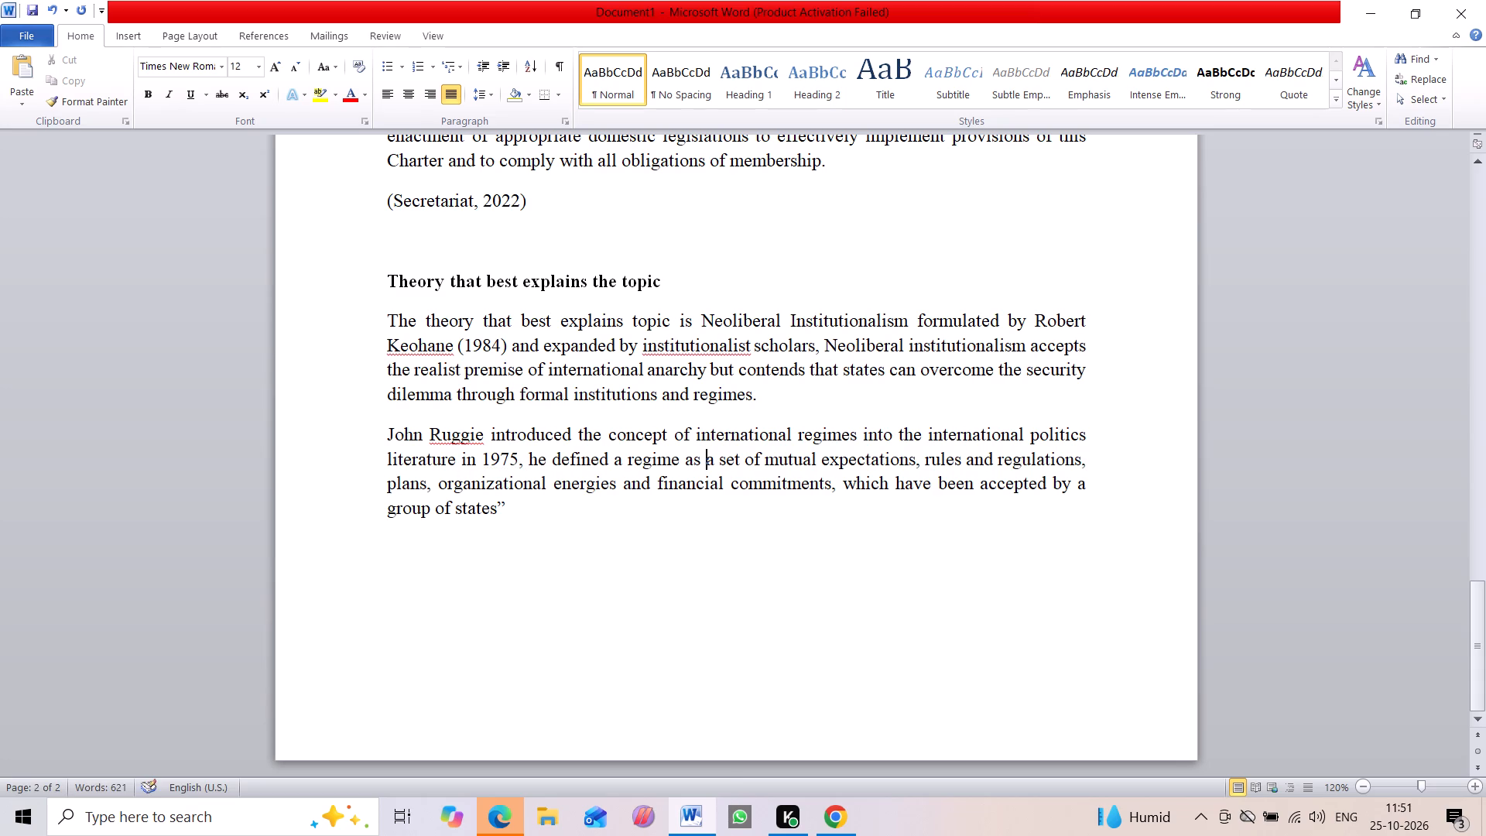
key("shift+quotedbl")
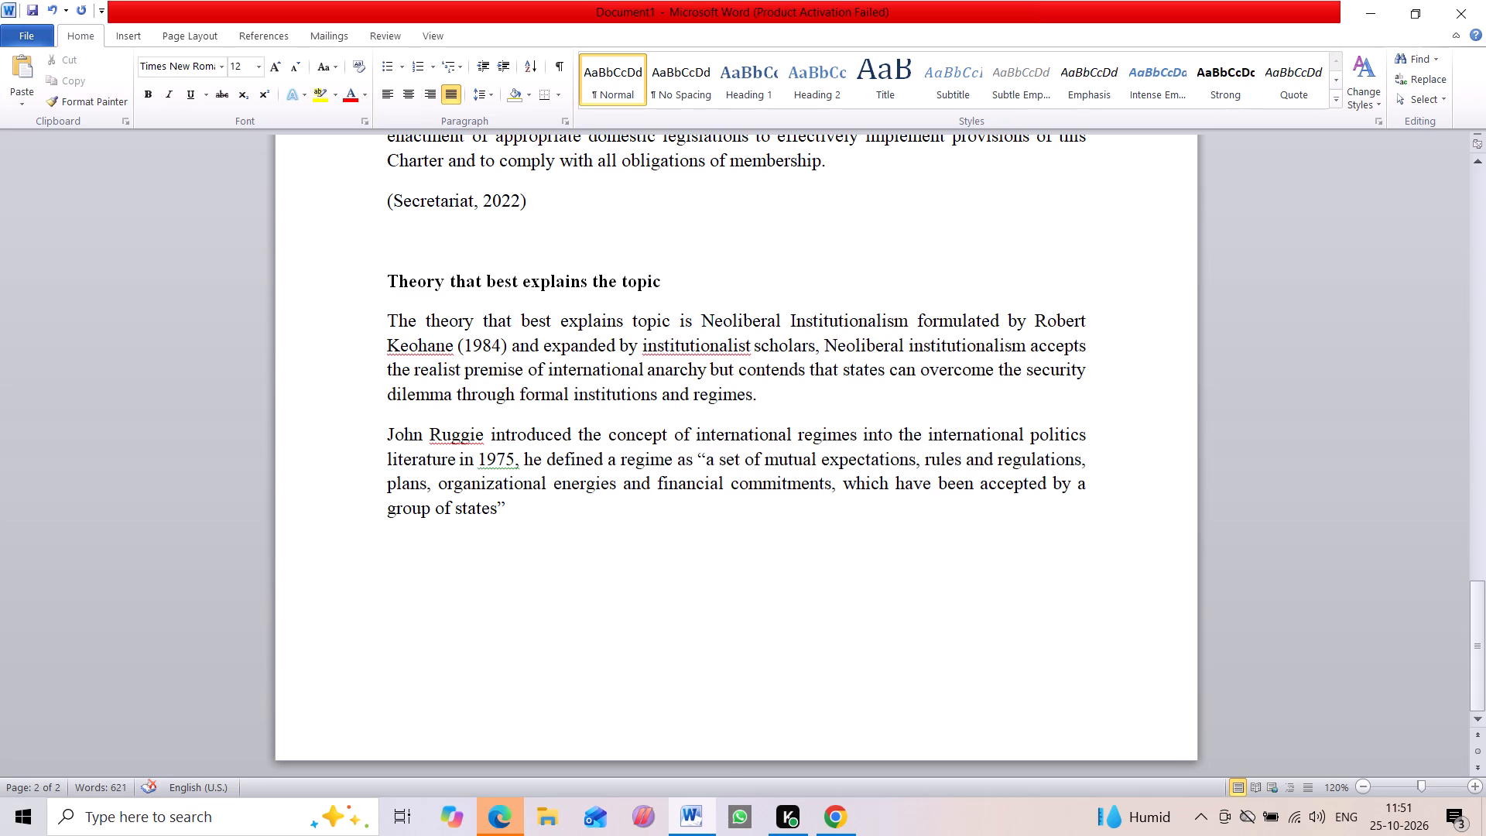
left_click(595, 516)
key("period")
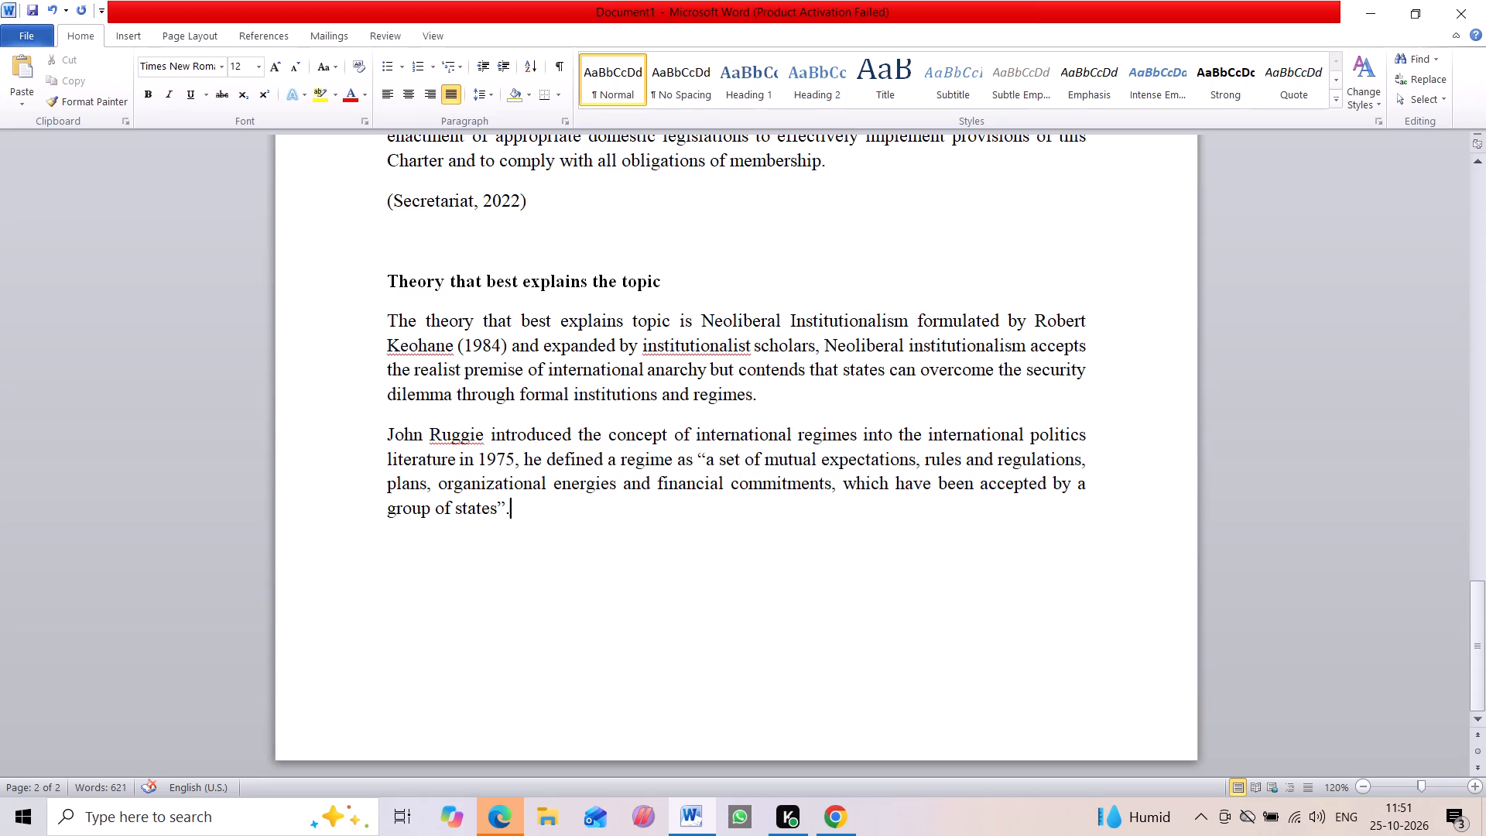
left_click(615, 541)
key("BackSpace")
Start a new citation source at the end of the regime definition paragraph, with Book as the source type.
left_click(251, 31)
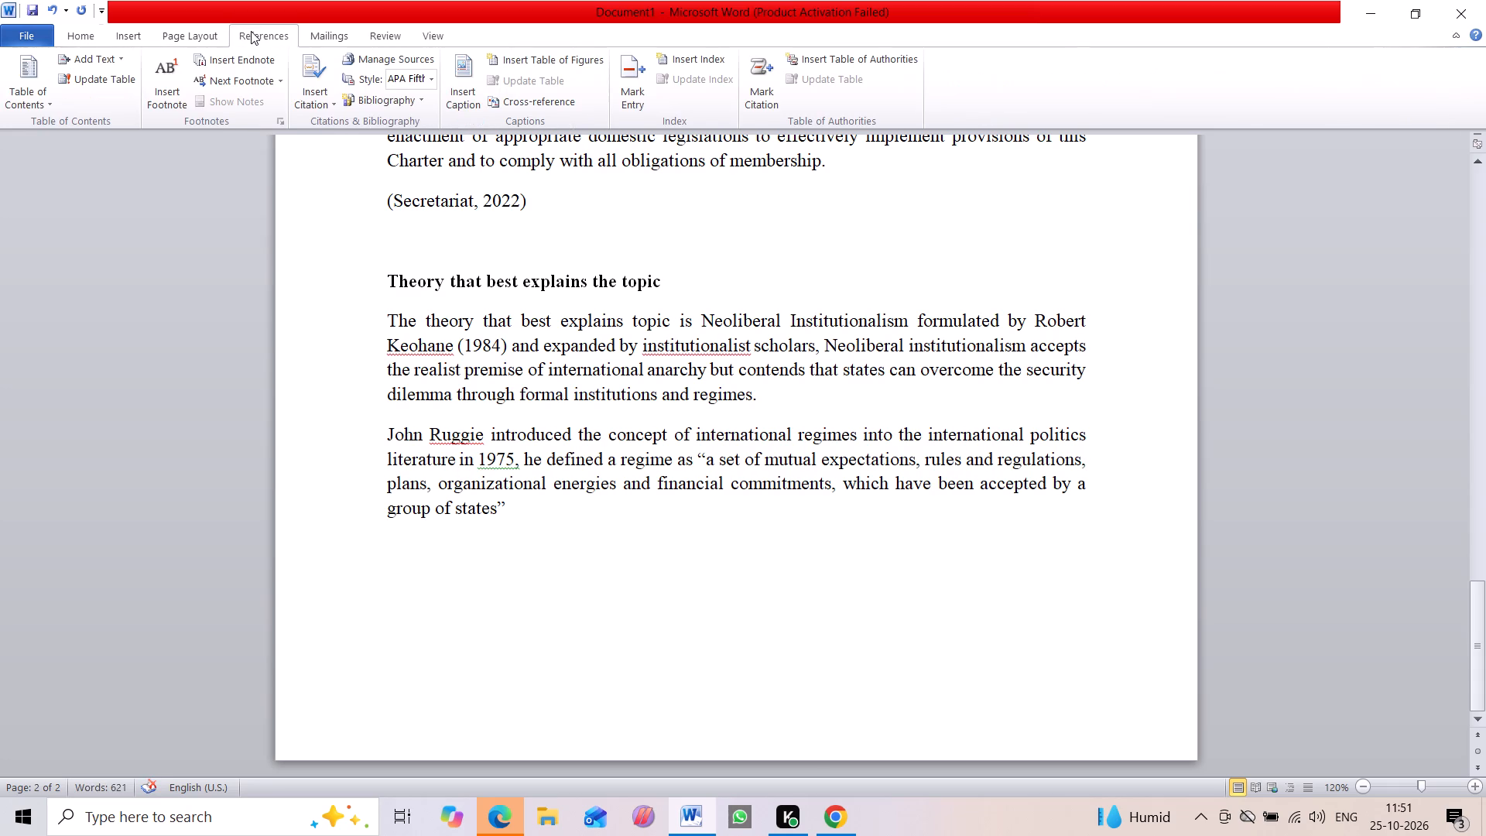
left_click(305, 98)
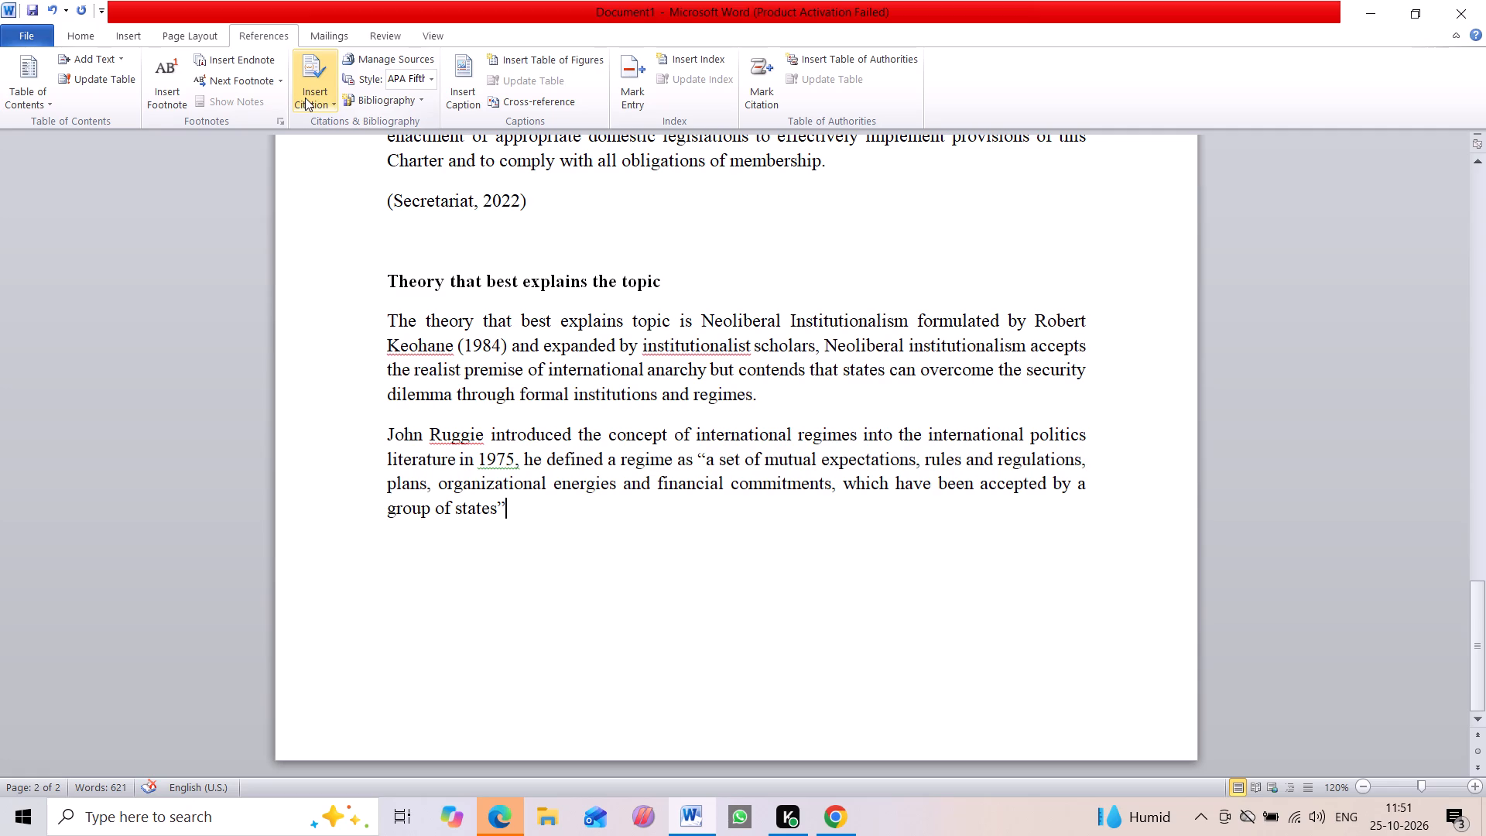
left_click(363, 168)
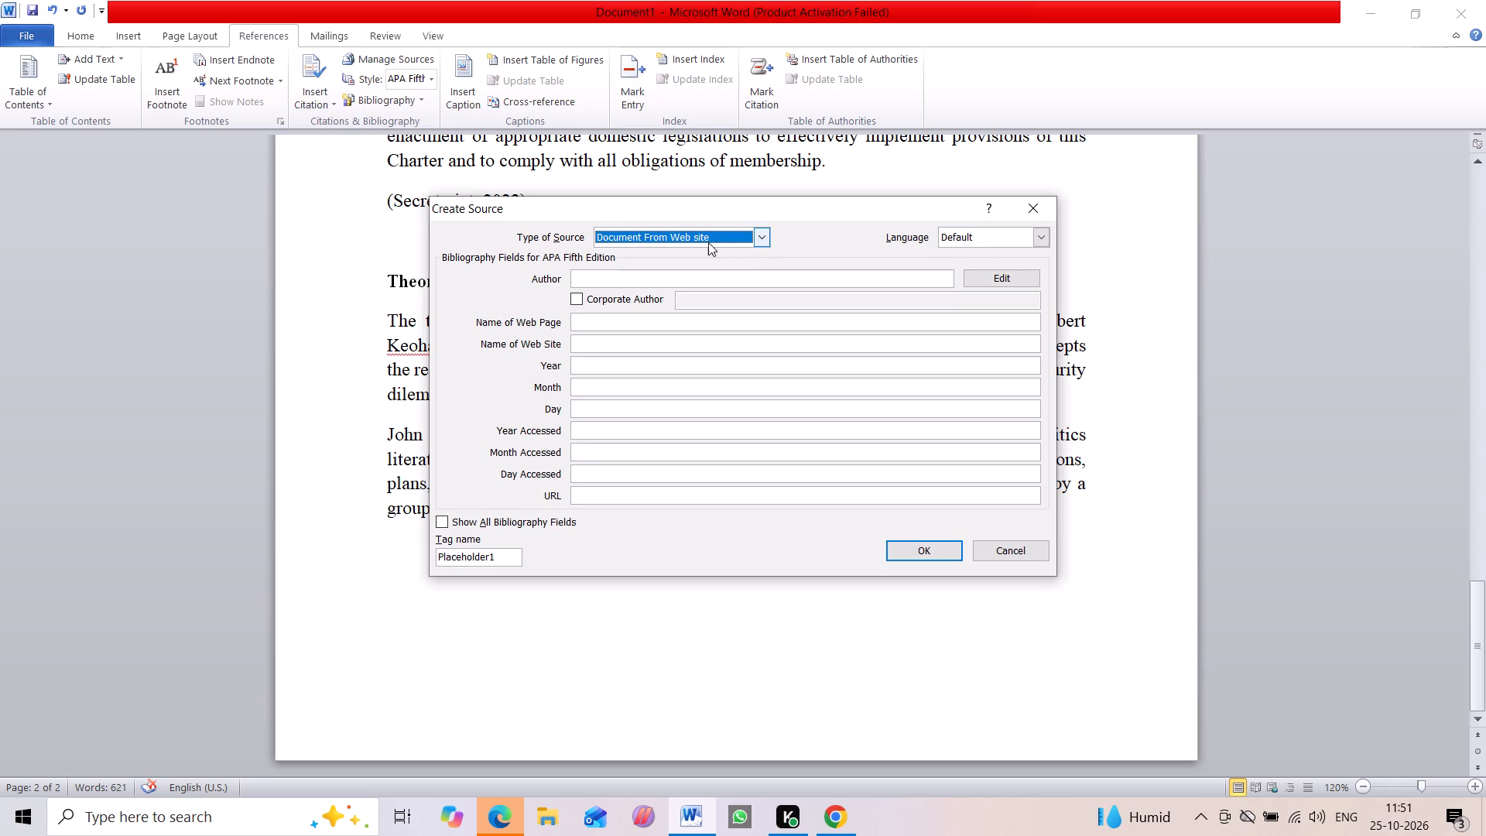
left_click(757, 236)
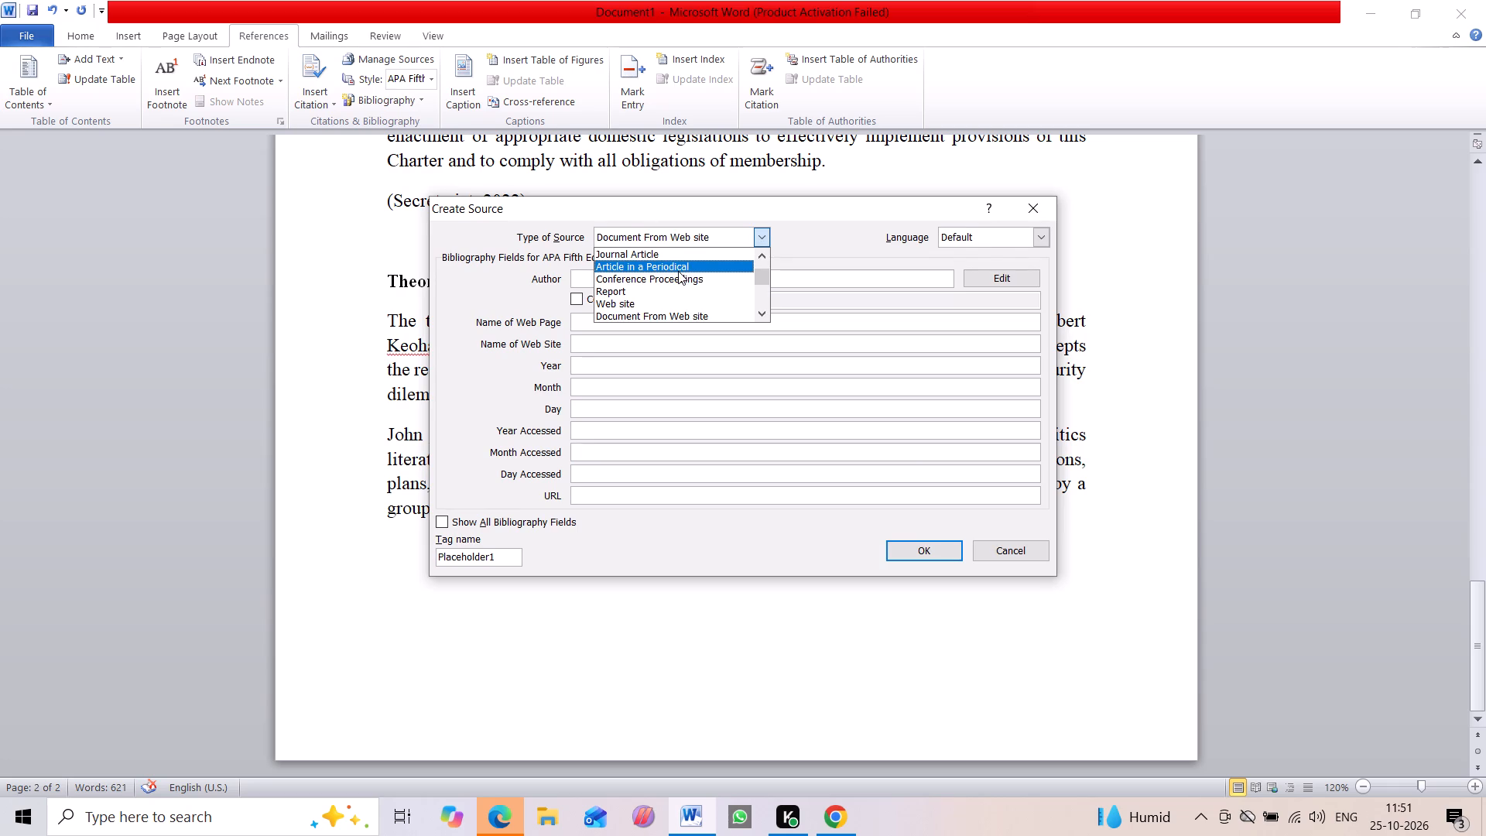
triple_click(761, 259)
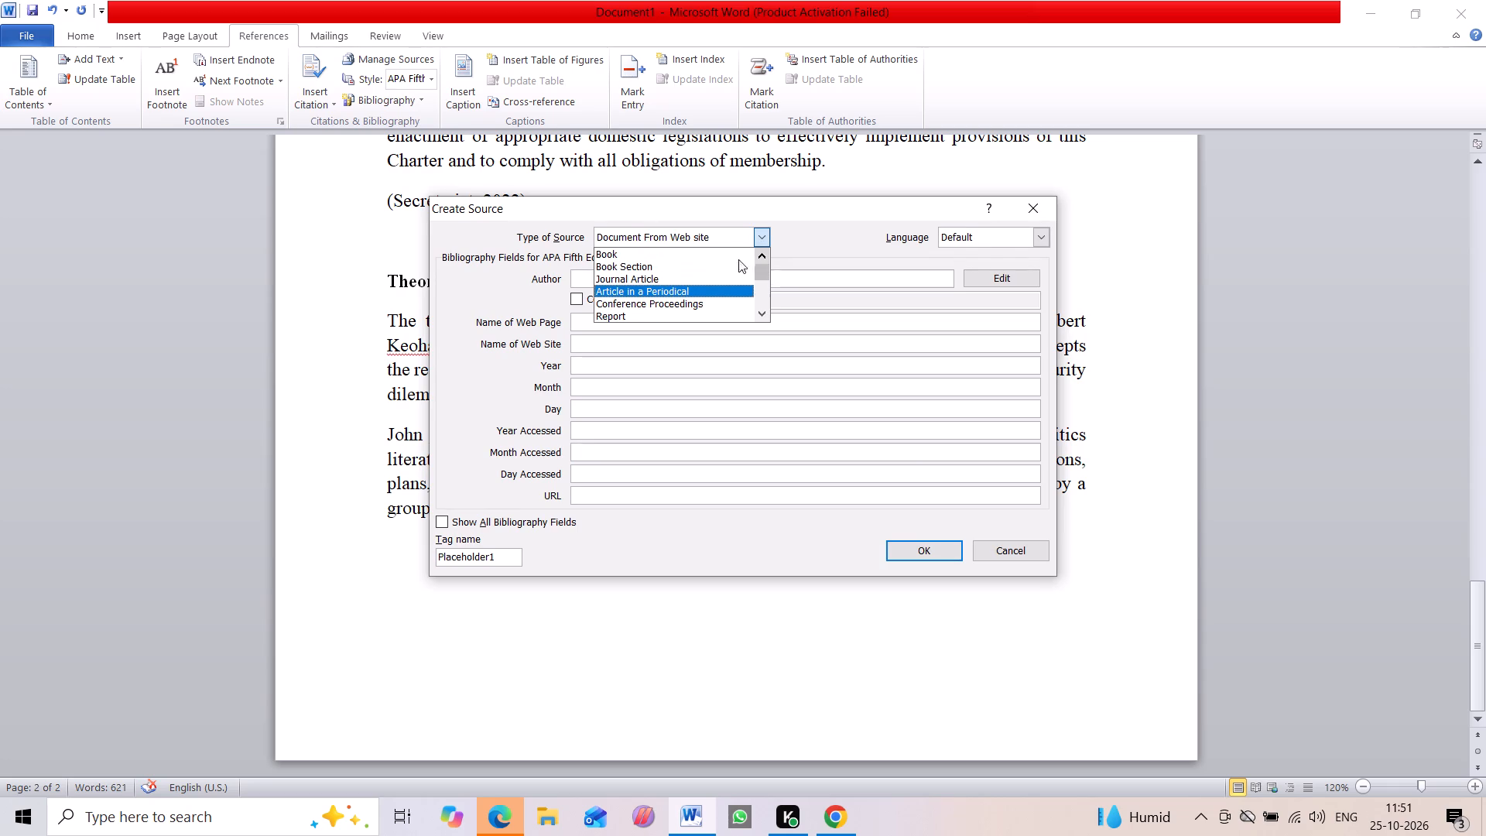
left_click(687, 254)
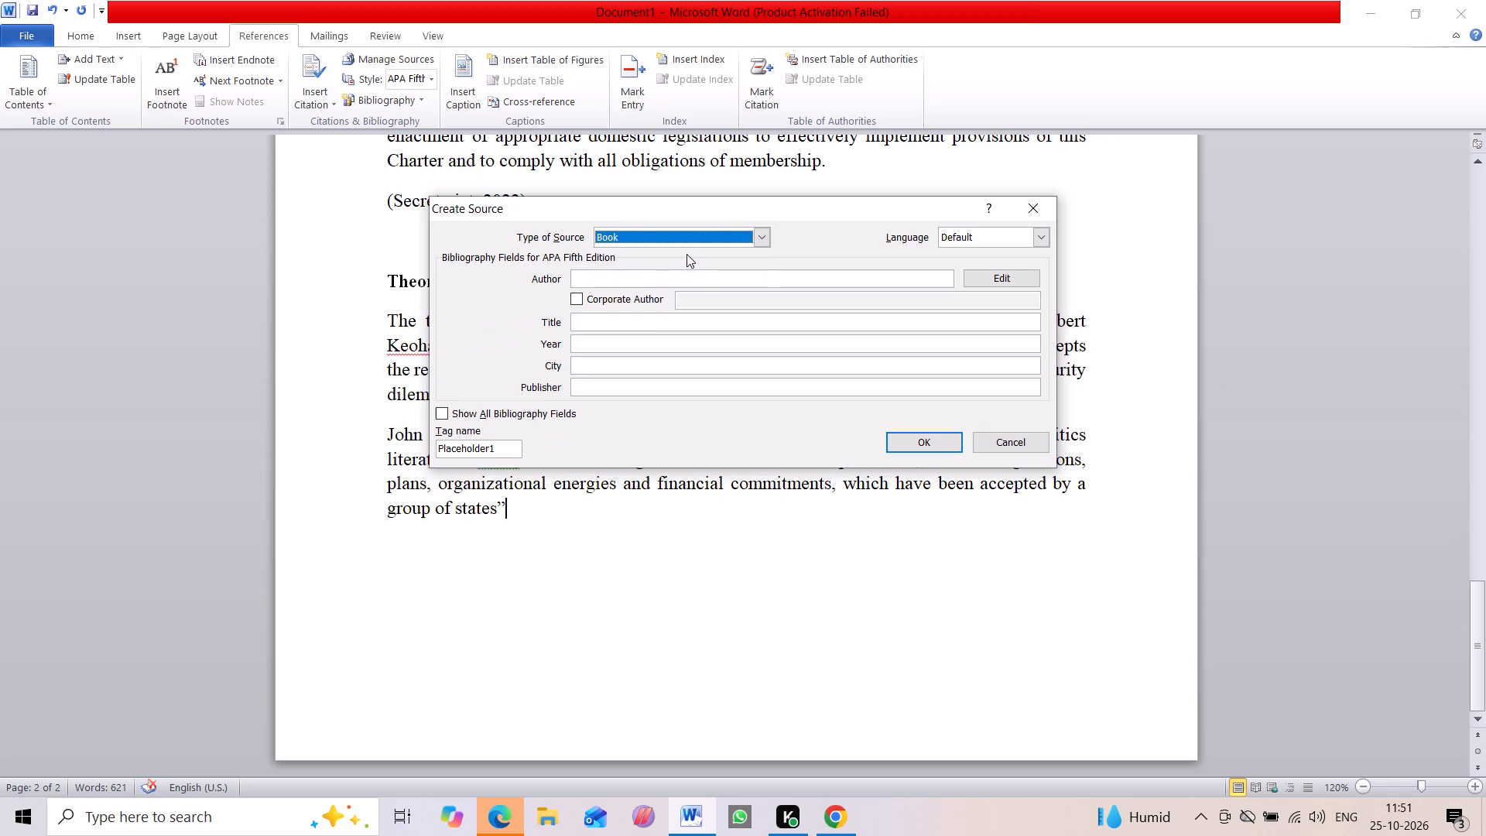
Enter Robert O. Keohane as the author of the book source.
left_click(632, 275)
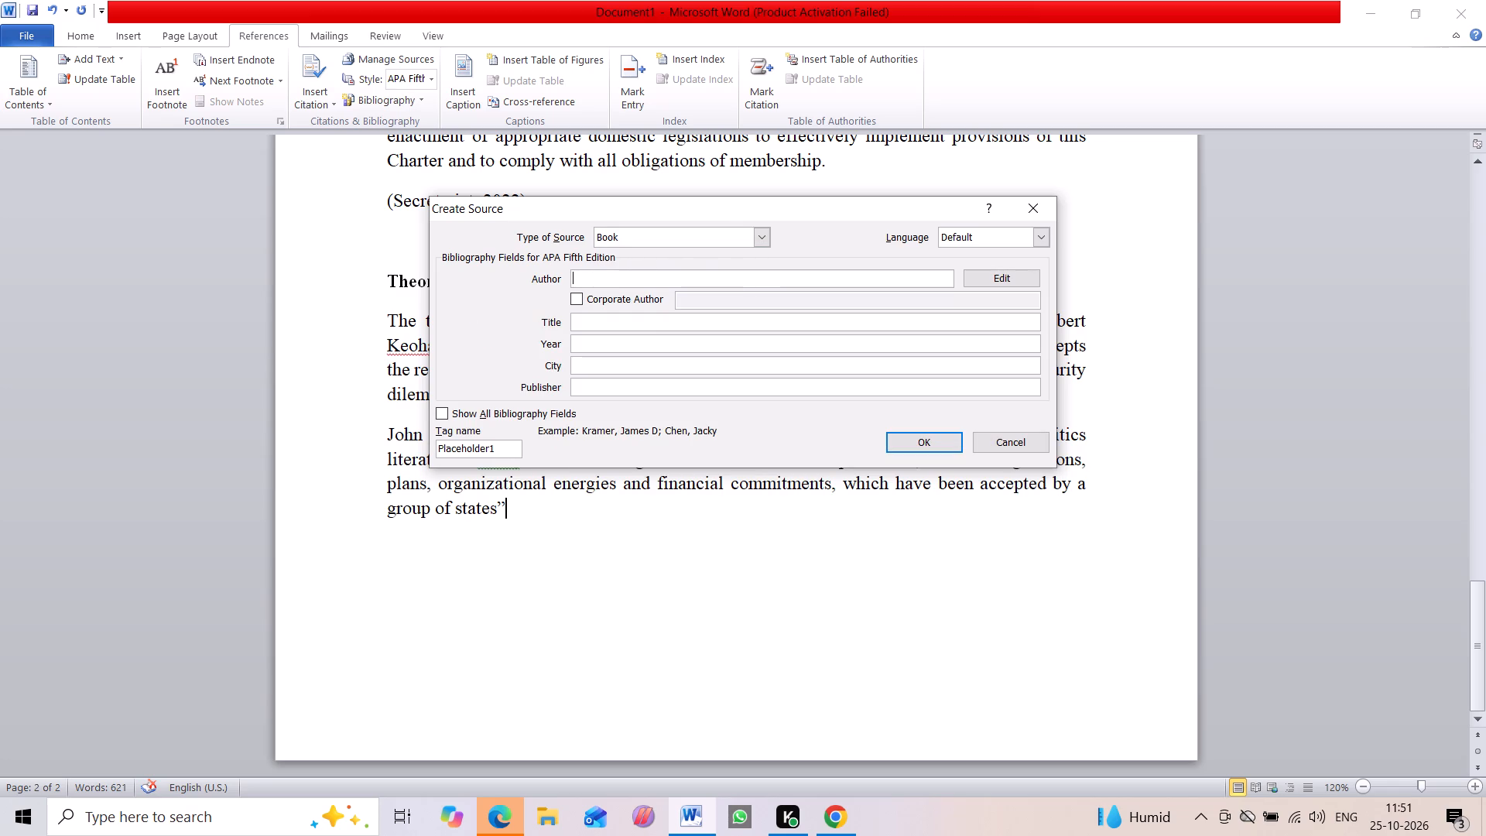
type("obert")
key("space")
type("o.")
key("space")
key("BackSpace")
key("BackSpace")
key("BackSpace")
key("o")
type(".")
key("space")
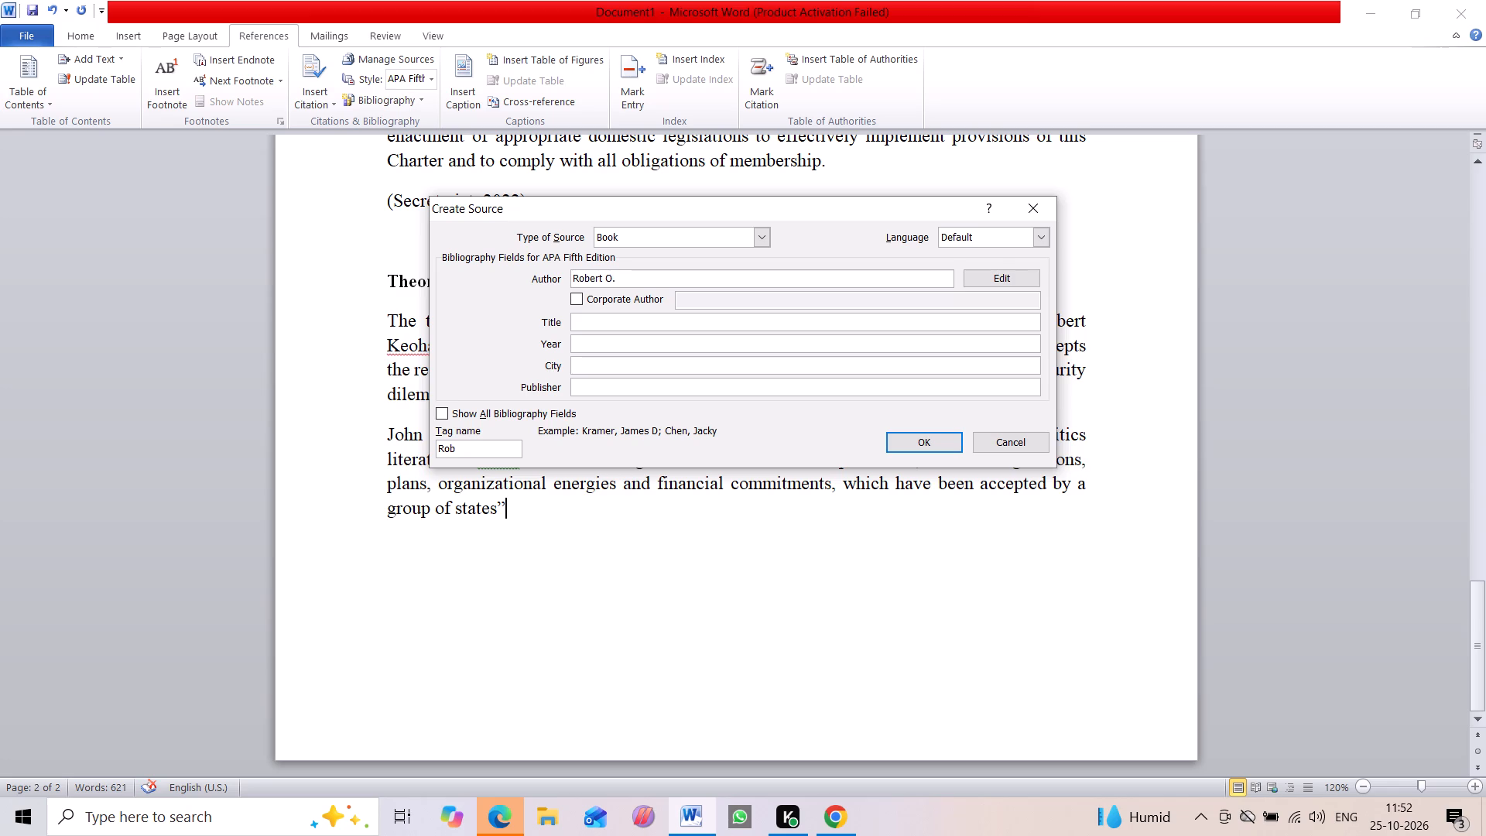
key("e")
key("o")
type("hane")
key("space")
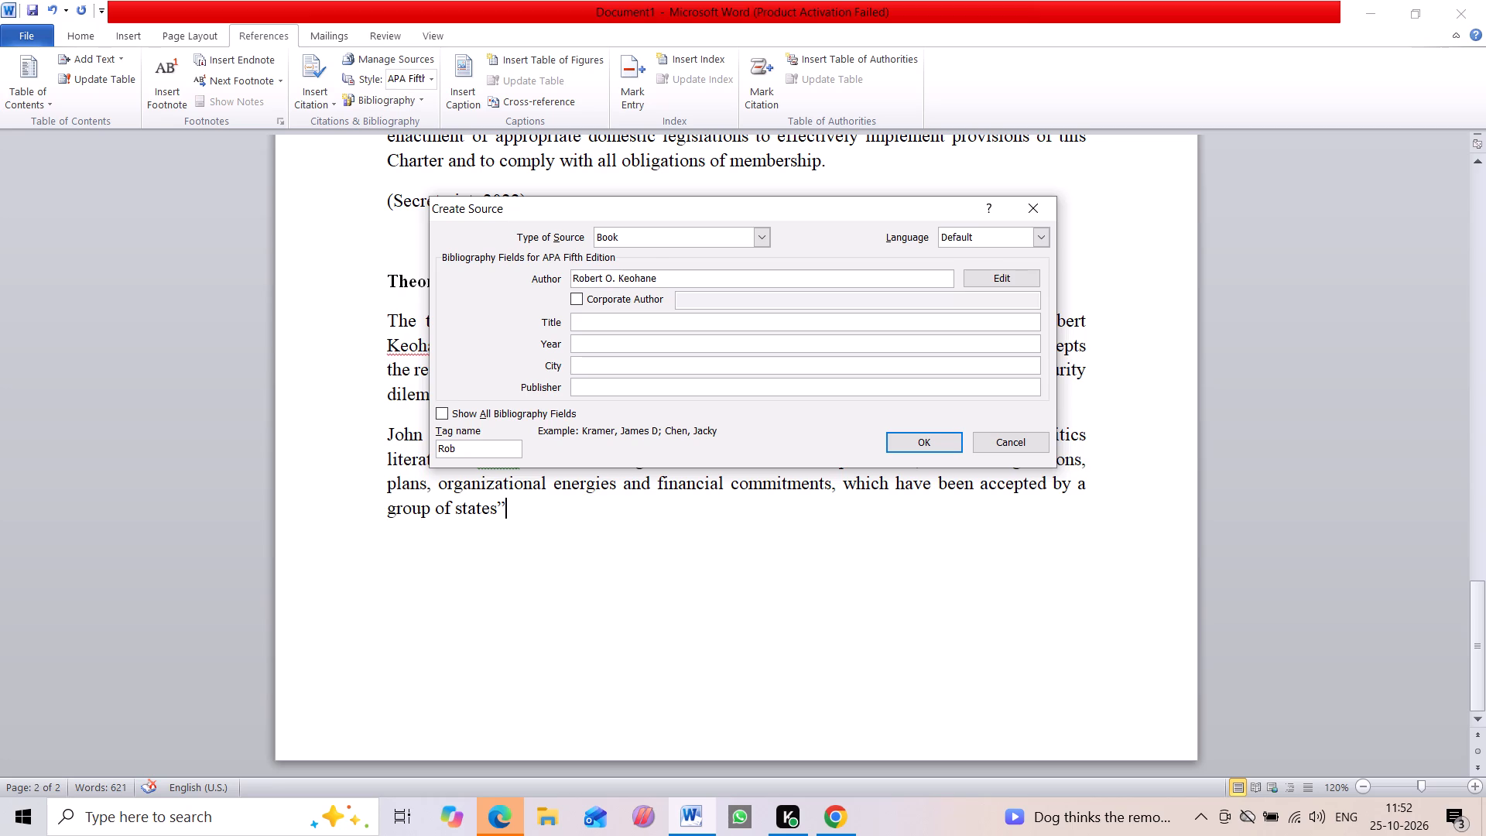
Enter AFTER HEGEMONY as the title of the book source.
left_click(659, 319)
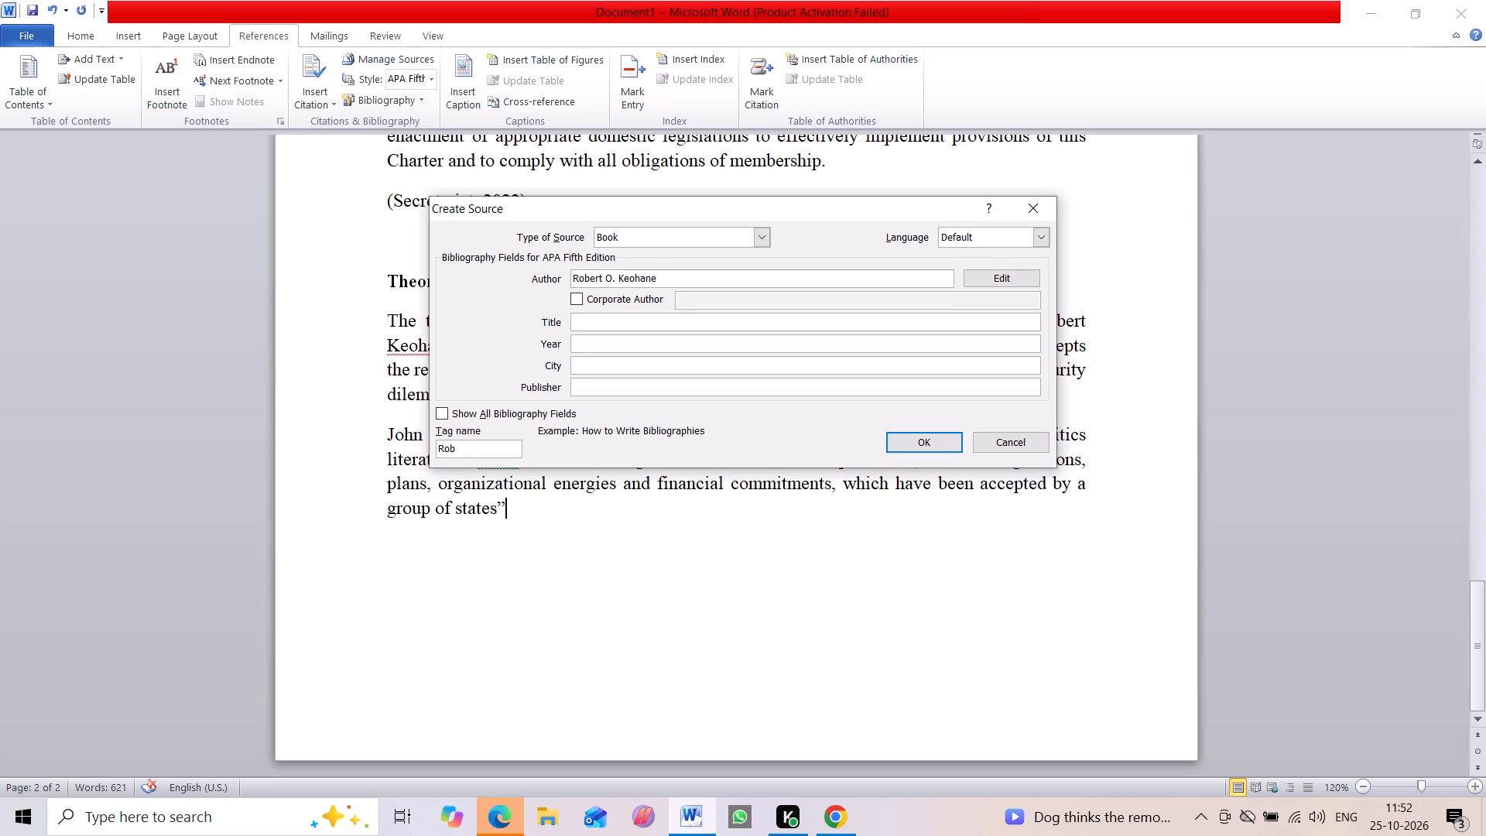
key("a")
type("FTER")
key("space")
type("HEGEMONY")
key("space")
Extend the book title after AFTER HEGEMONY with the subtitle "Cooperation and Discord in the World Political Economy".
key("c")
type("oo")
type("peration")
key("space")
type("and")
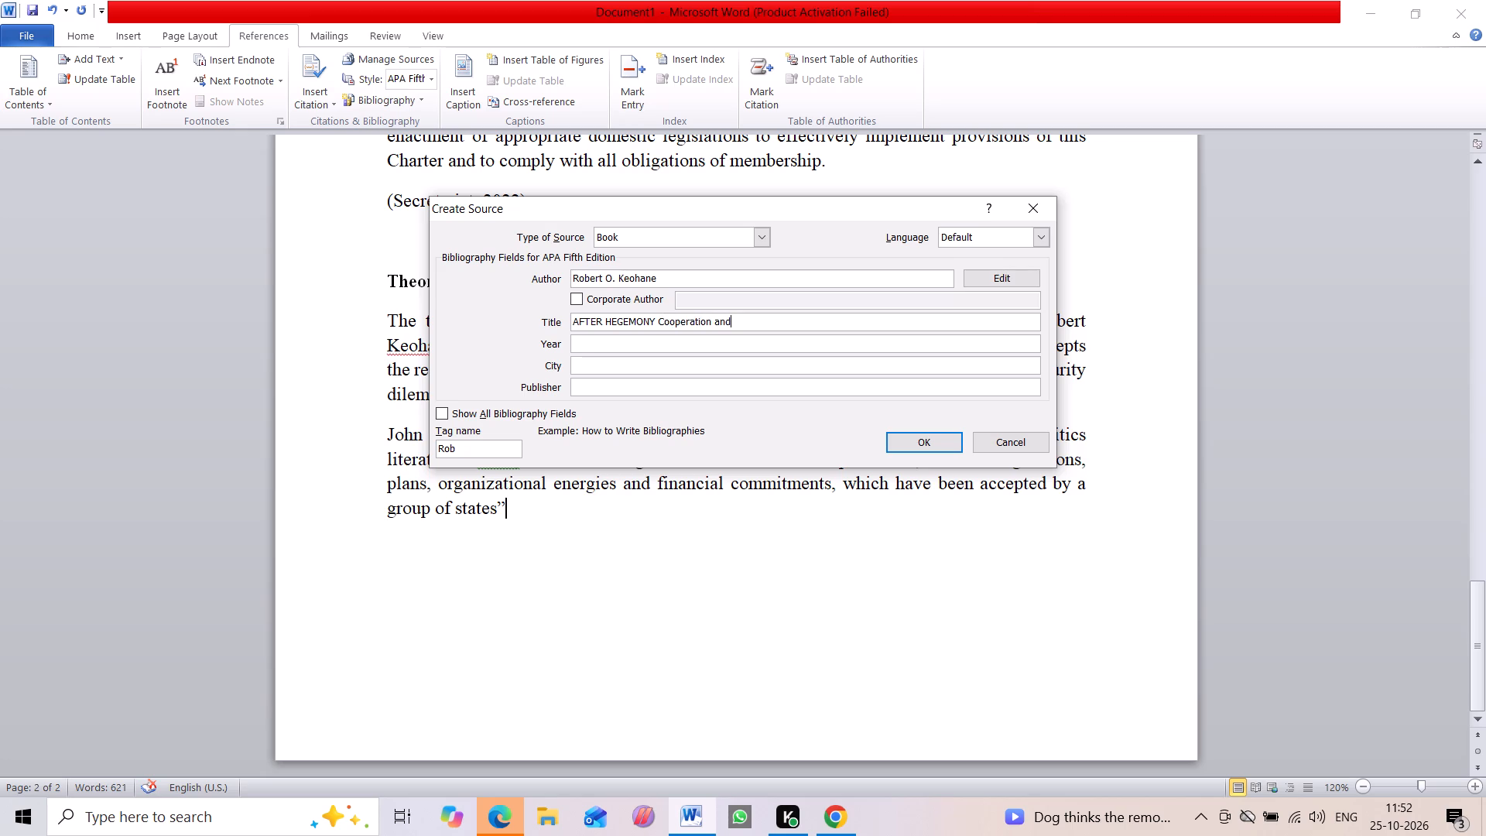
key("space")
type("iscord")
key("space")
key("i")
type("n the")
key("space")
key("w")
type("ord")
key("BackSpace")
type("ld")
key("space")
type("tical")
key("space")
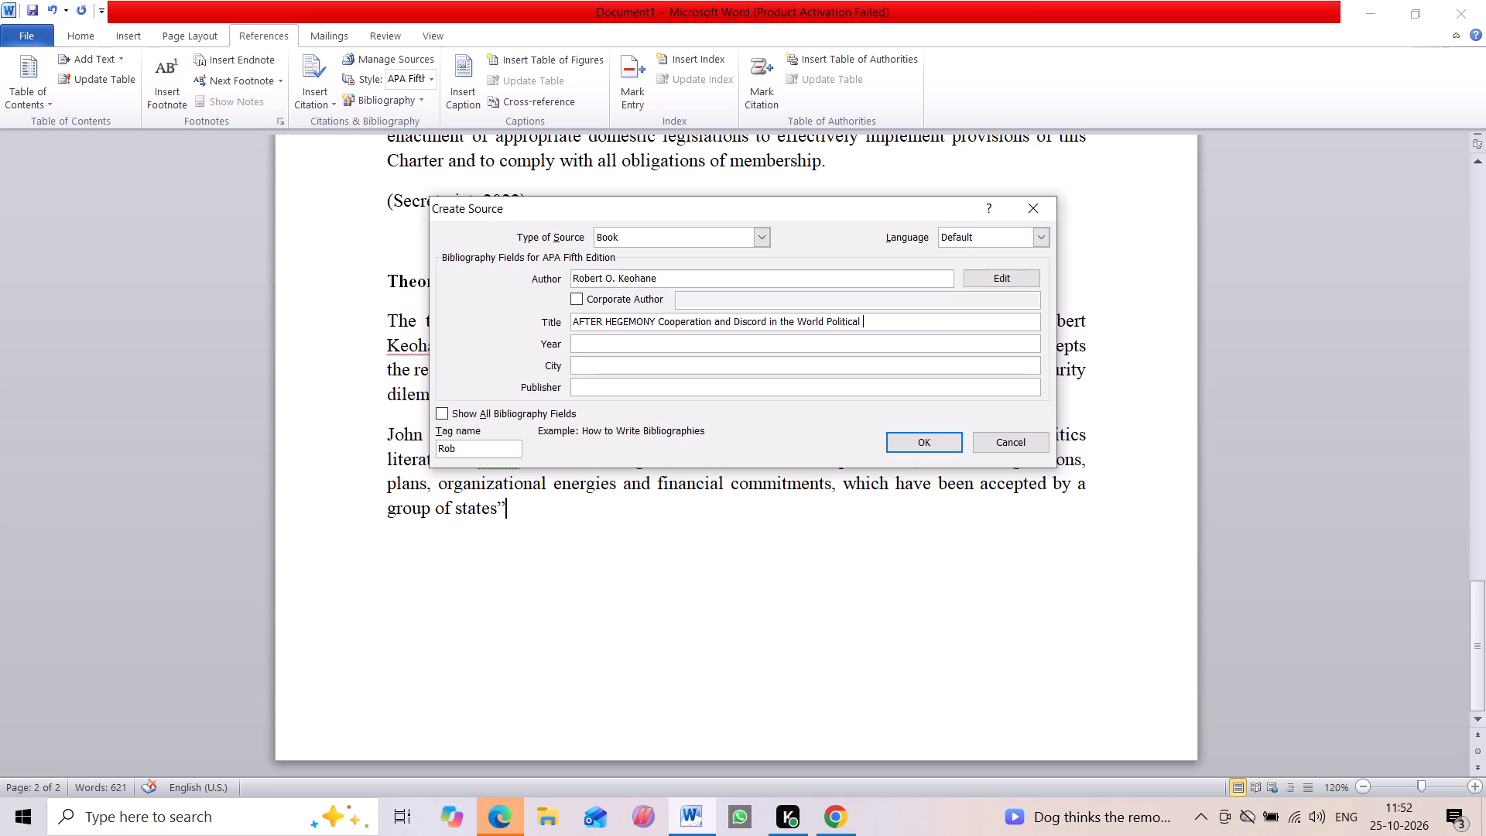
key("e")
type("co")
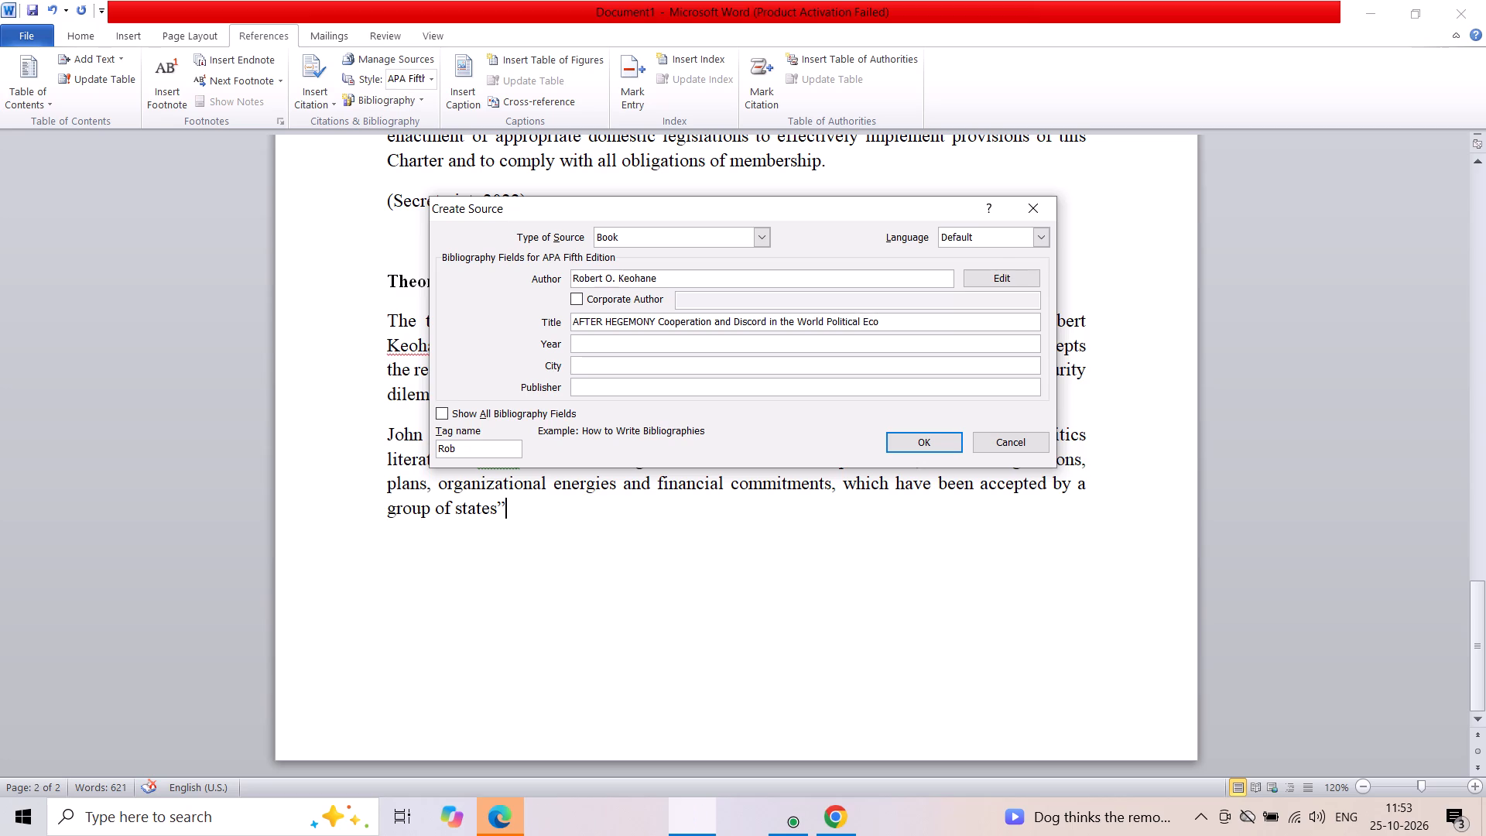
type("nomy")
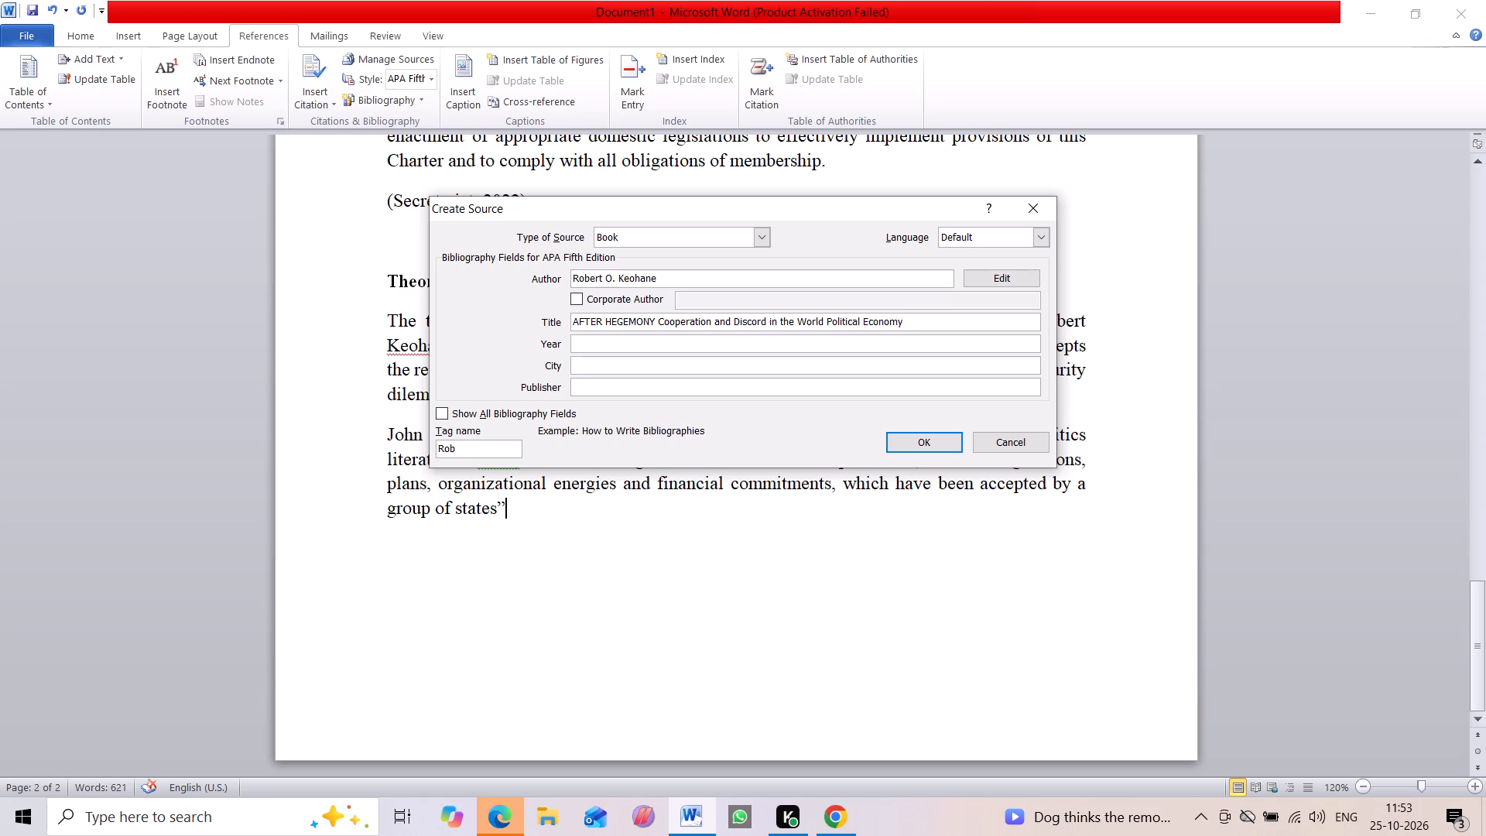
Set the publication year of the book source to 1984.
left_click(585, 341)
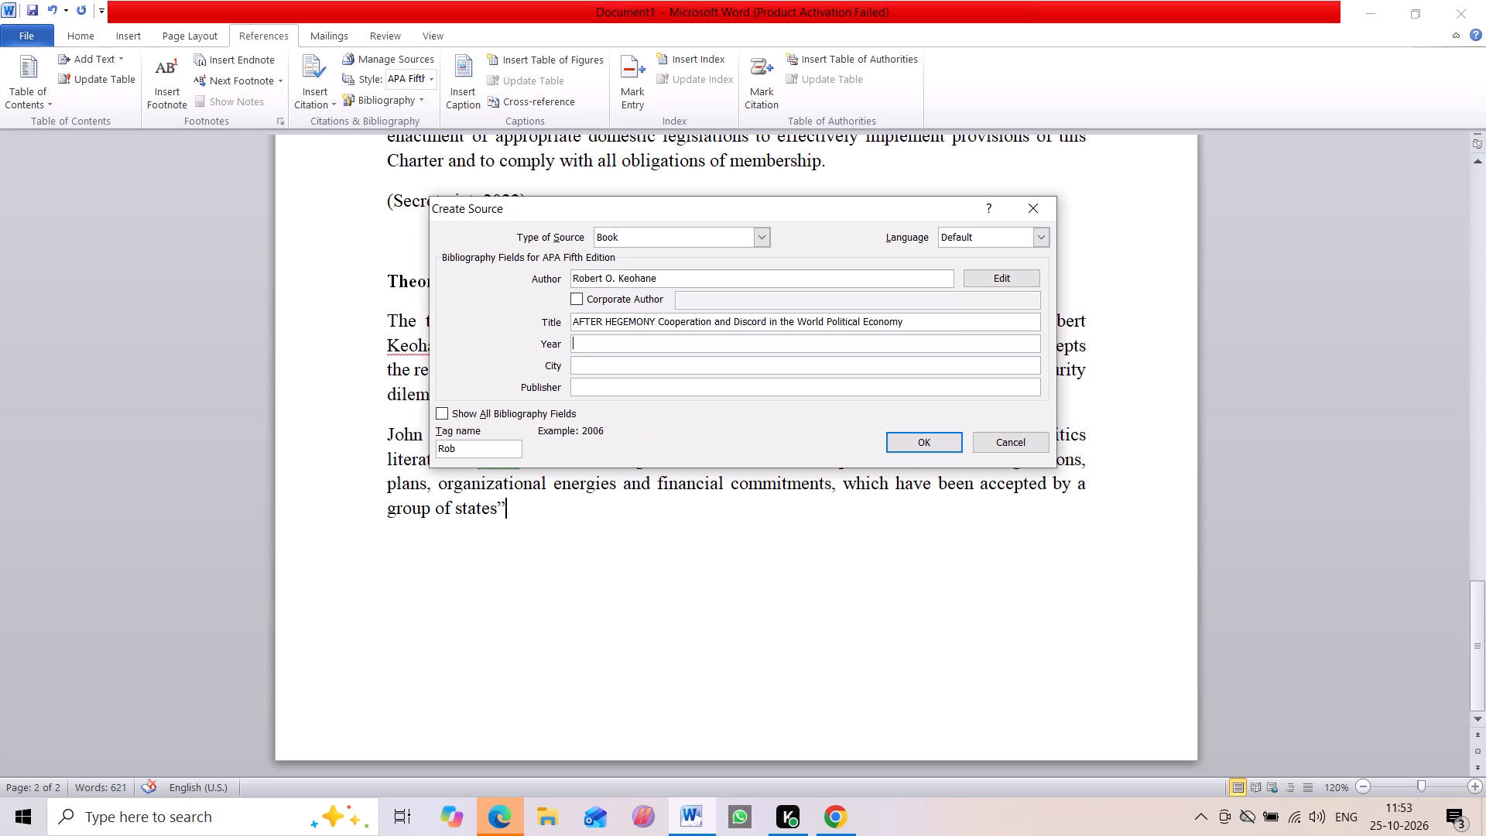
key("1")
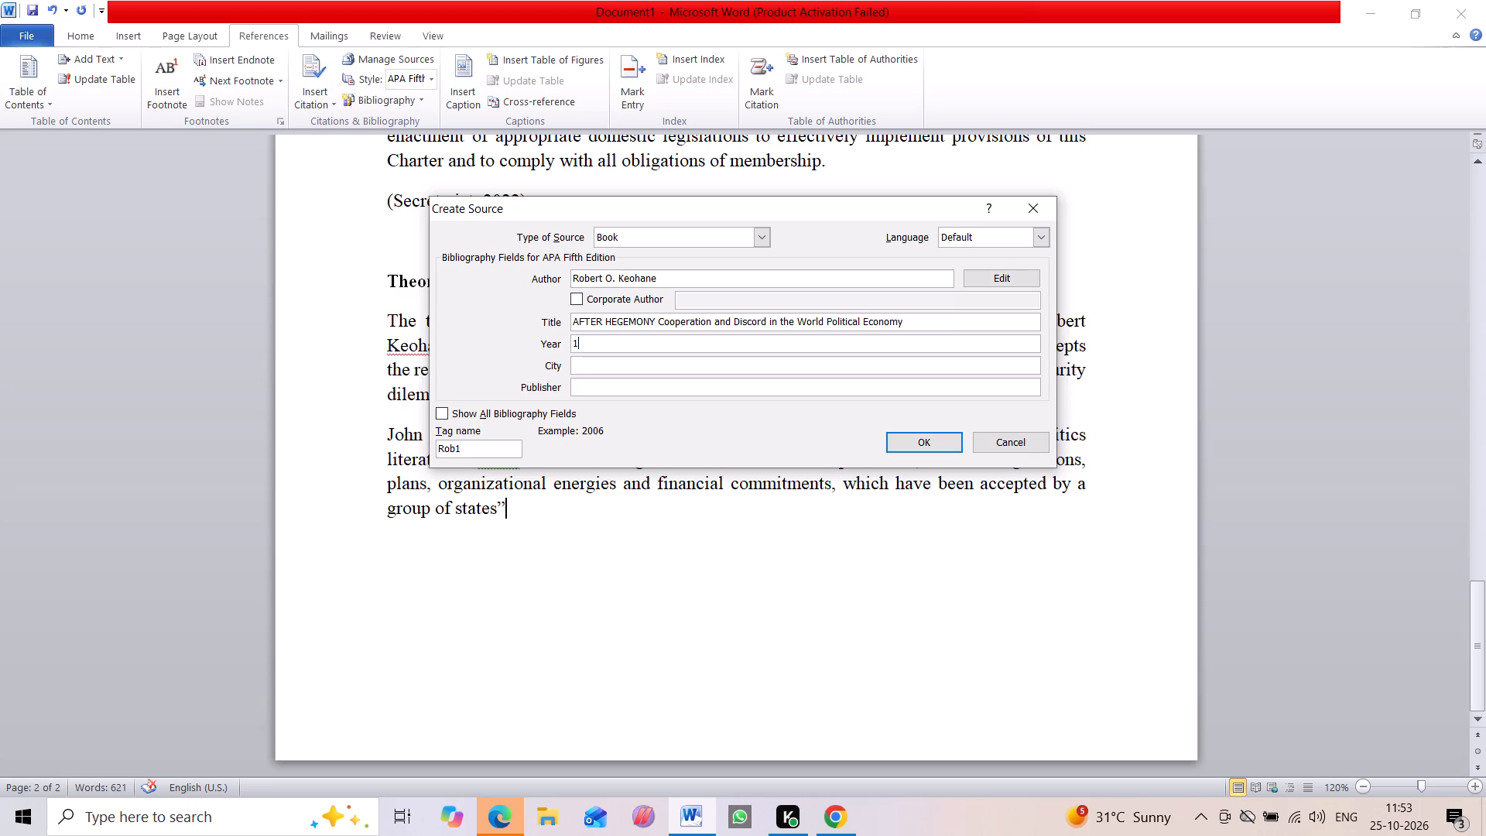
key("9")
type("84")
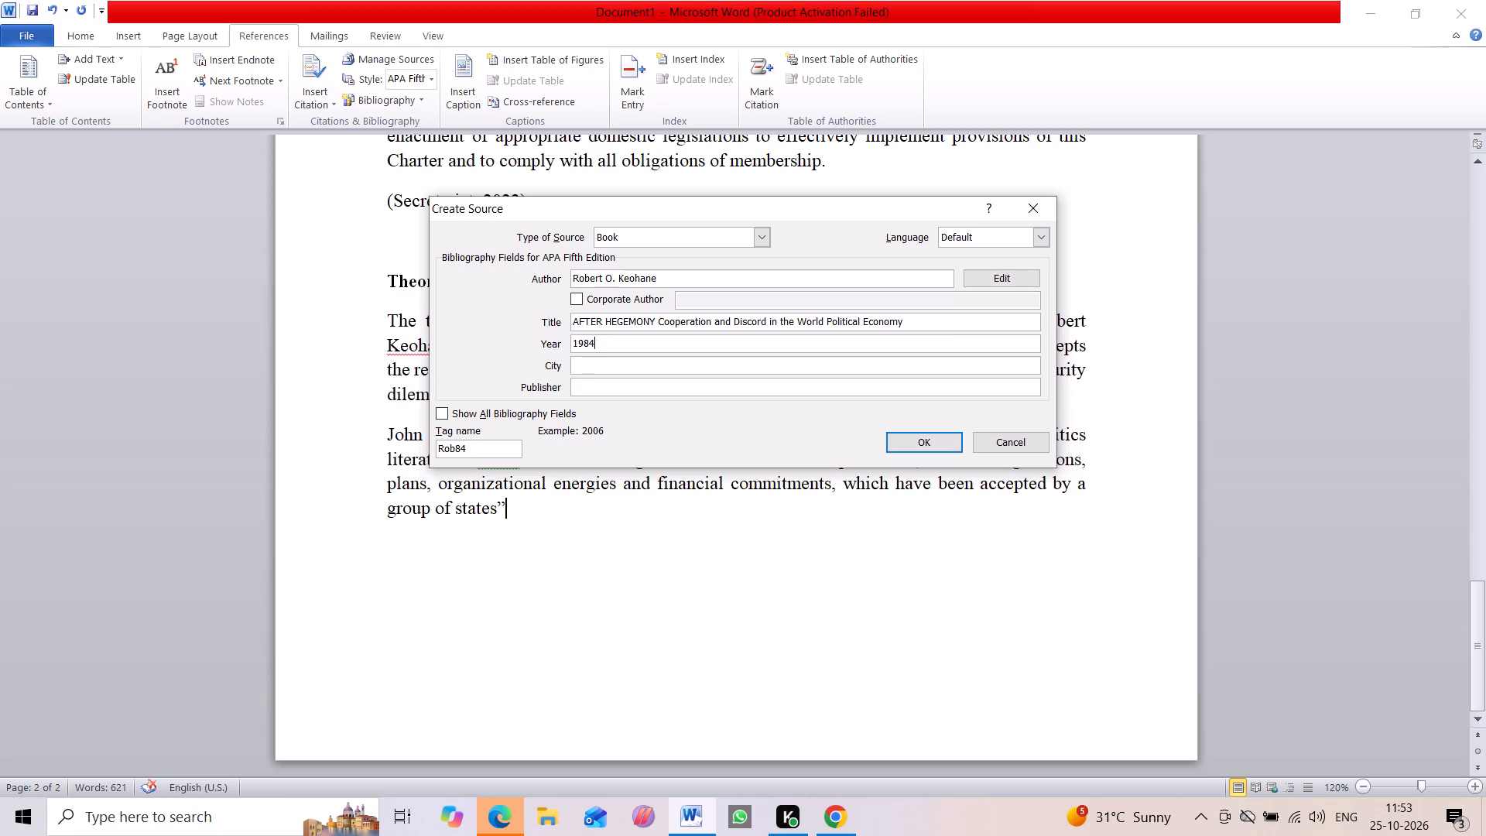
Enter Princeton University Press as the publisher of the book source, leaving the city blank.
left_click(594, 361)
left_click(594, 383)
key("p")
type("rince")
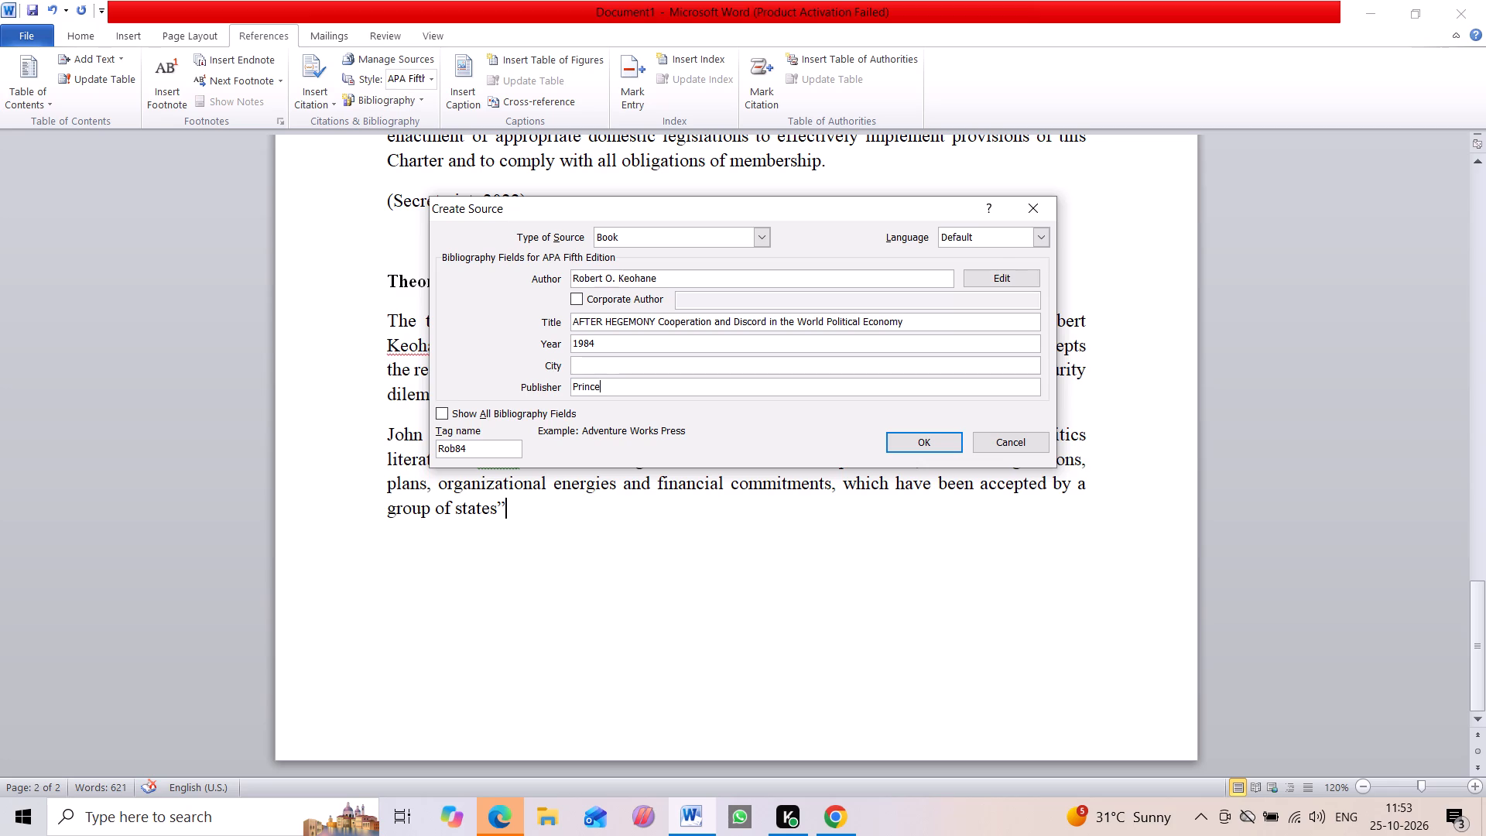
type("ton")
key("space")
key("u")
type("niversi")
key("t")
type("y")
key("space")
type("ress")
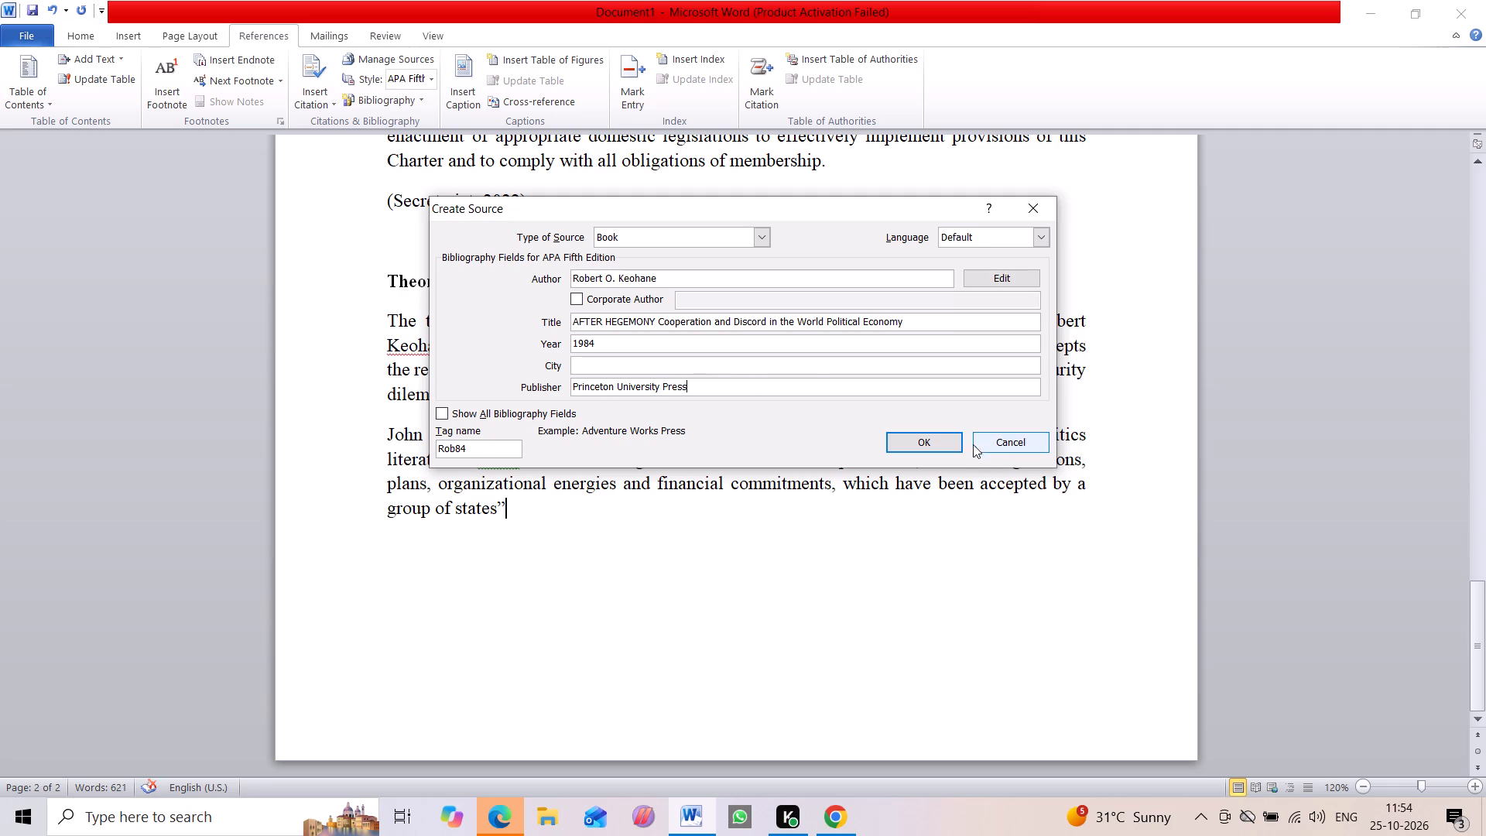
Create the completed book source and insert its citation after the quotation ending "group of states".
left_click(933, 437)
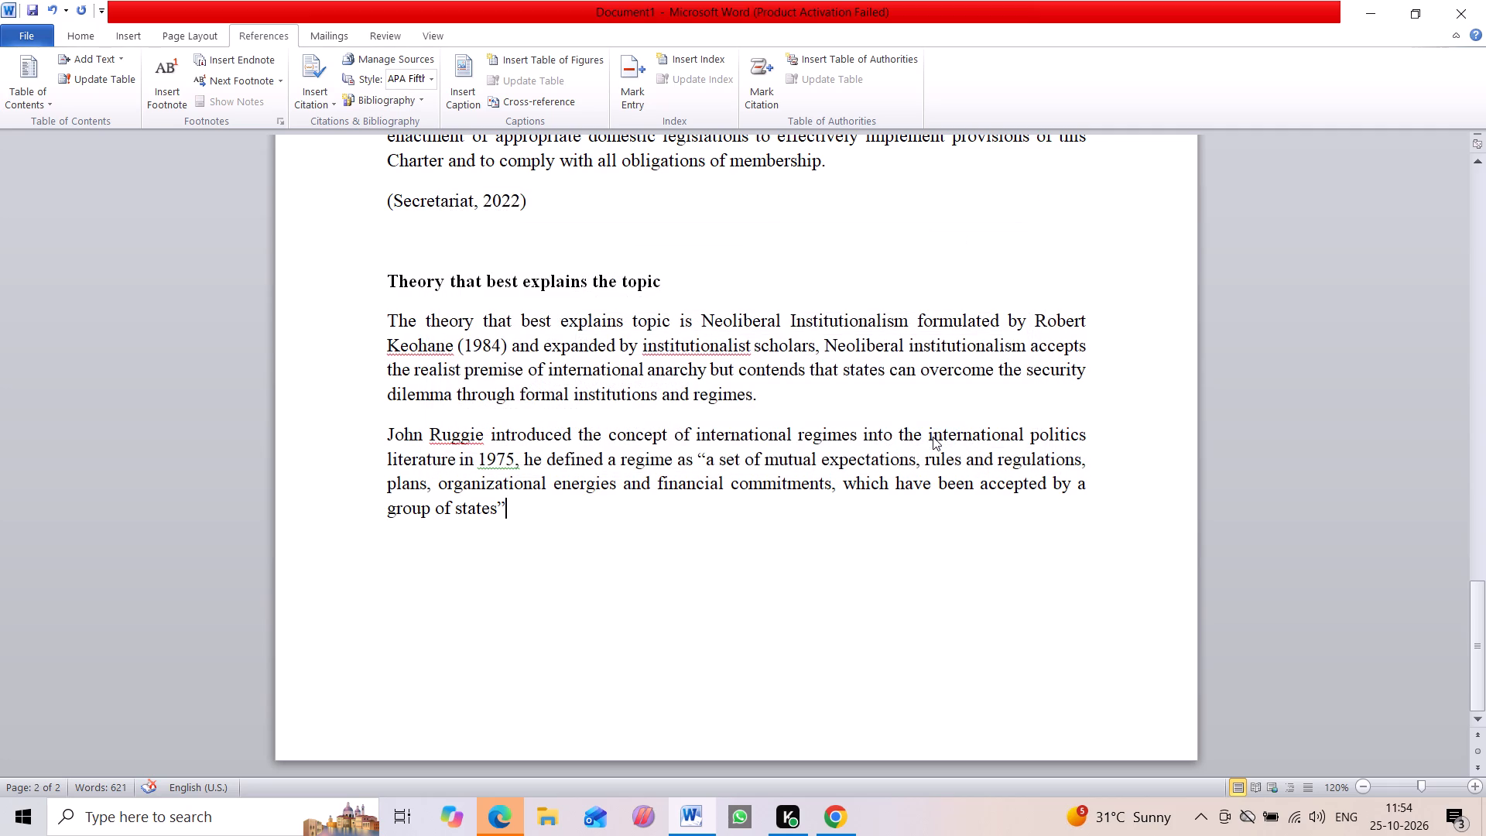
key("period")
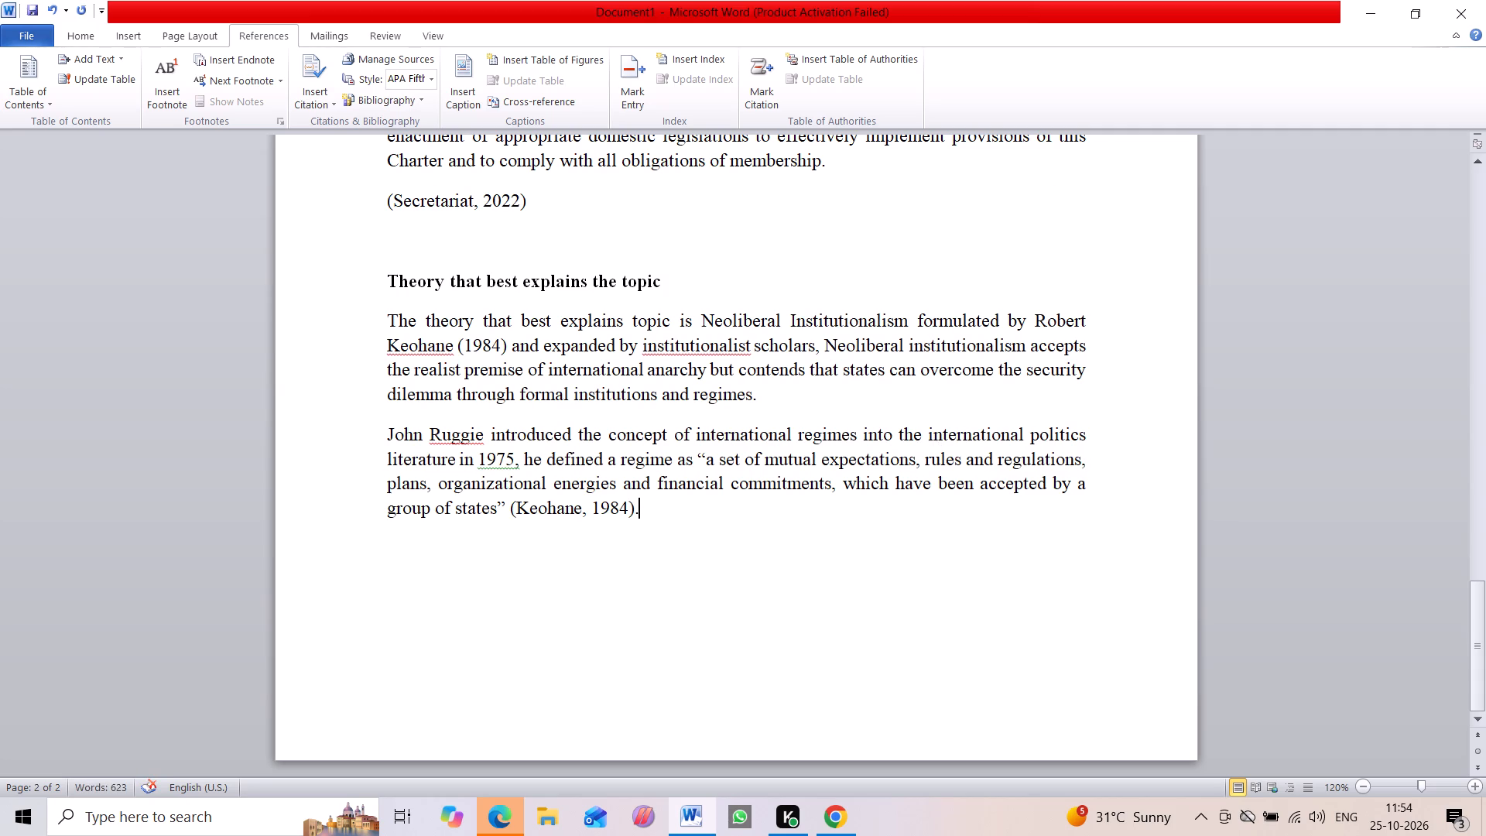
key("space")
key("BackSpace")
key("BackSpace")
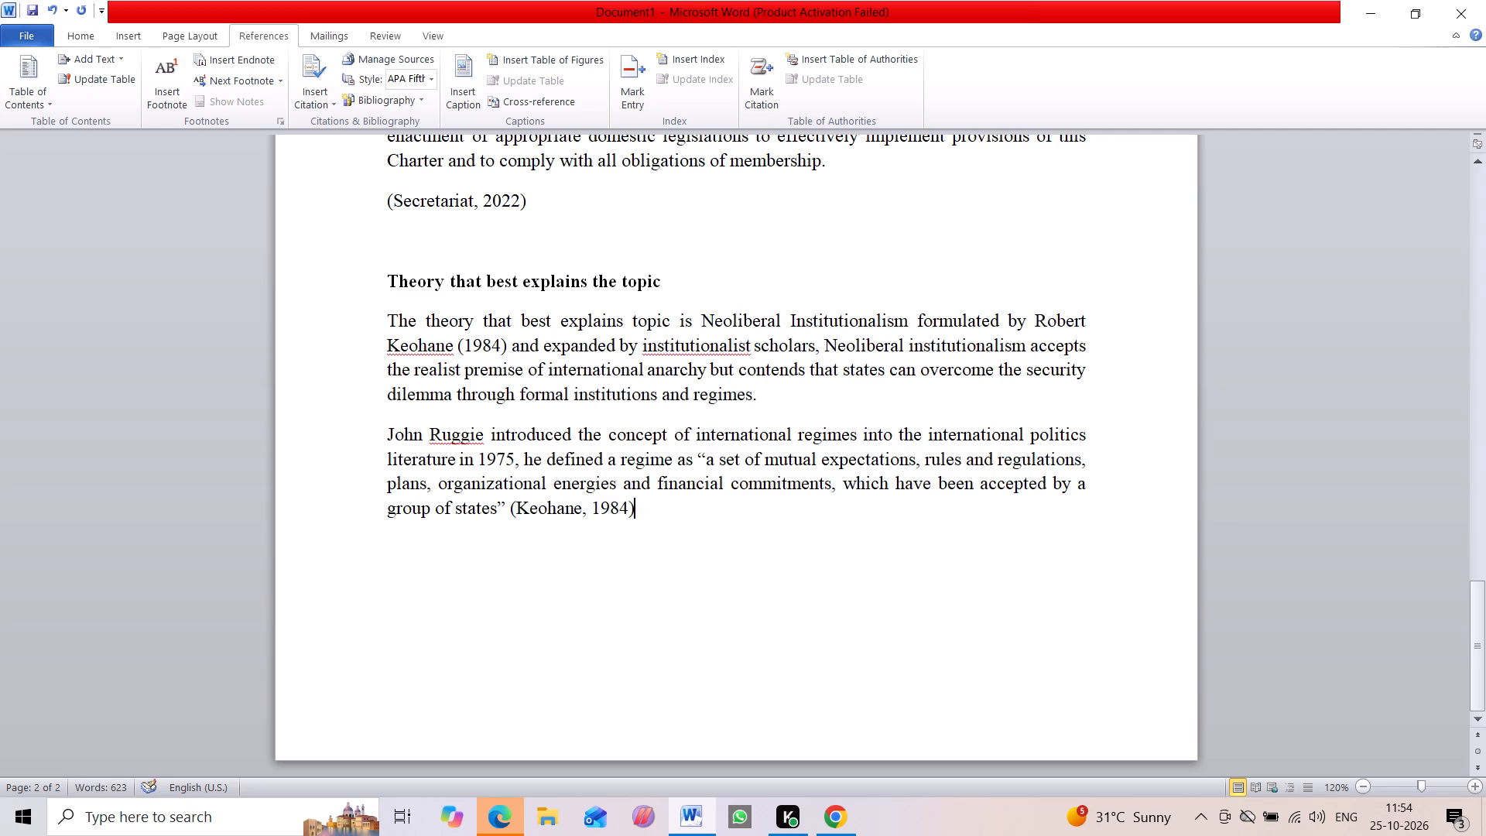
Delete the (Keohane, 1984) citation after the "group of states" quotation and end the sentence with a period.
key("BackSpace")
key("BackSpace")
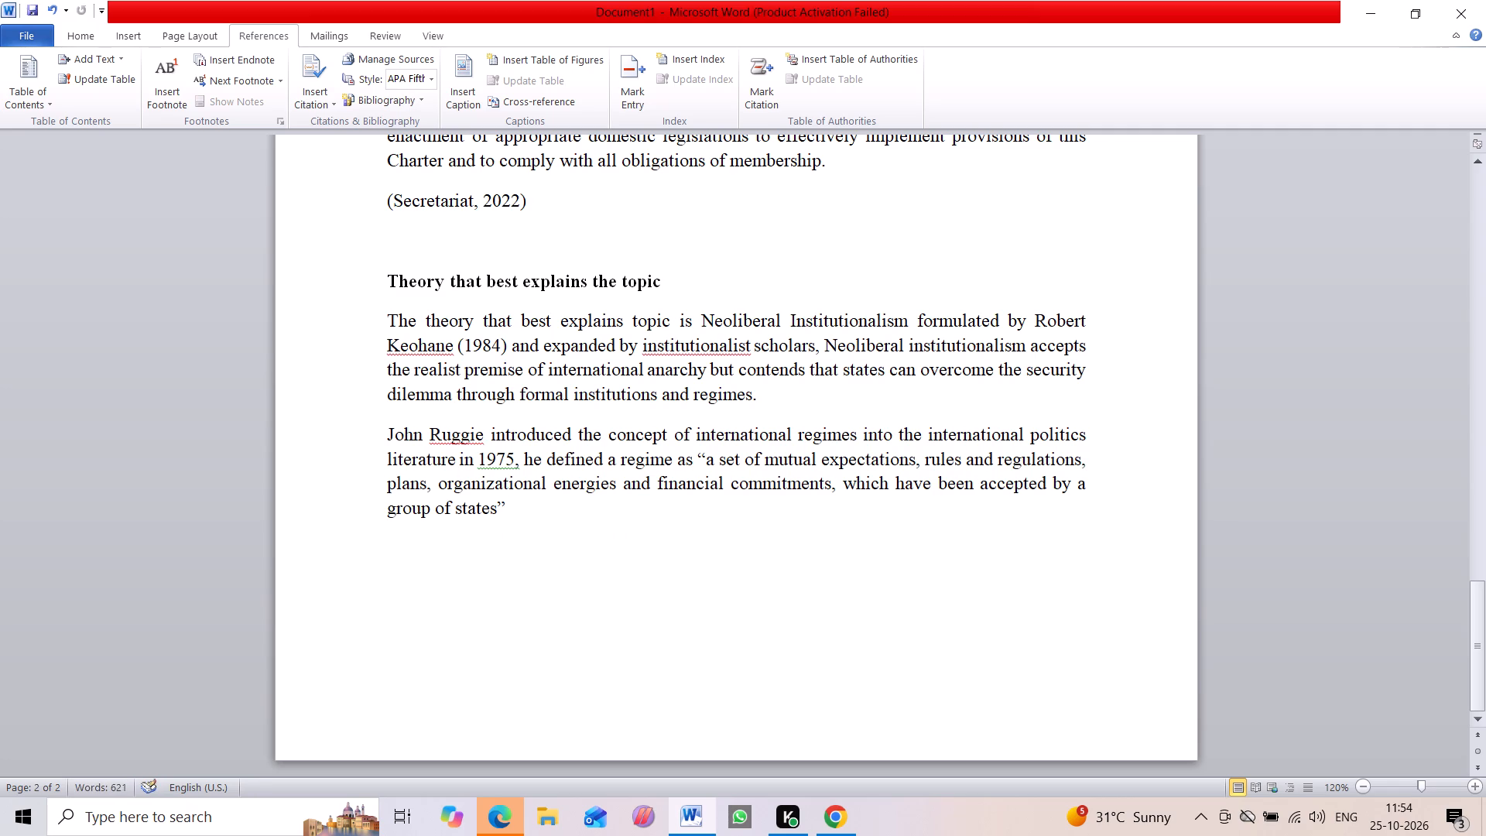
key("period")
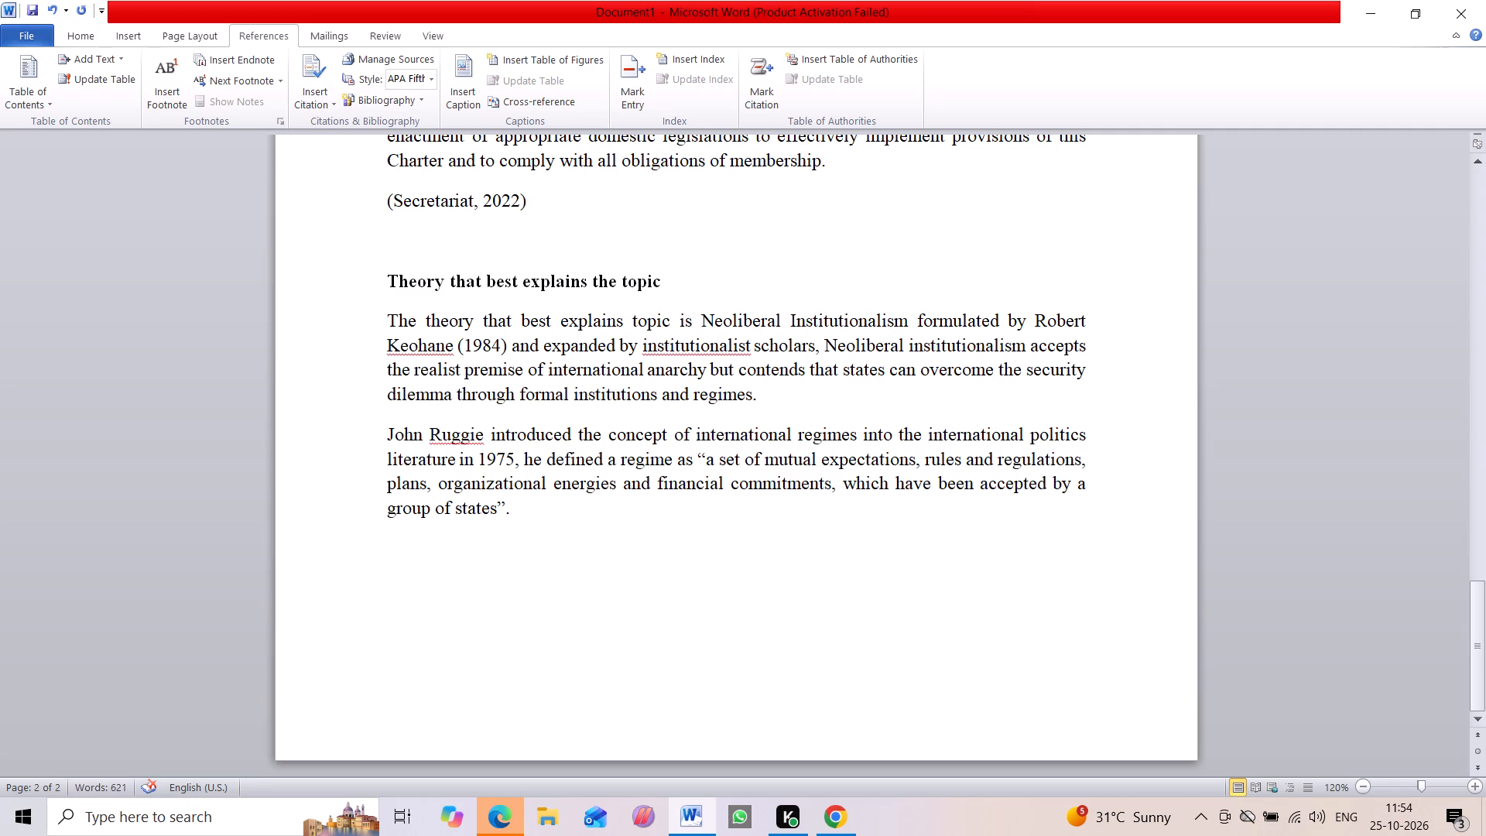
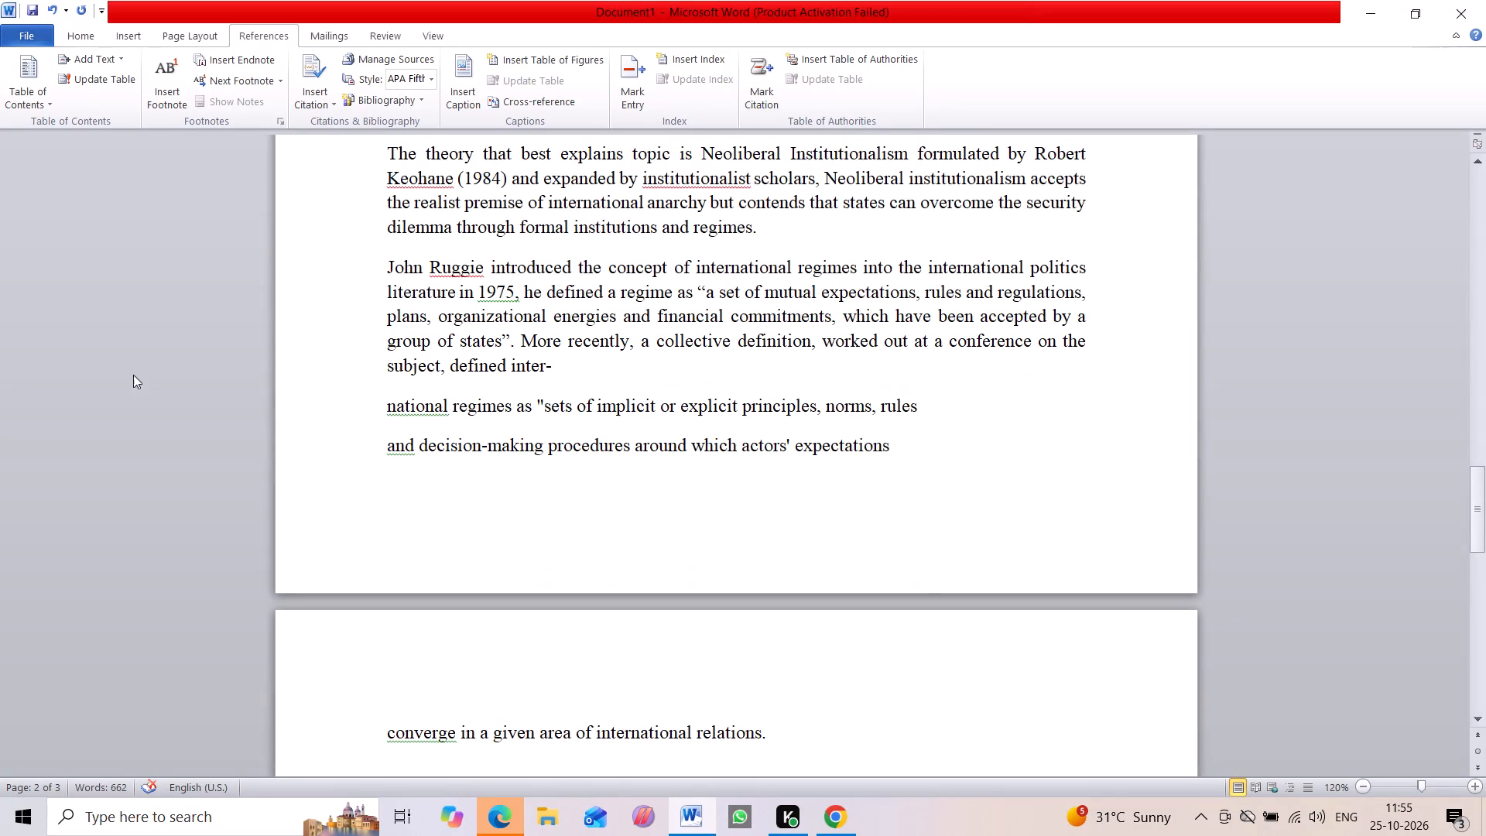
Join the line starting "national regimes as" to the Ruggie paragraph and remove the hyphen so the split word reads "international".
left_click(386, 406)
key("ctrl+BackSpace")
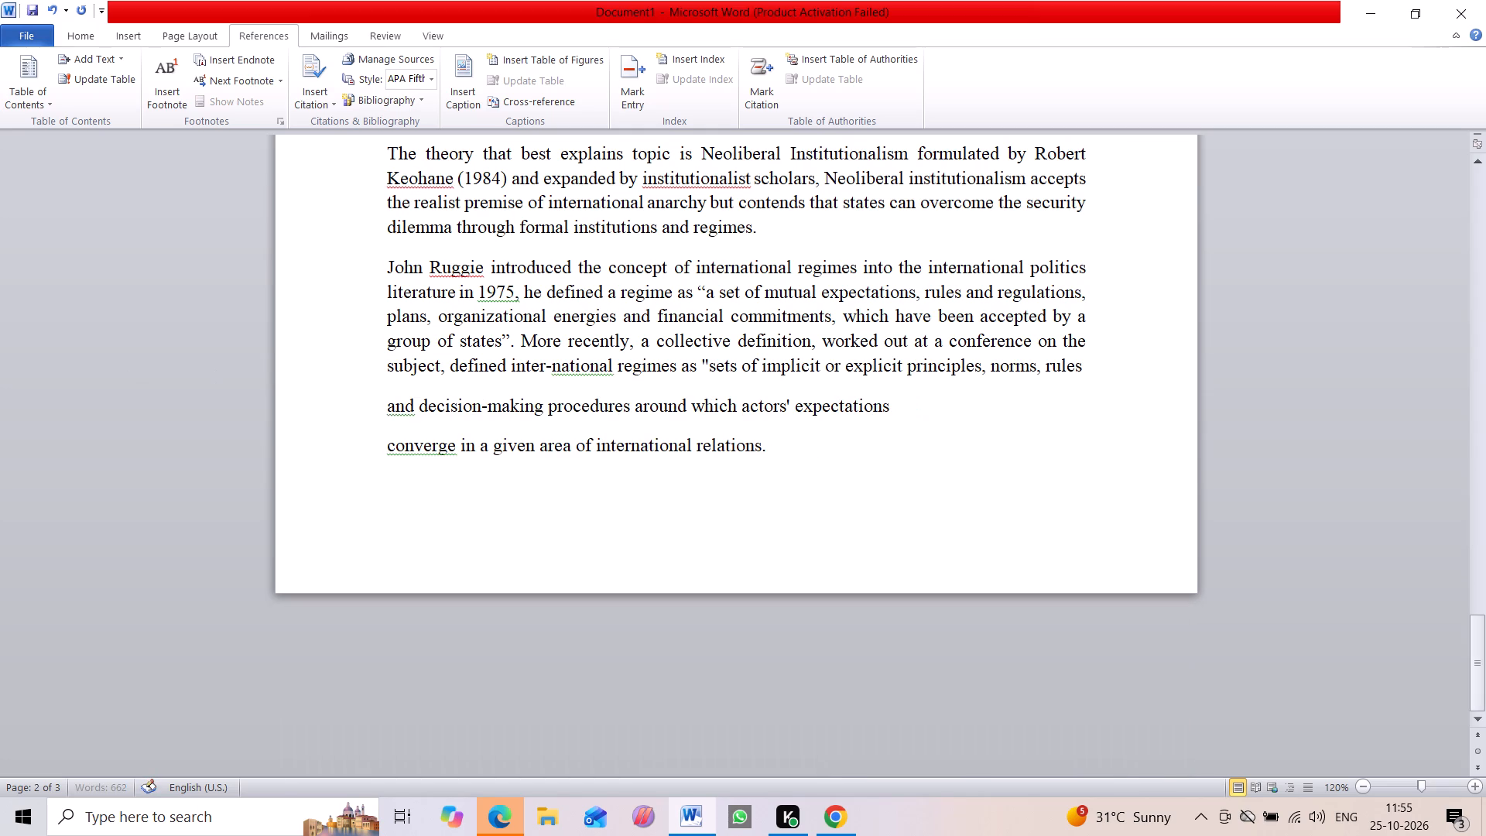
key("ctrl+BackSpace")
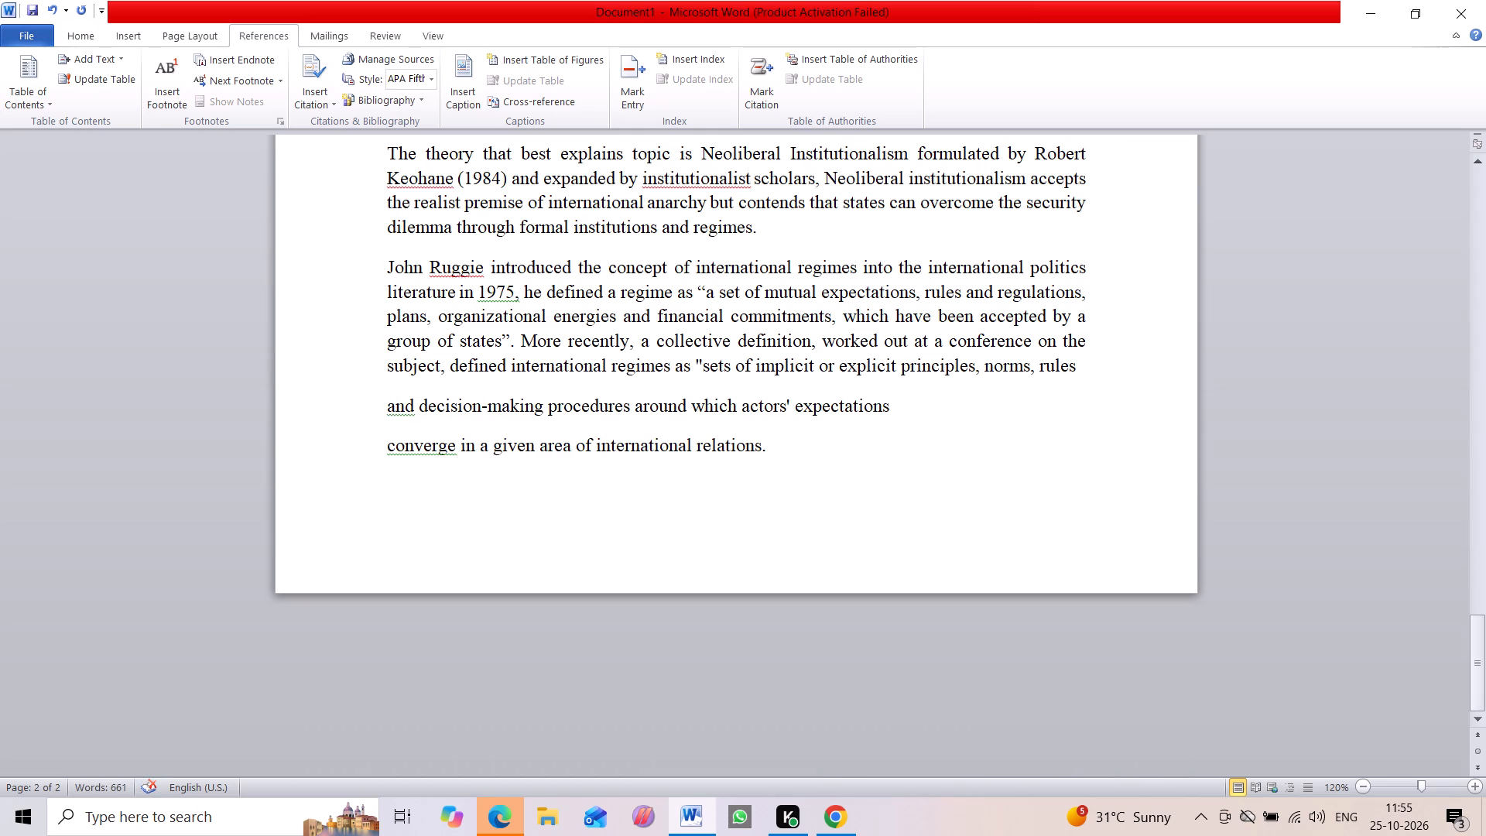
Join the broken lines starting with "and decision-making" and "converge" to the regimes definition, keeping single spaces between the words.
left_click(383, 402)
key("ctrl+BackSpace")
key("ctrl+space")
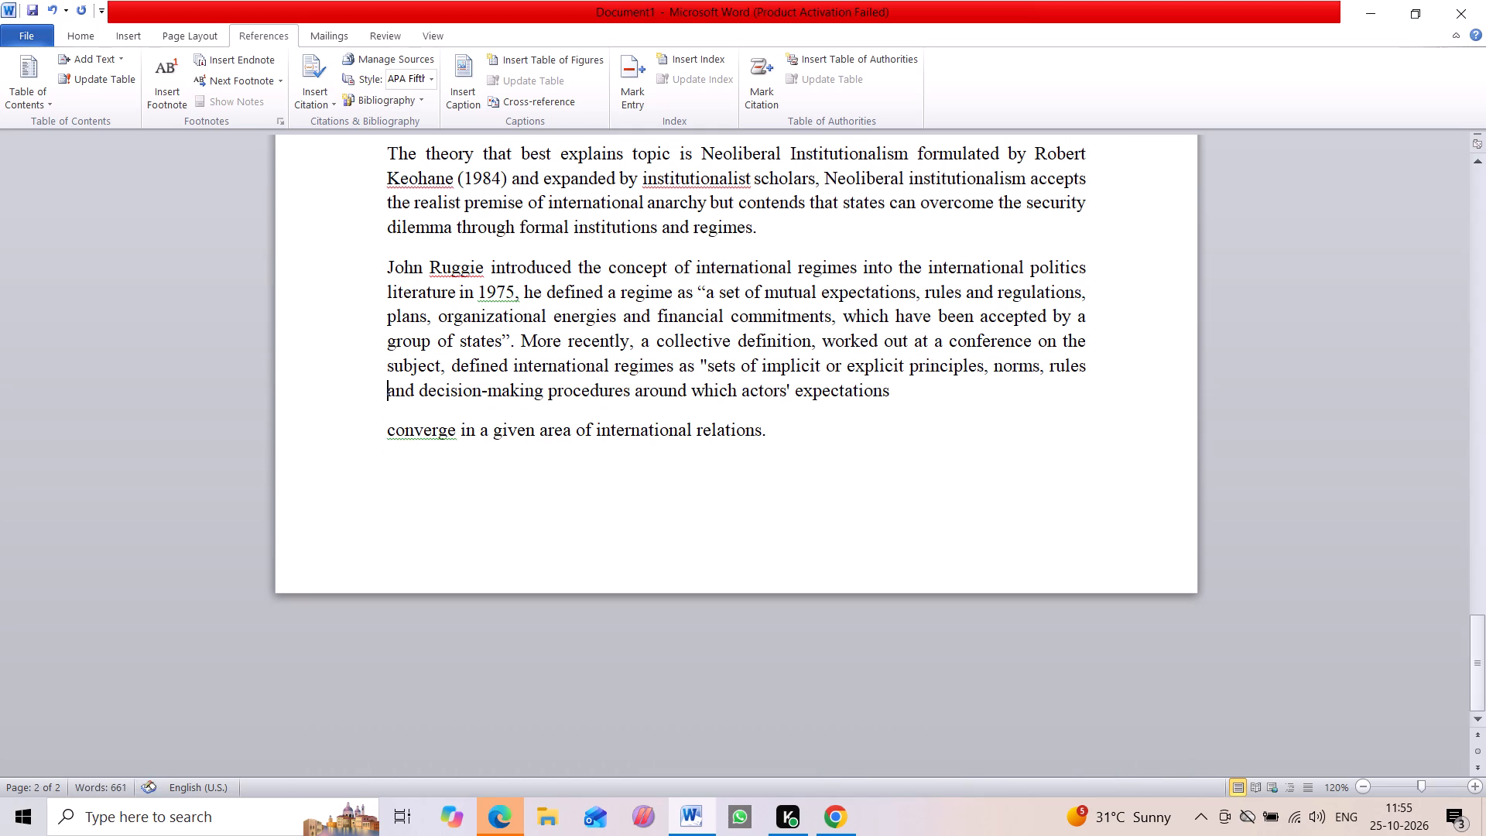
left_click(381, 430)
key("ctrl+BackSpace")
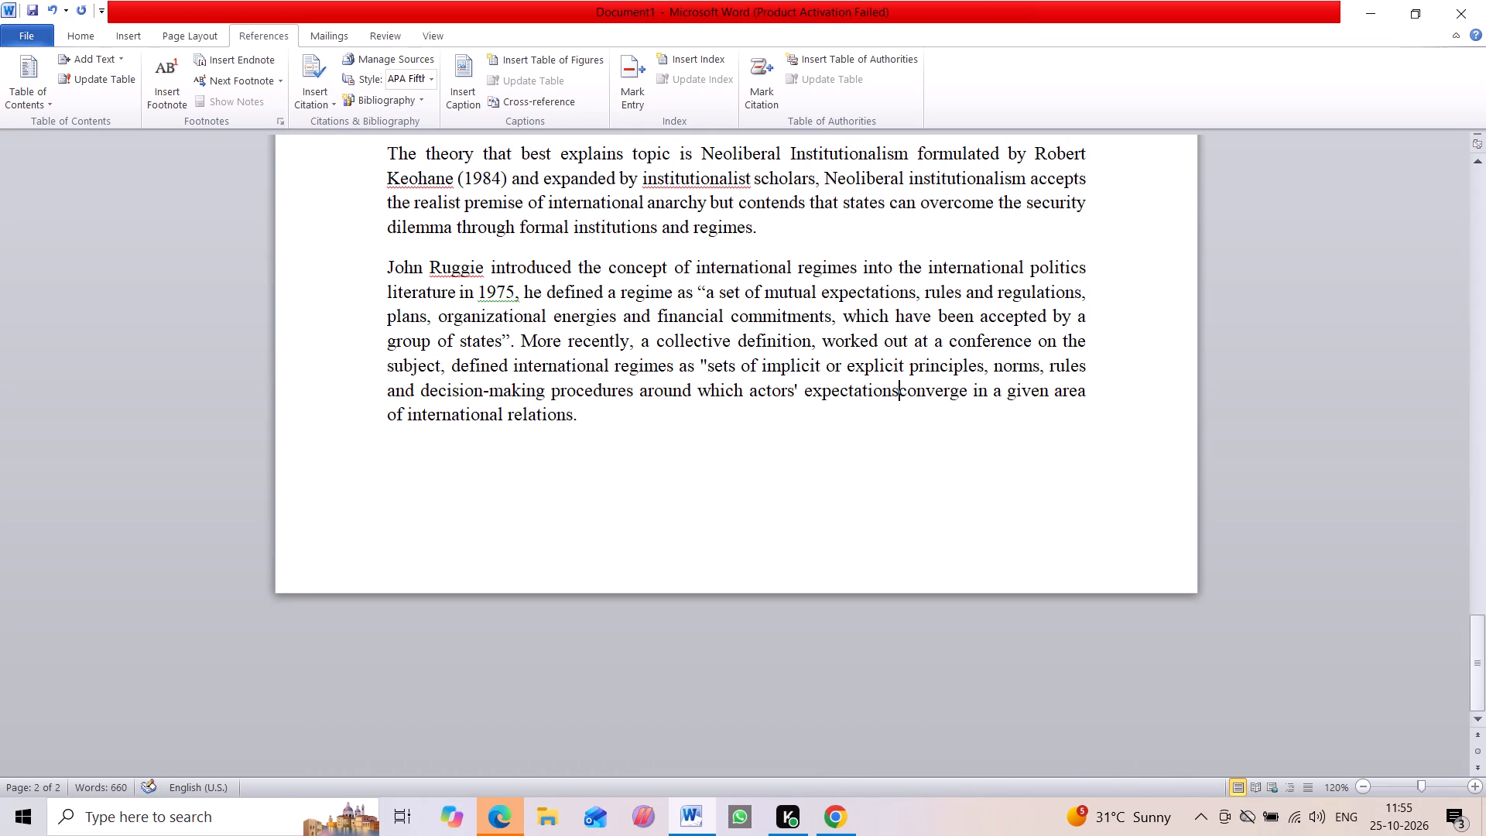
key("ctrl+space")
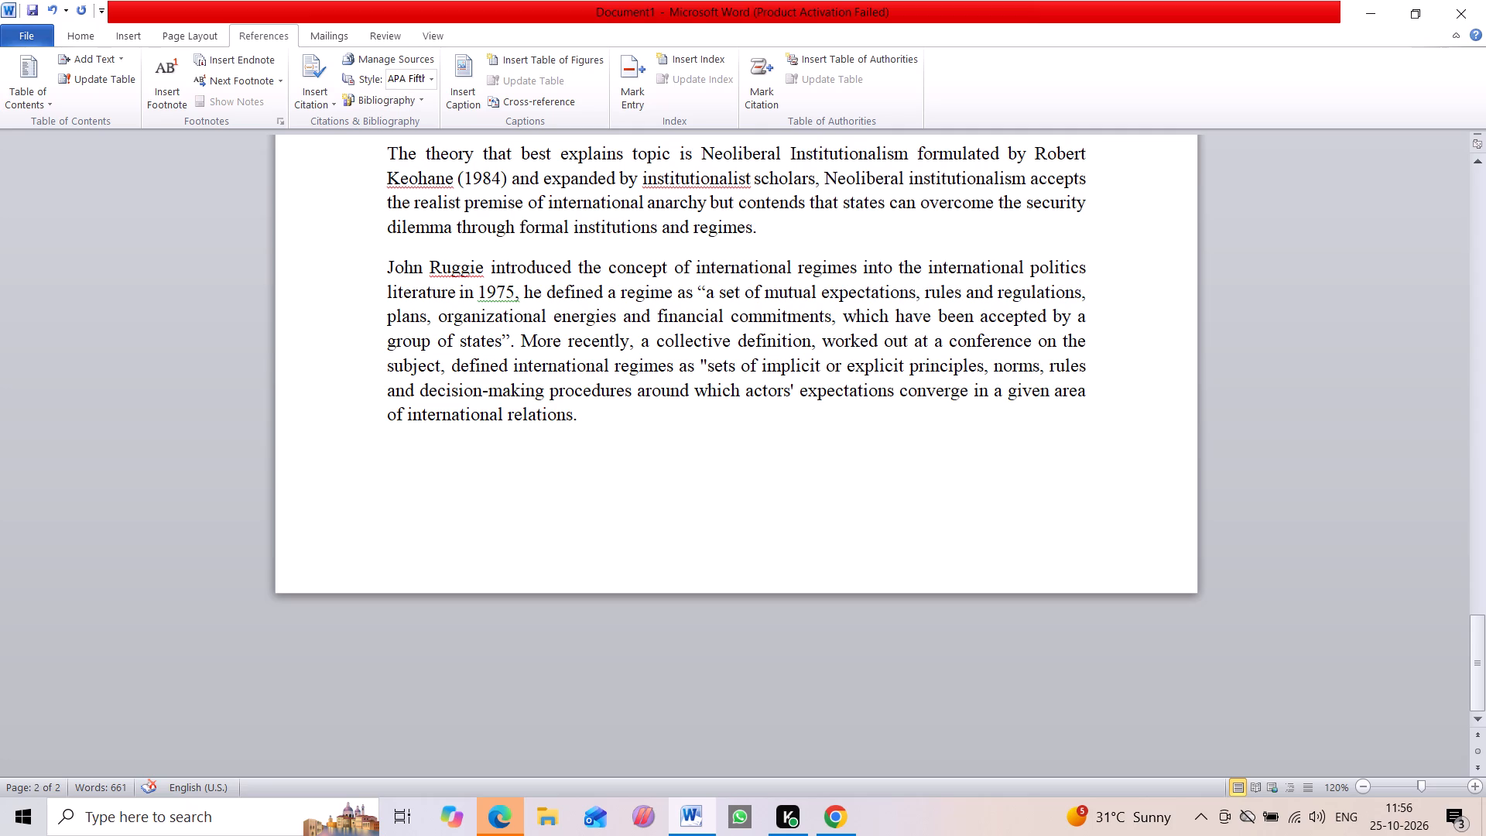
Delete the opening quotation mark before "sets of implicit or explicit principles" in the collective definition of regimes.
left_click(708, 368)
key("ctrl+BackSpace")
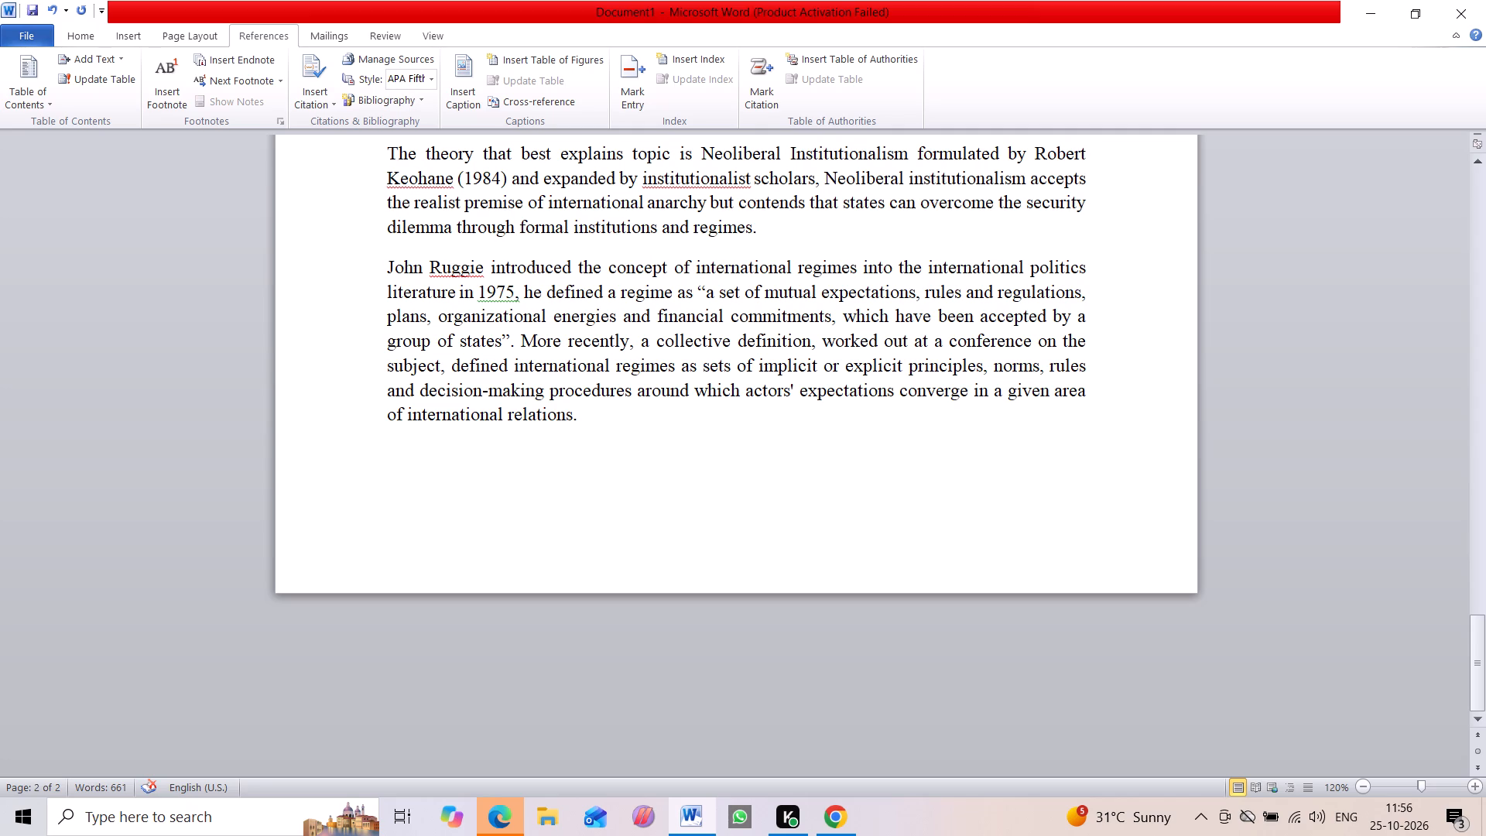
Place the insertion point right after the apostrophe of "actors'" in the collective definition of regimes.
left_click(796, 389)
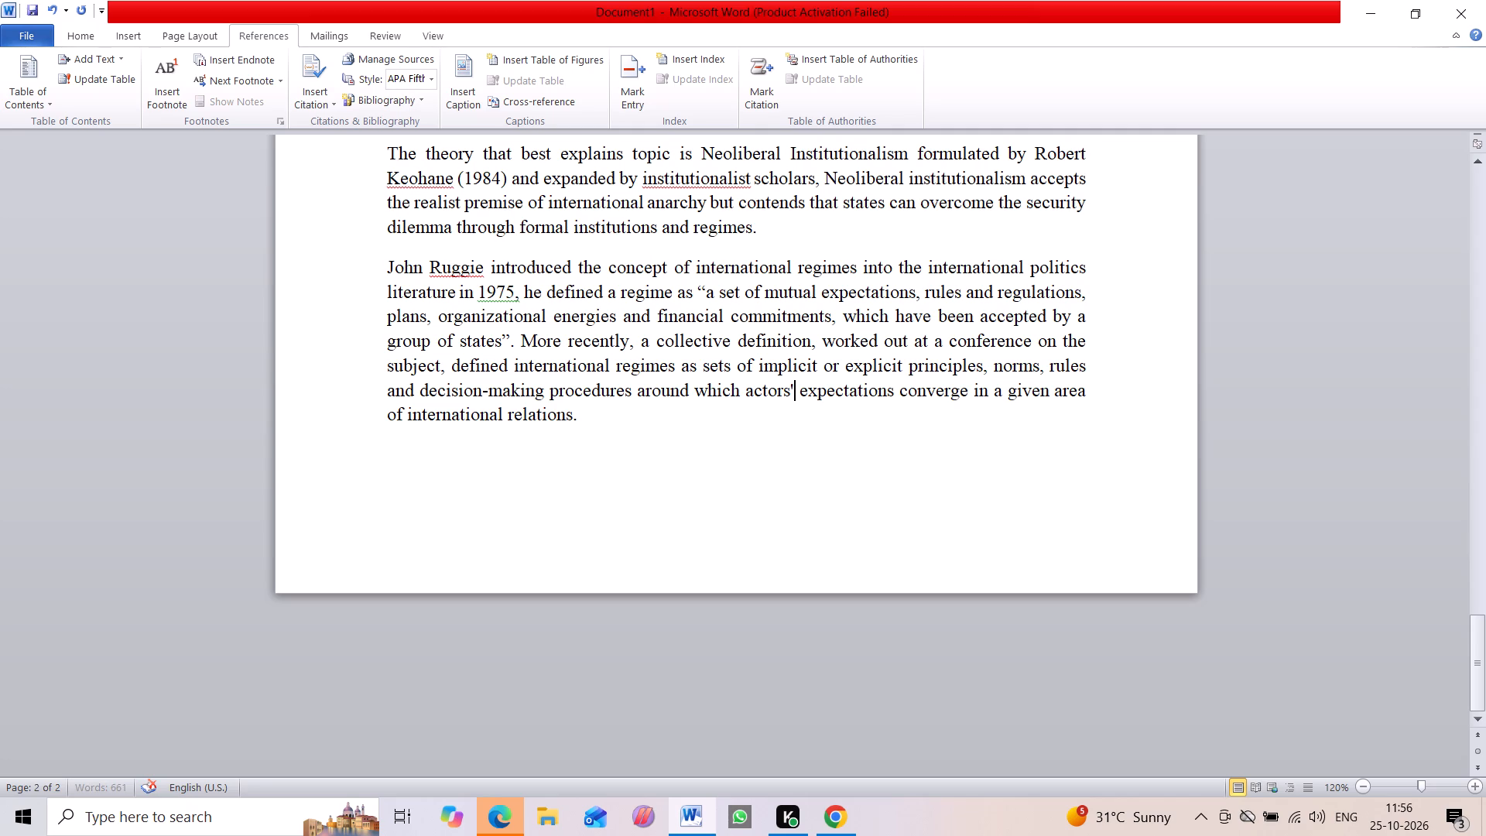
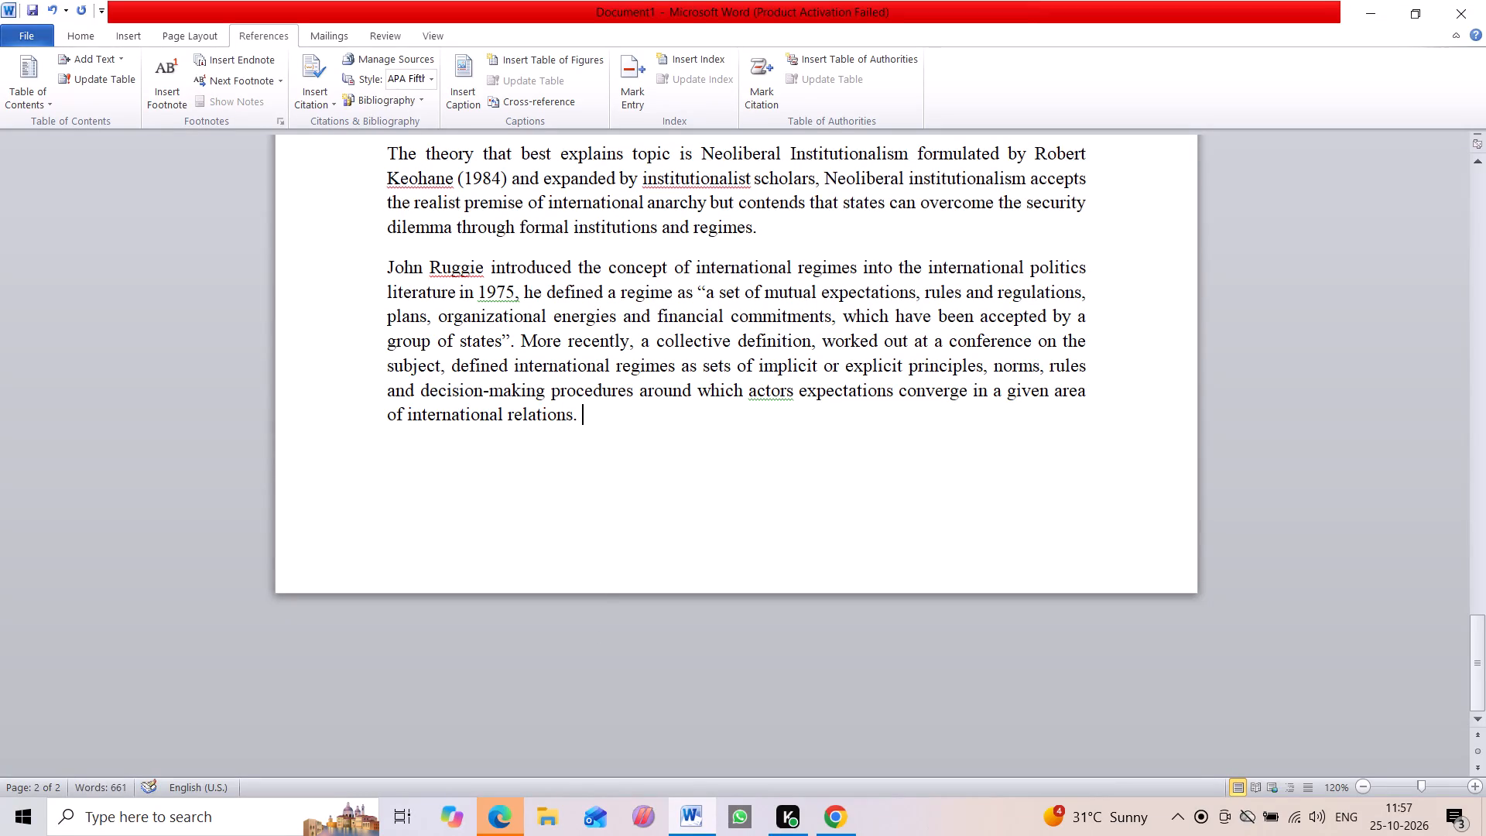
Paste the copied sentence beginning "This definition provides a useful starting-point for analysis" at the end of the regimes paragraph.
key("ctrl+v")
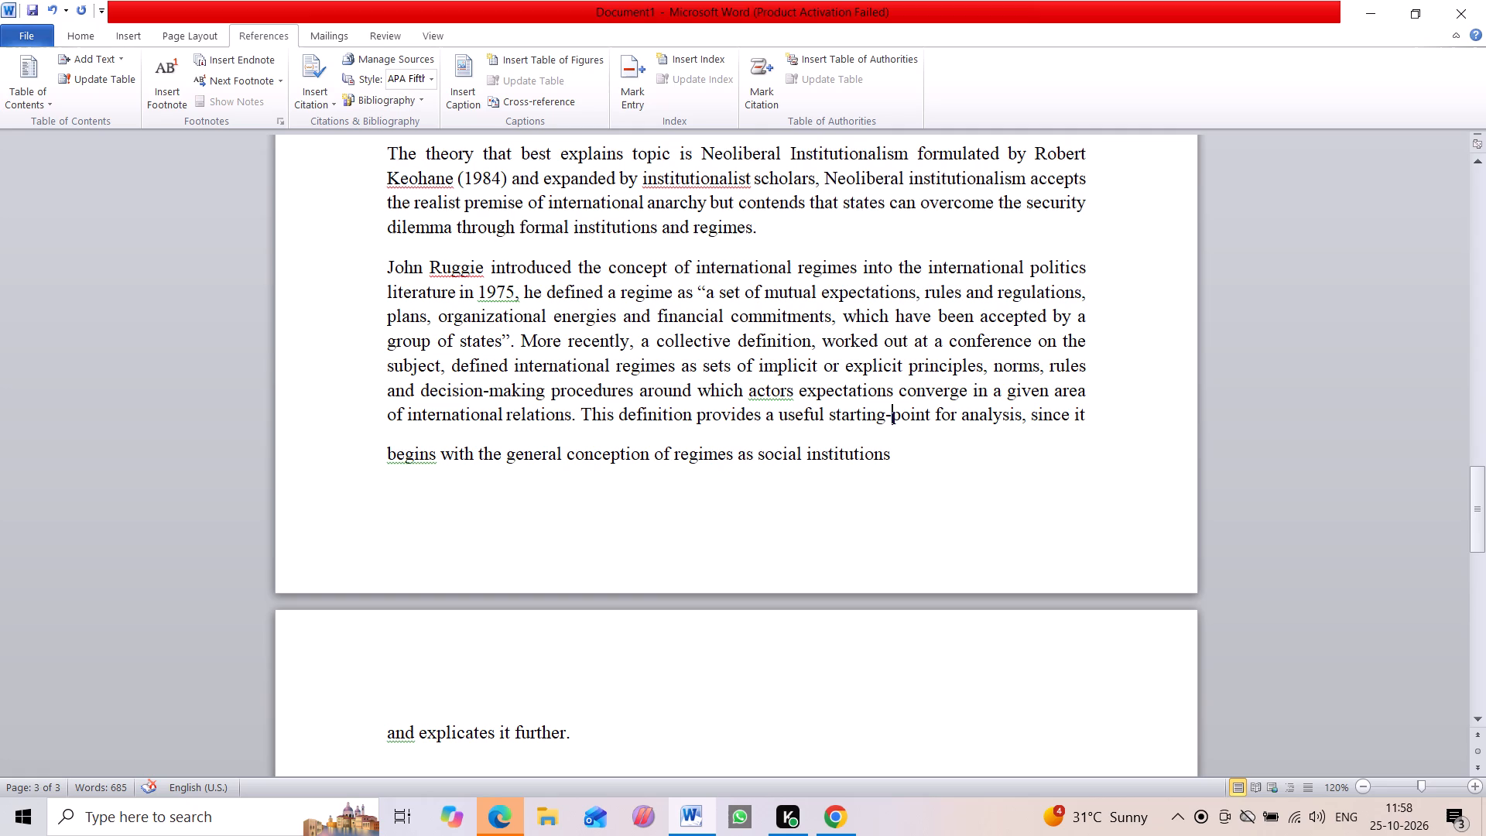
Replace the hyphens in "starting-point" and "decision-making" with spaces in the regimes paragraph.
key("BackSpace")
key("space")
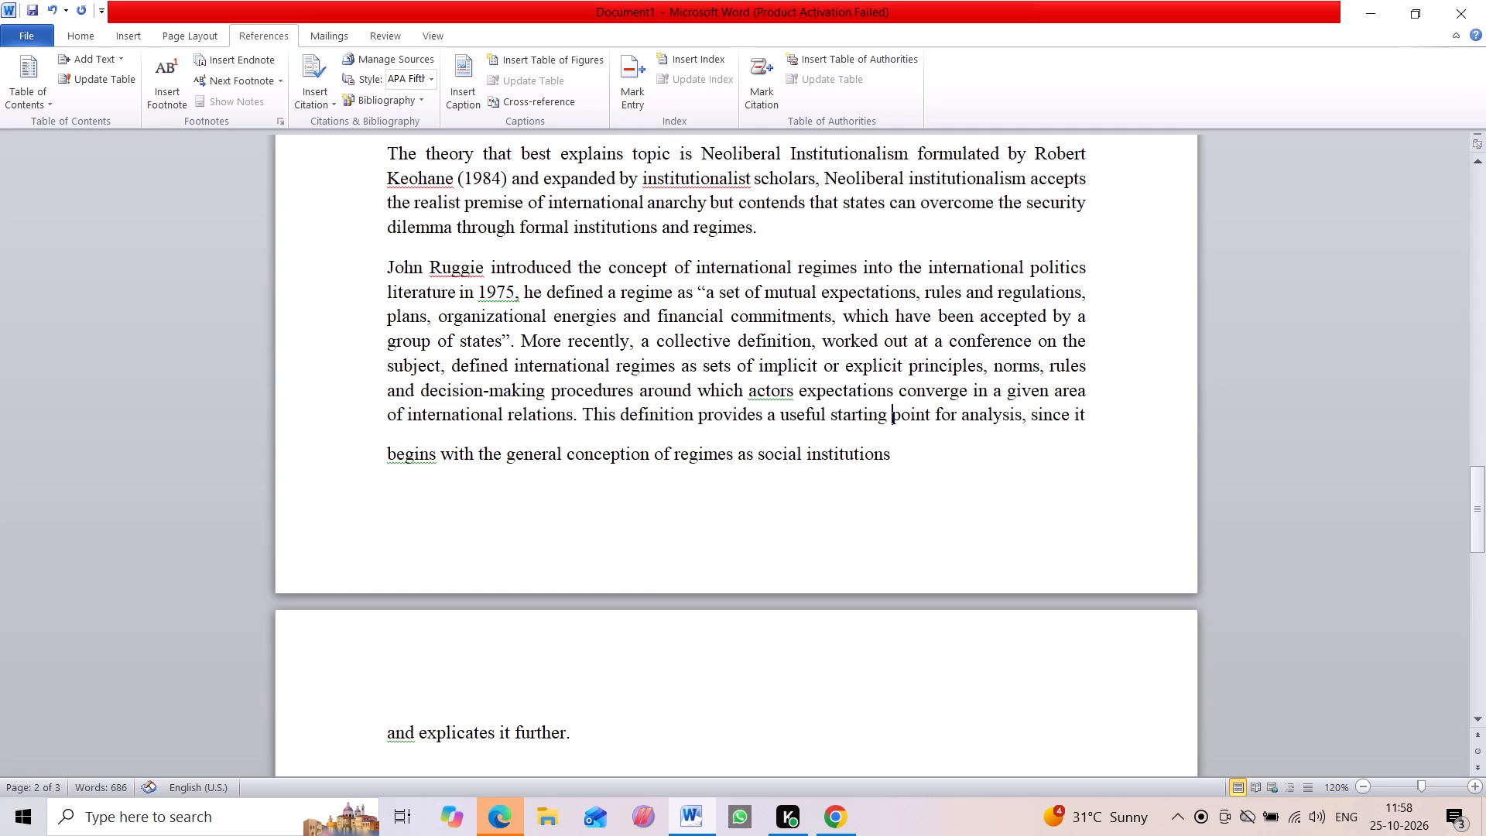
left_click(488, 391)
key("BackSpace")
key("space")
Join the broken lines starting with "begins with the general conception" and "and explicates it further" to the regimes paragraph, separated by single spaces.
left_click(380, 457)
key("BackSpace")
key("space")
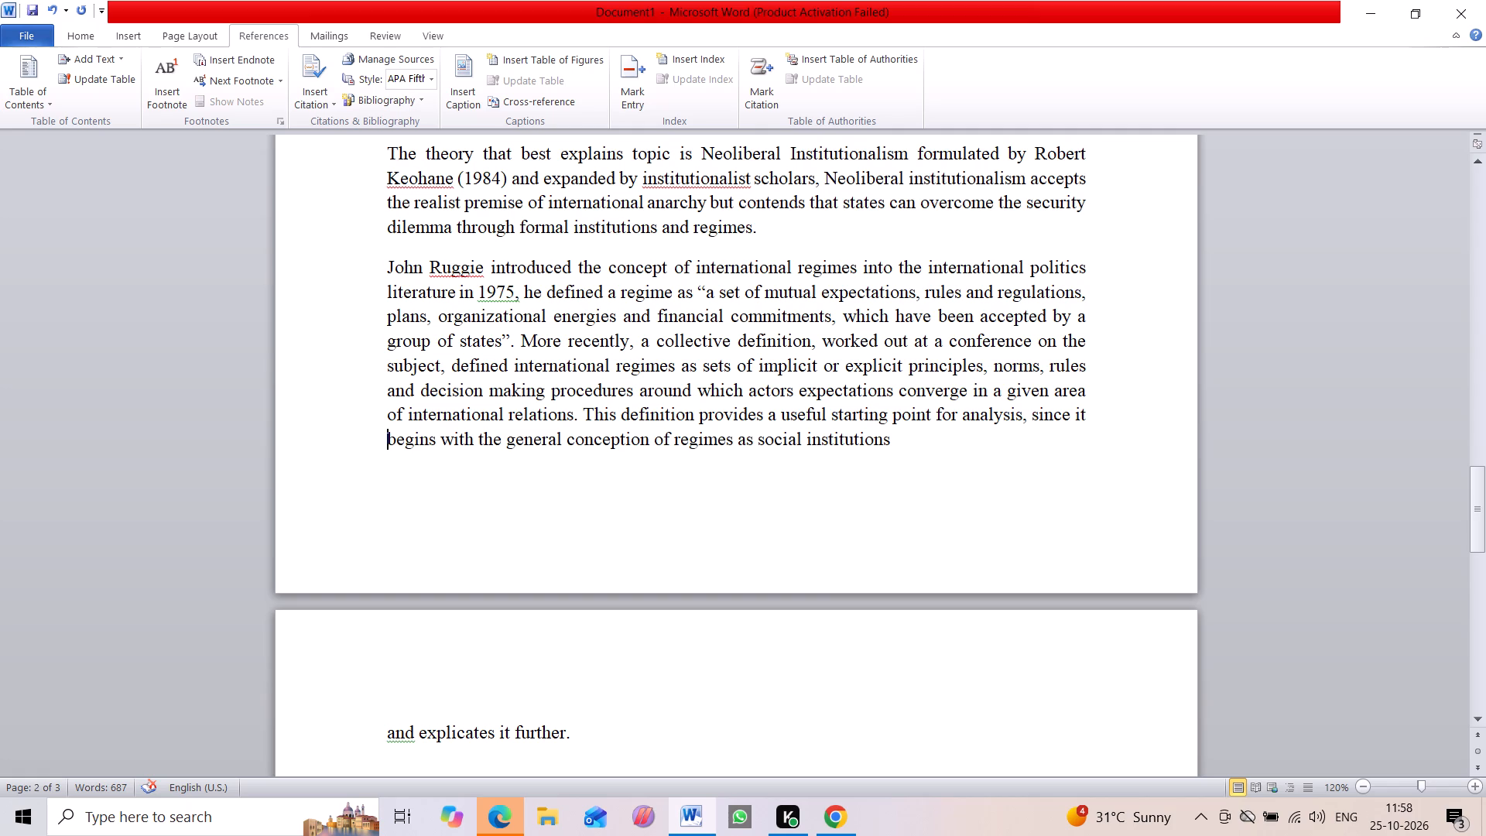
scroll(896, 447, "down", 1)
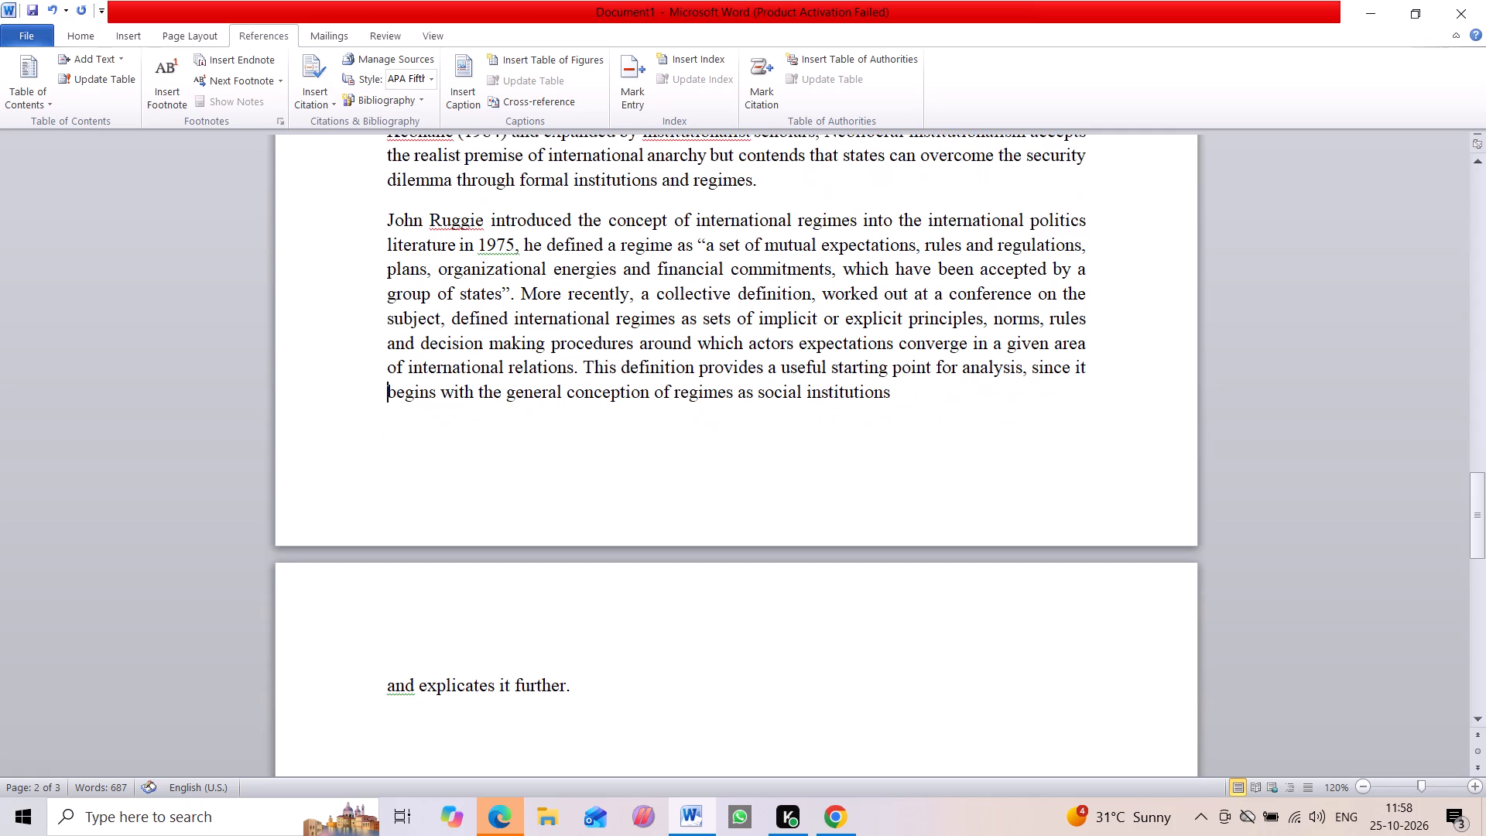
left_click(385, 680)
key("BackSpace")
key("space")
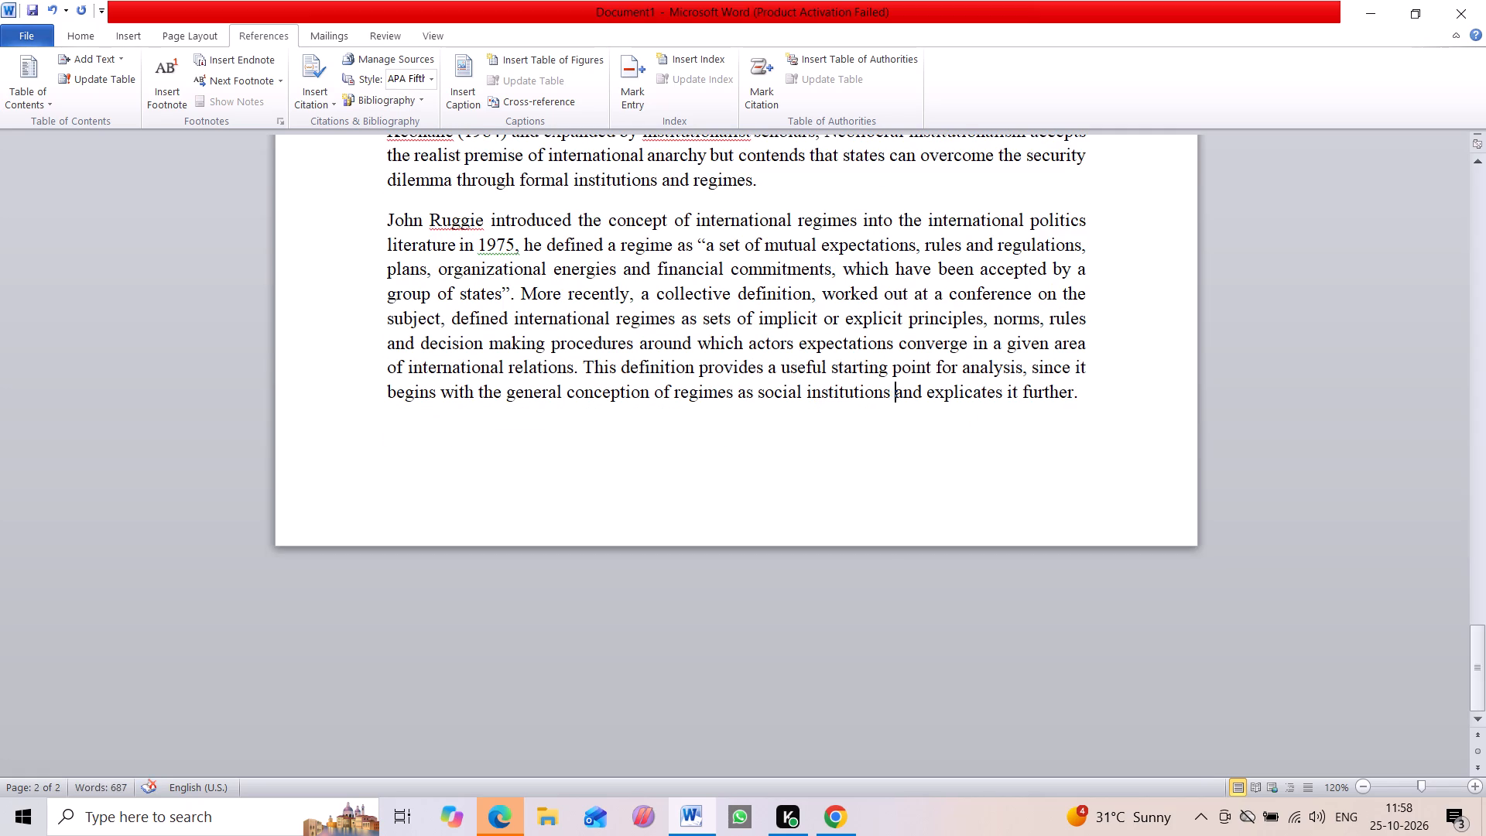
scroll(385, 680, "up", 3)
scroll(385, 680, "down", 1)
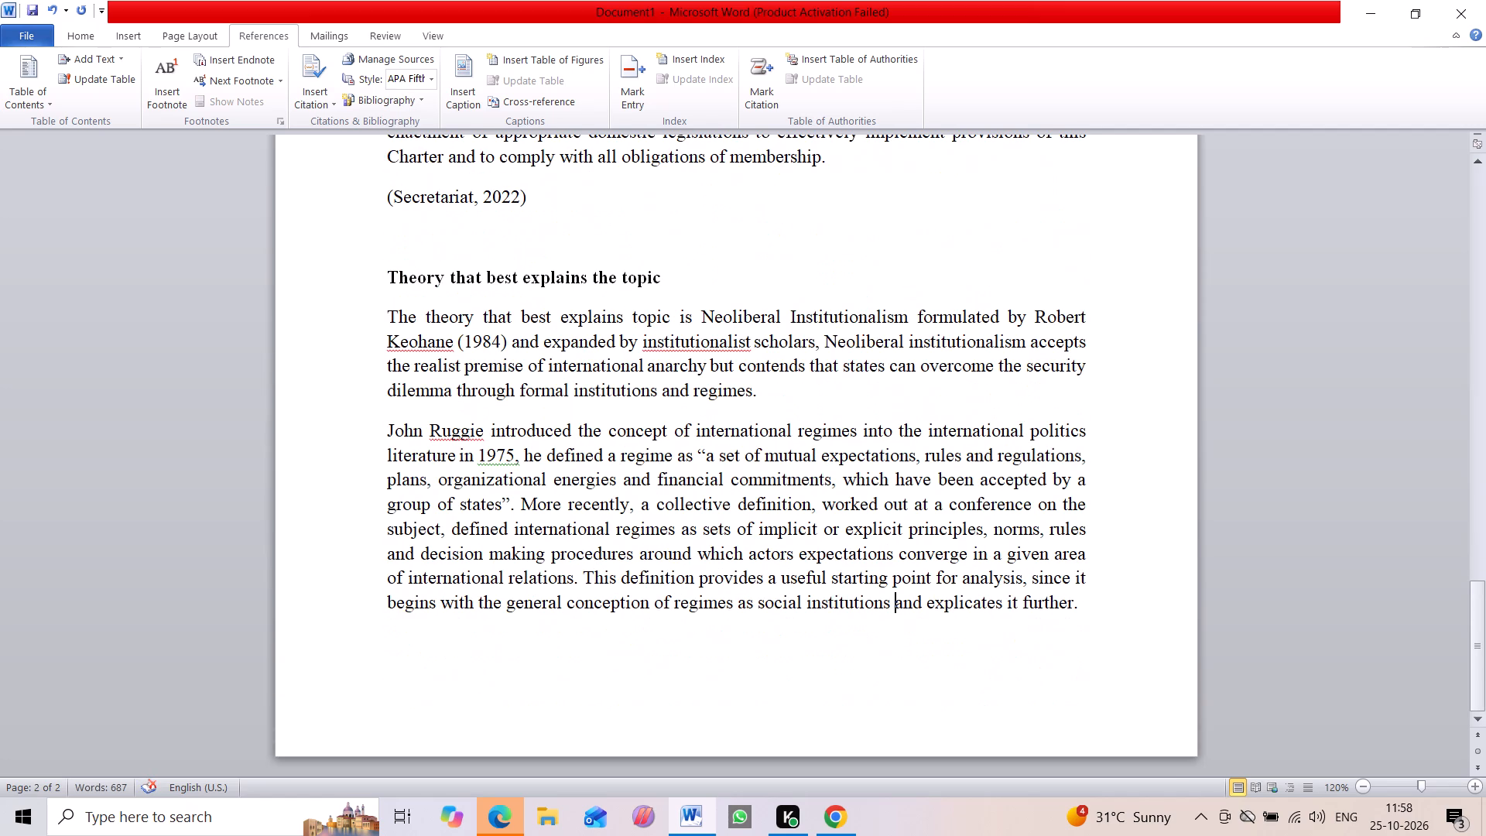
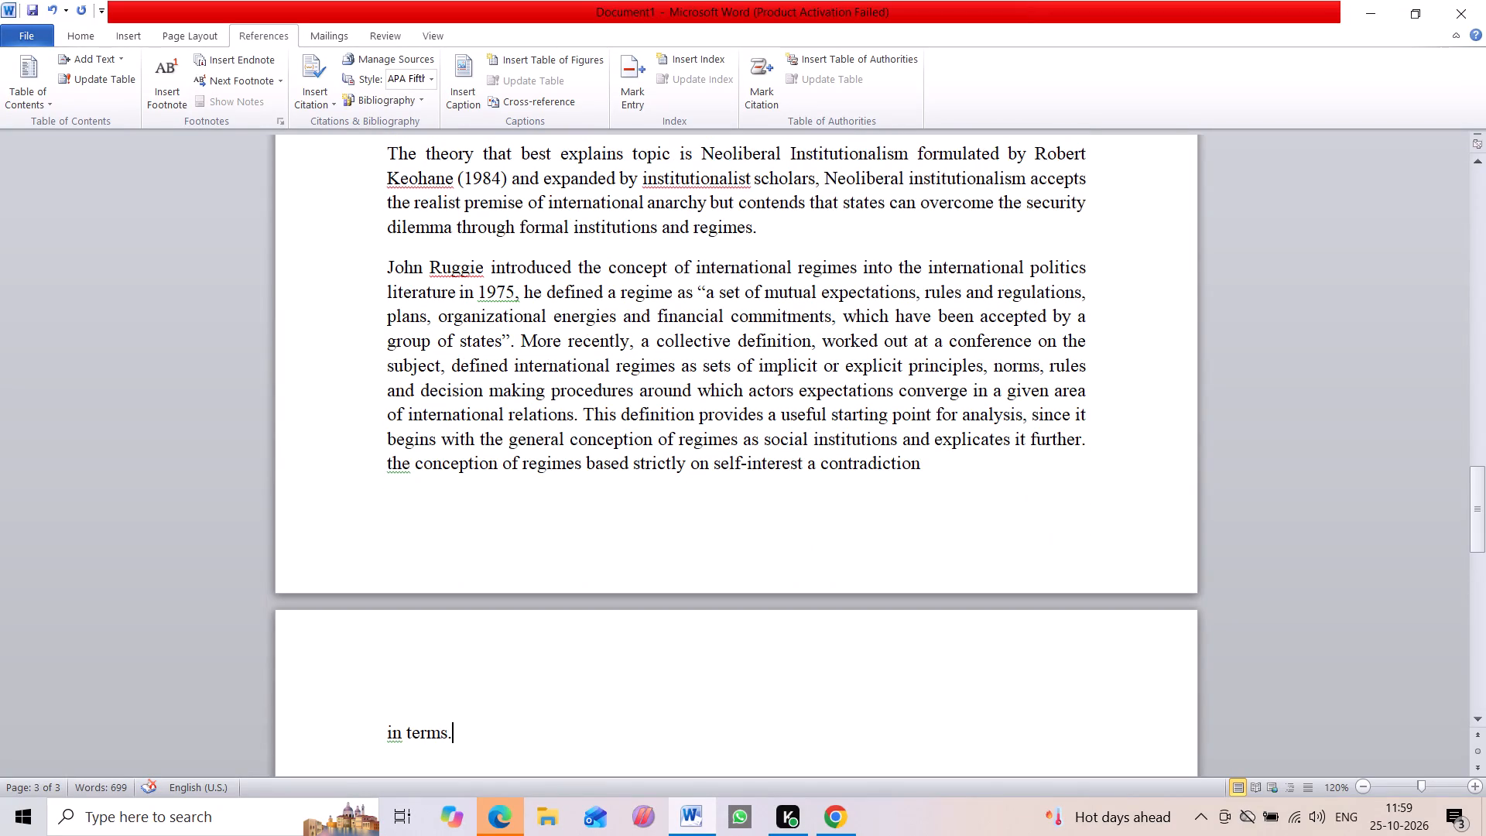
Capitalize the first word of the sentence "the conception of regimes based strictly on self-interest" in the regimes paragraph.
left_click(392, 466)
key("BackSpace")
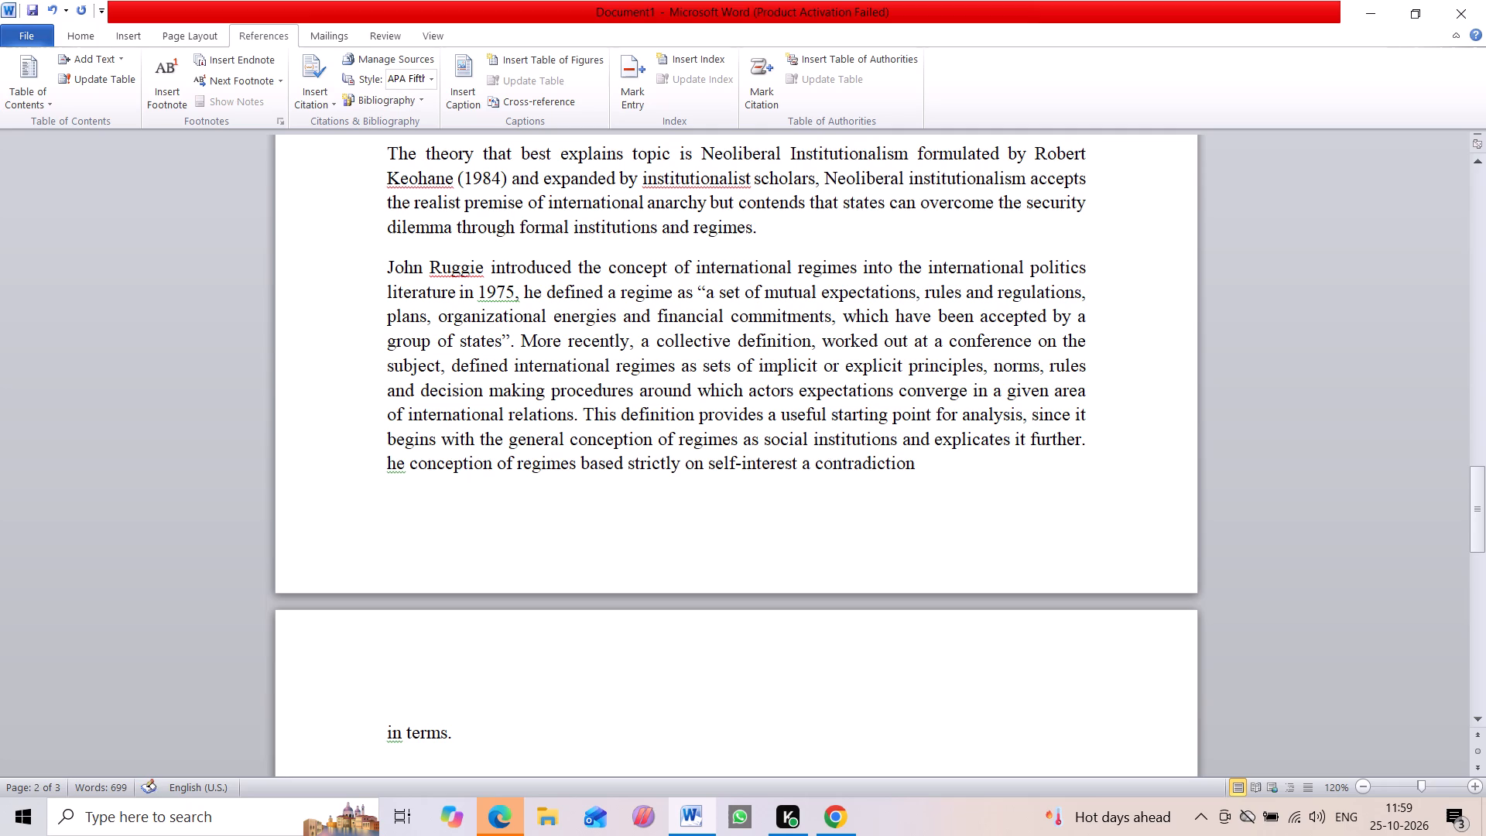
key("t")
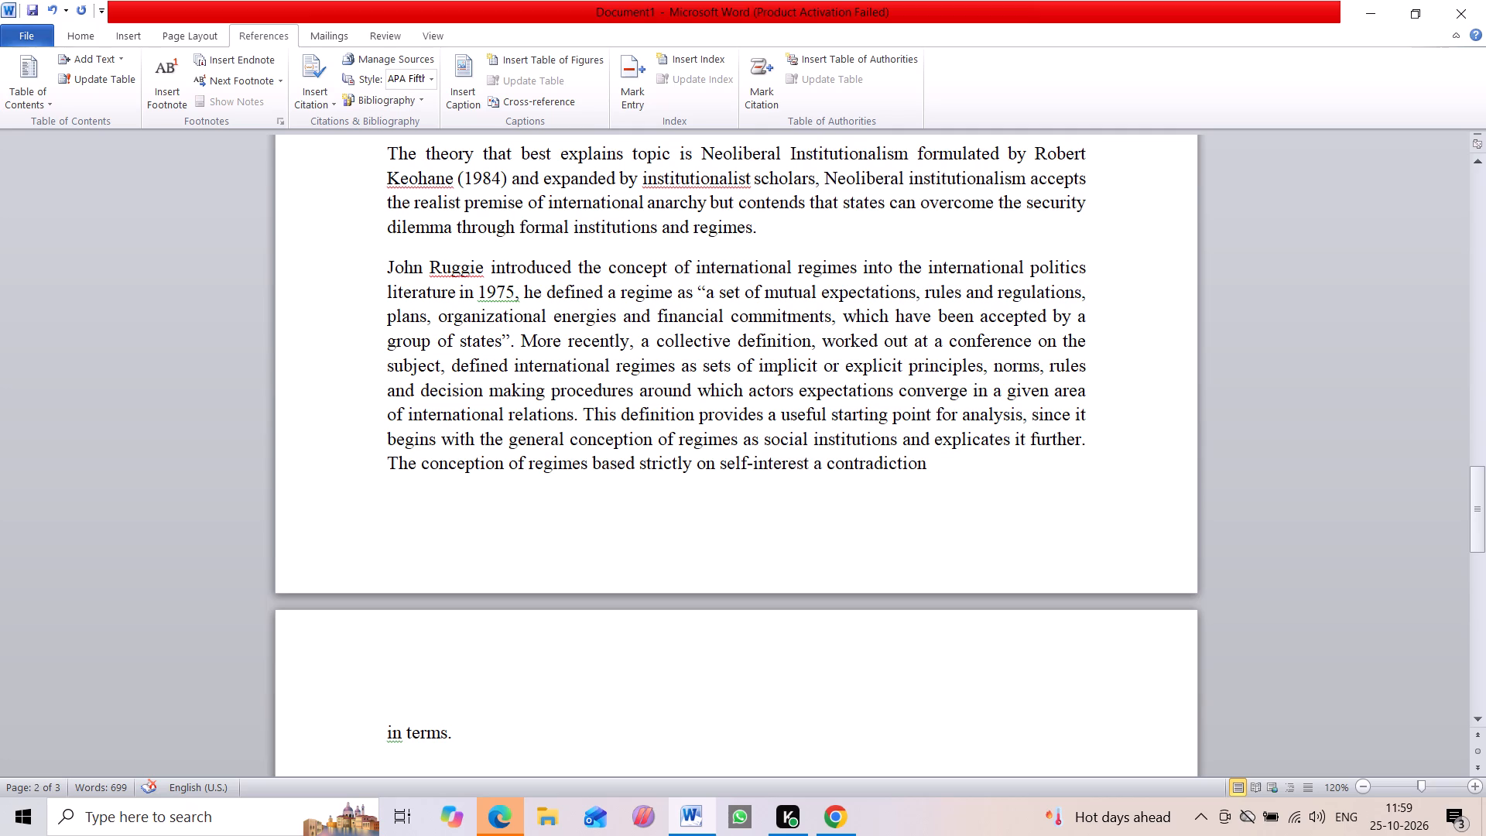
Delete the trailing words "a contradiction in terms." so the regimes paragraph ends with "self-interest", without a period.
scroll(856, 469, "down", 1)
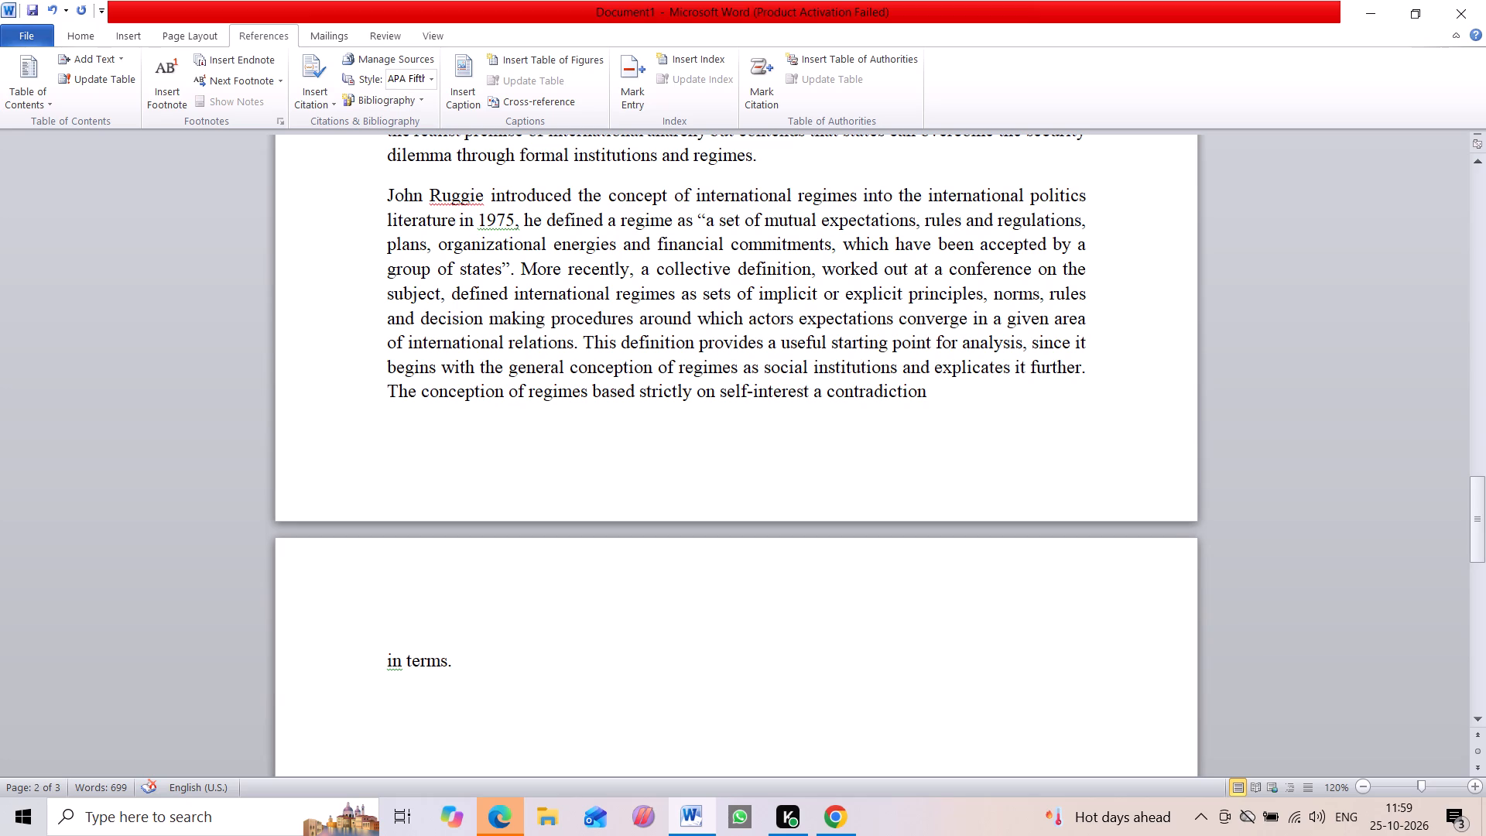
left_click(499, 656)
key("BackSpace")
key("BackSpace")
key("BackSpace")
key("BackSpace")
key("BackSpace")
key("BackSpace")
key("BackSpace")
key("BackSpace")
key("BackSpace")
key("BackSpace")
key("BackSpace")
key("BackSpace")
key("BackSpace")
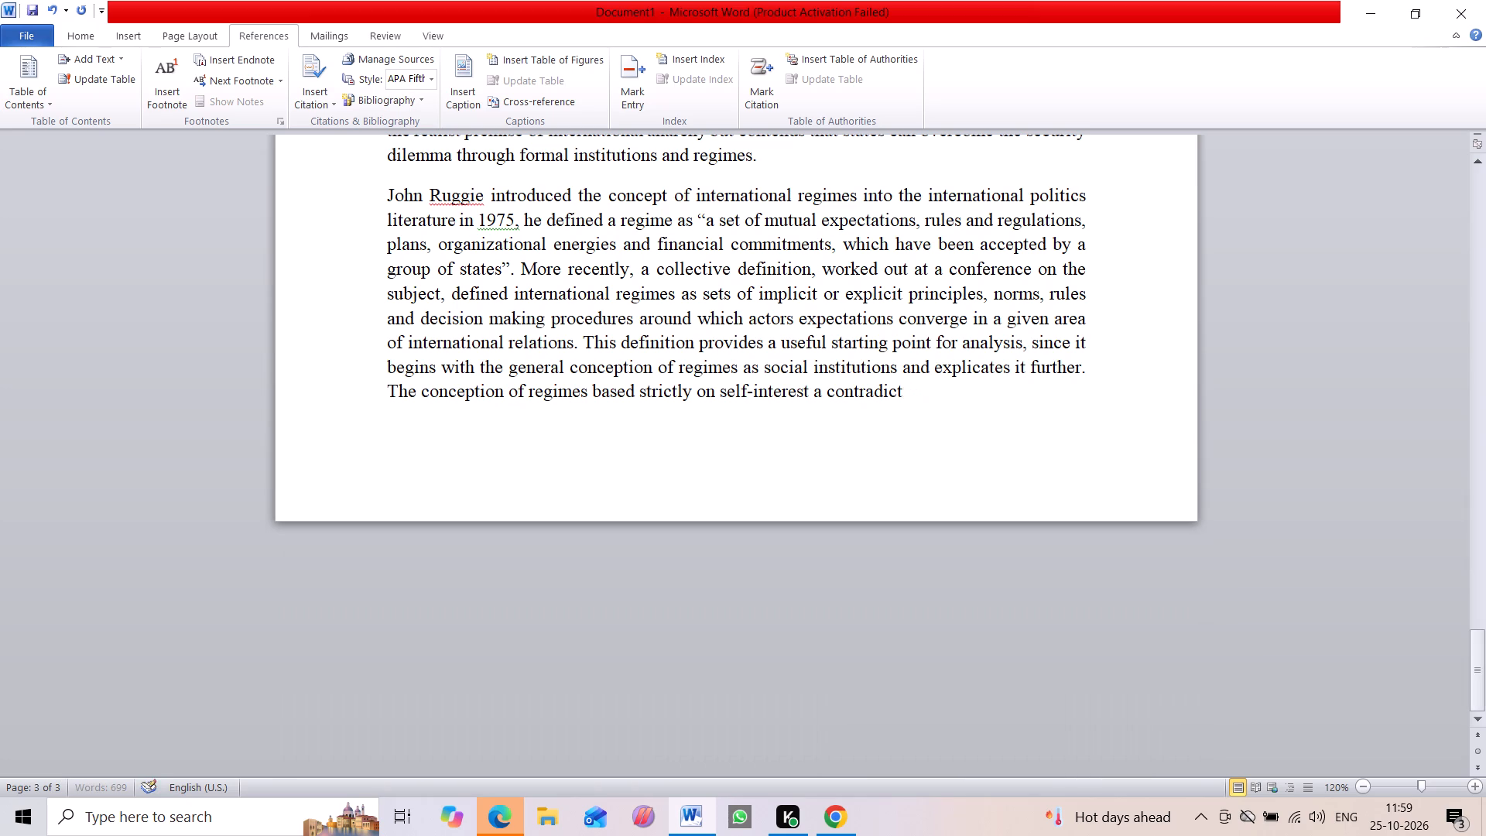
key("BackSpace")
key("BackSpace")
key("BackSpace")
key("BackSpace")
key("BackSpace")
key("BackSpace")
key("BackSpace")
key("BackSpace")
key("BackSpace")
key("BackSpace")
key("BackSpace")
key("BackSpace")
key("BackSpace")
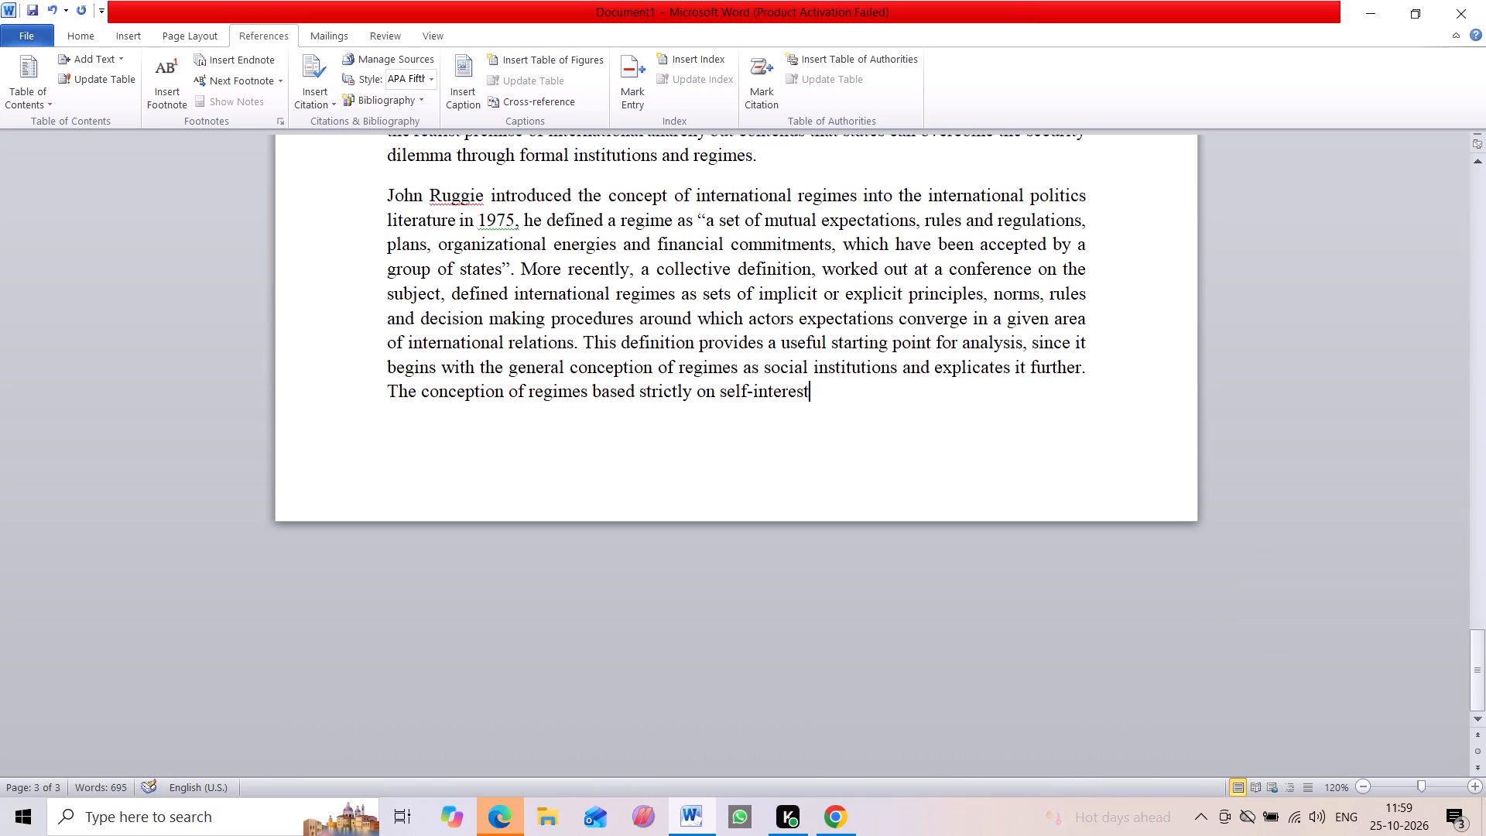
key("period")
key("BackSpace")
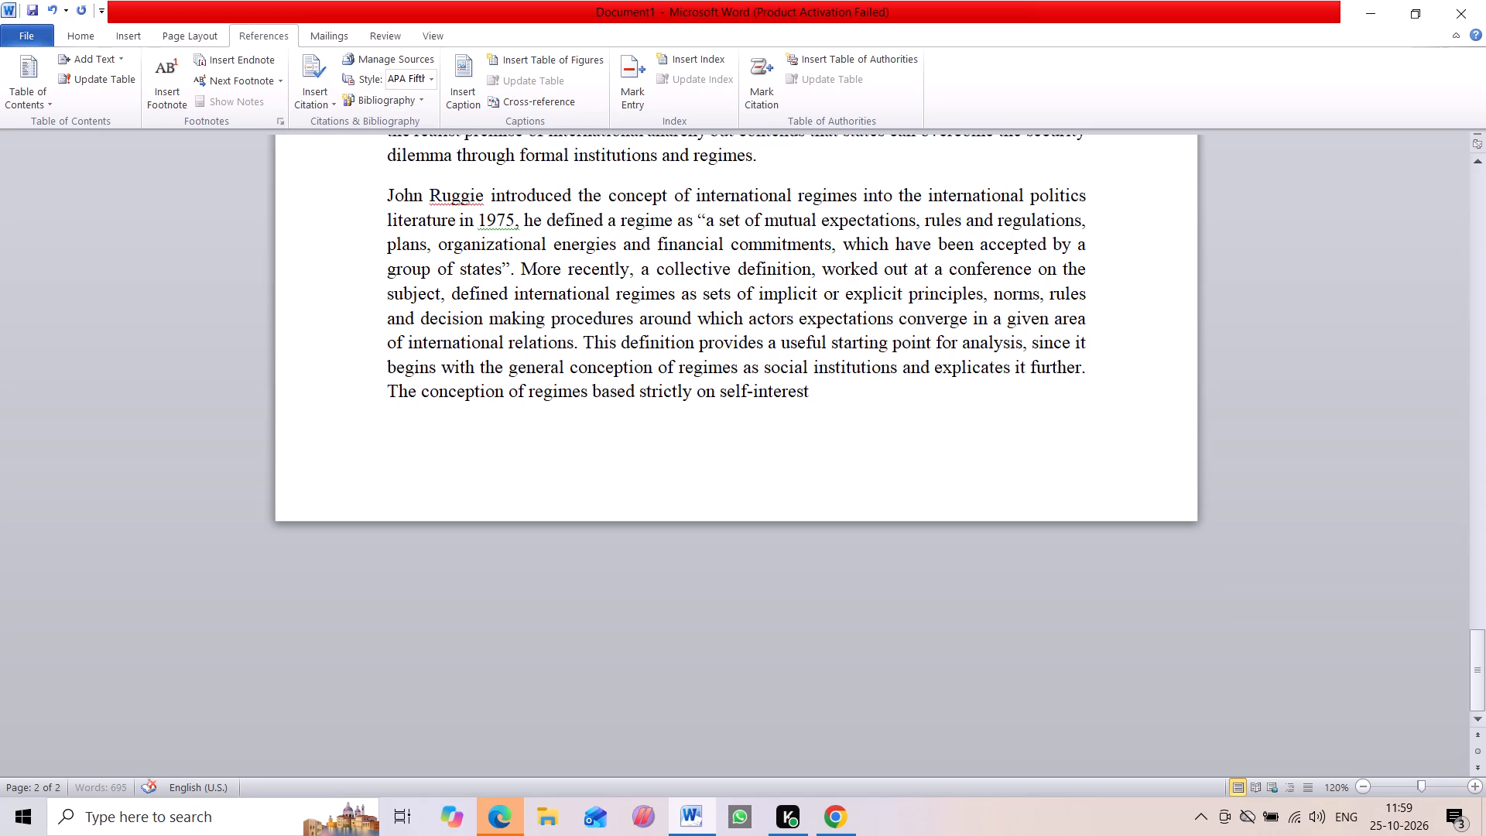
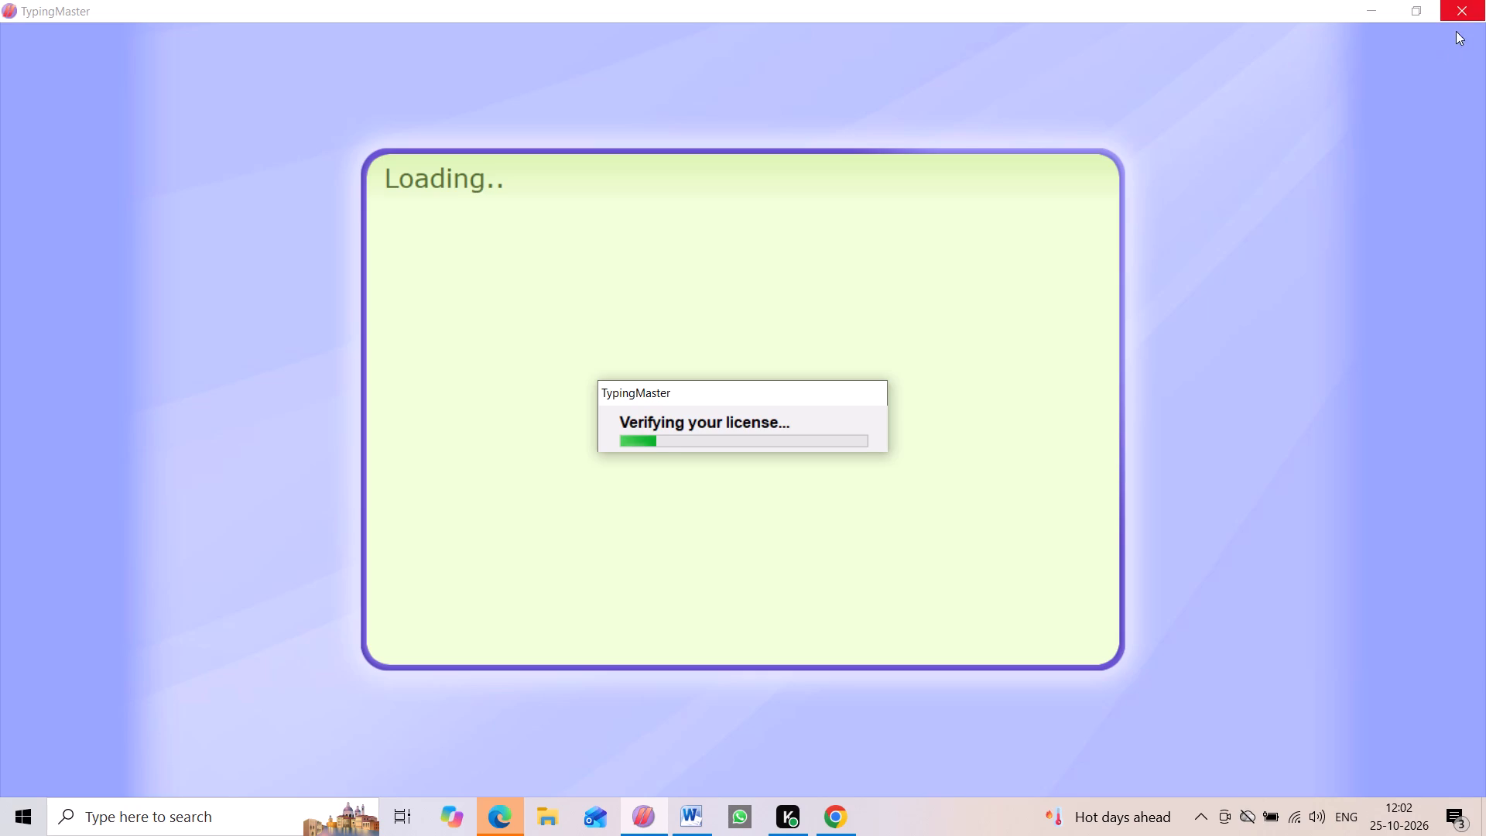
Close the TypingMaster application and return to the Word document.
left_click(1462, 8)
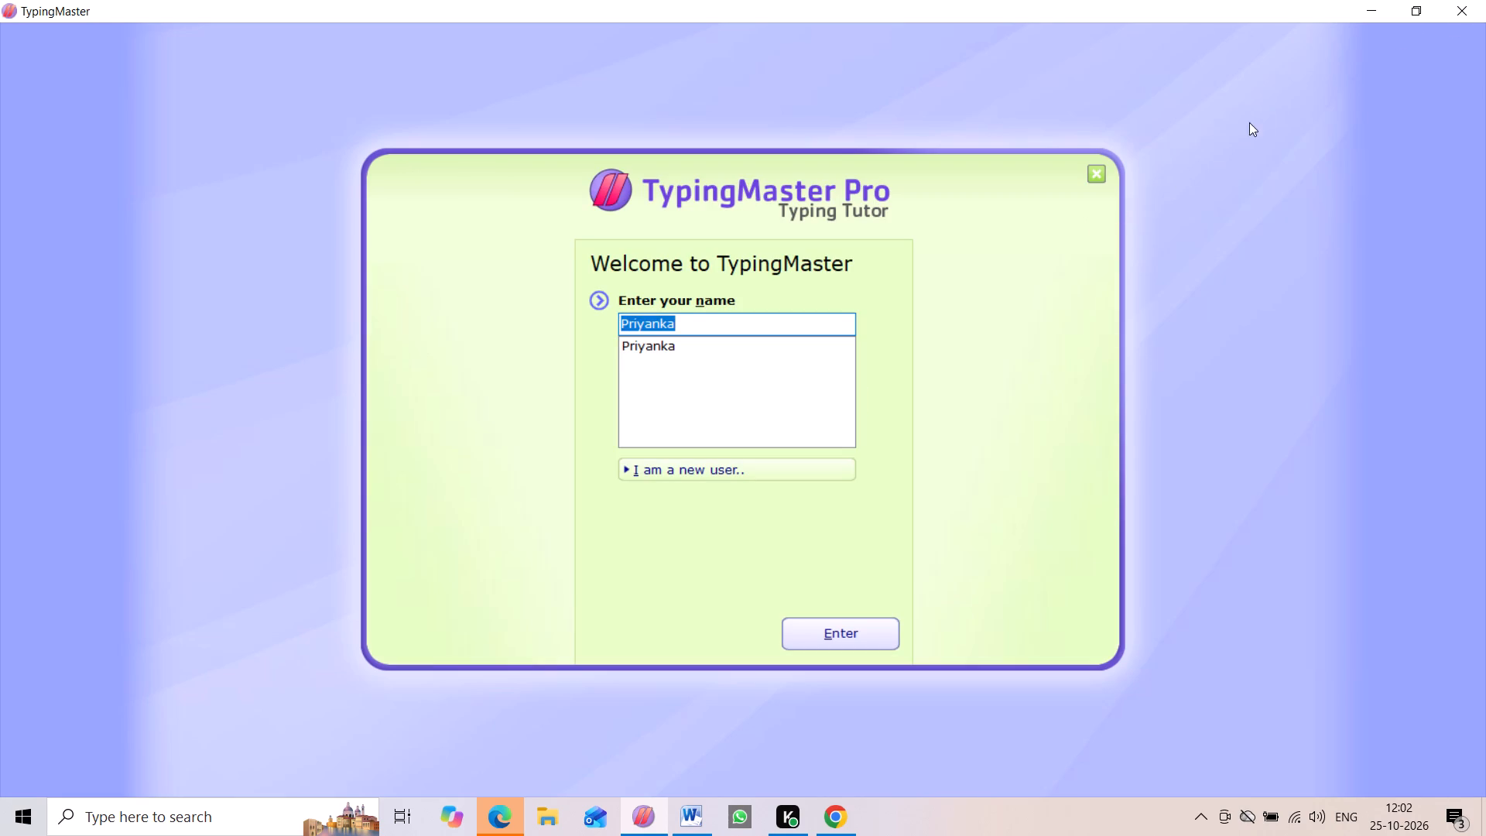
left_click(1458, 12)
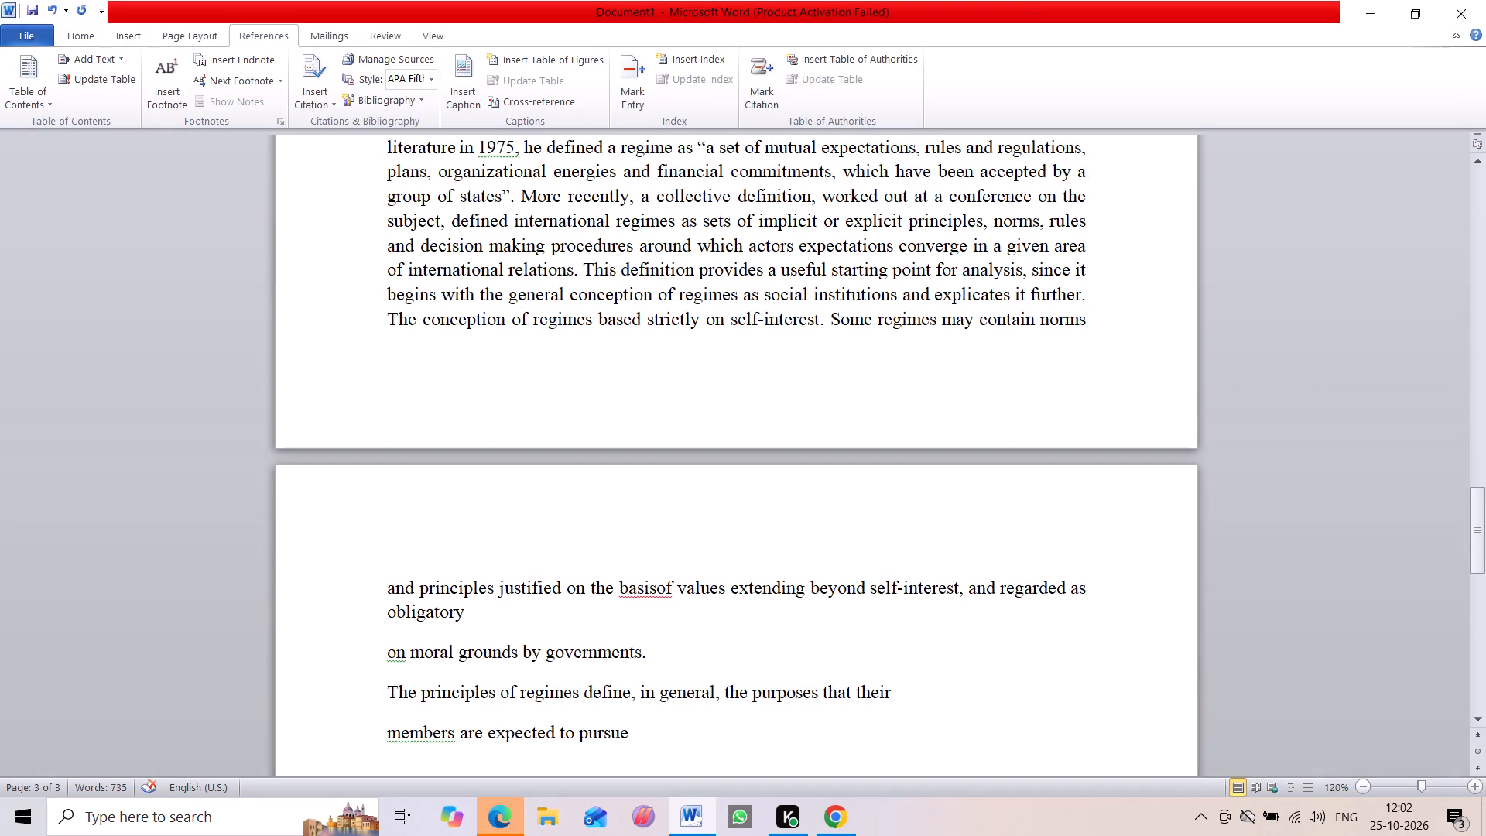
Insert the missing space in "basisof" so it reads "basis of" in the regimes paragraph.
left_click(656, 587)
key("space")
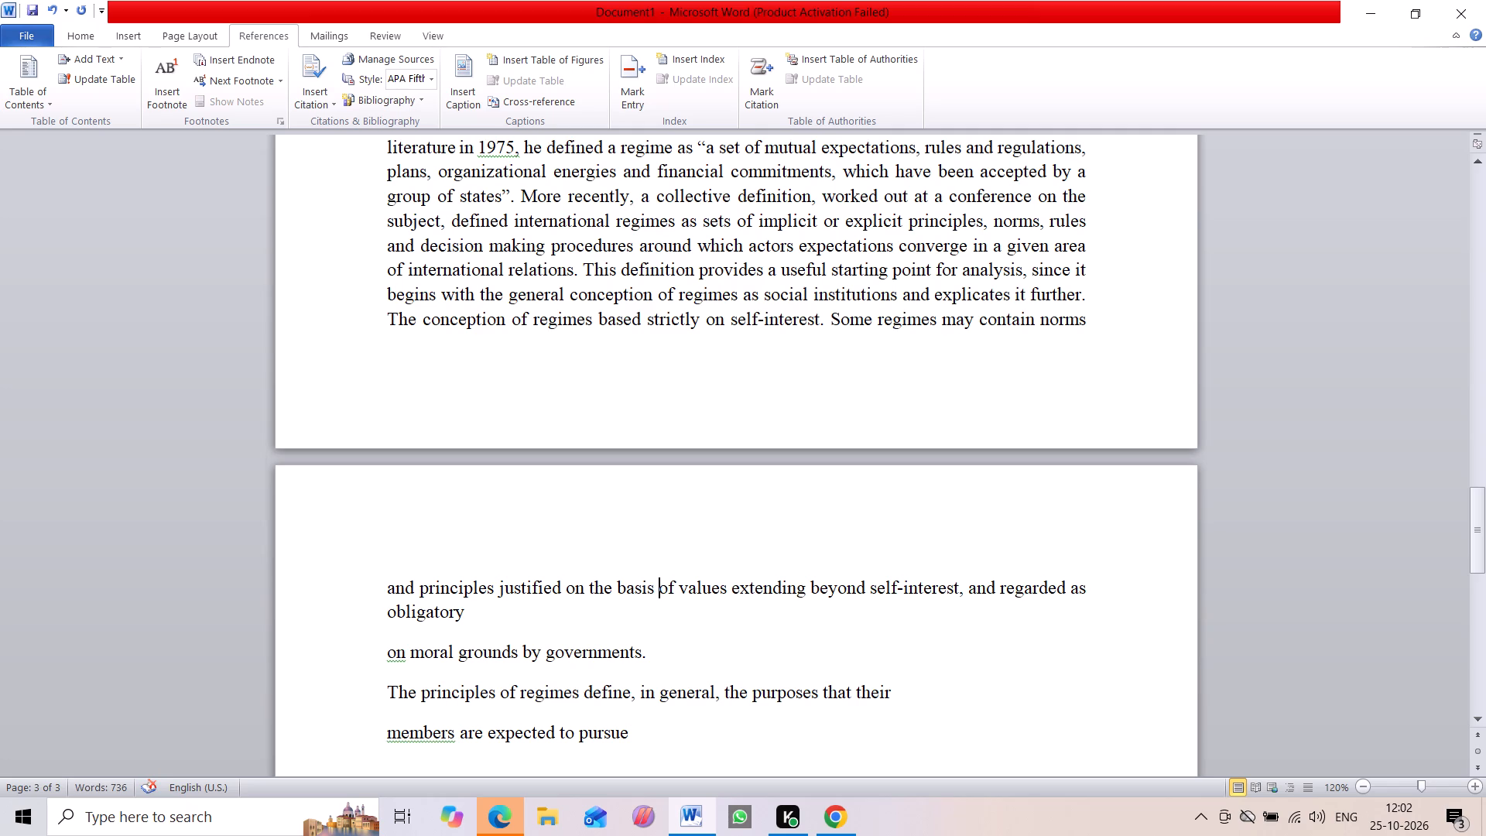
Join the broken lines starting "on moral grounds", "The principles of regimes" and "members are expected" onto the regimes paragraph, separated by single spaces.
scroll(854, 544, "up", 1)
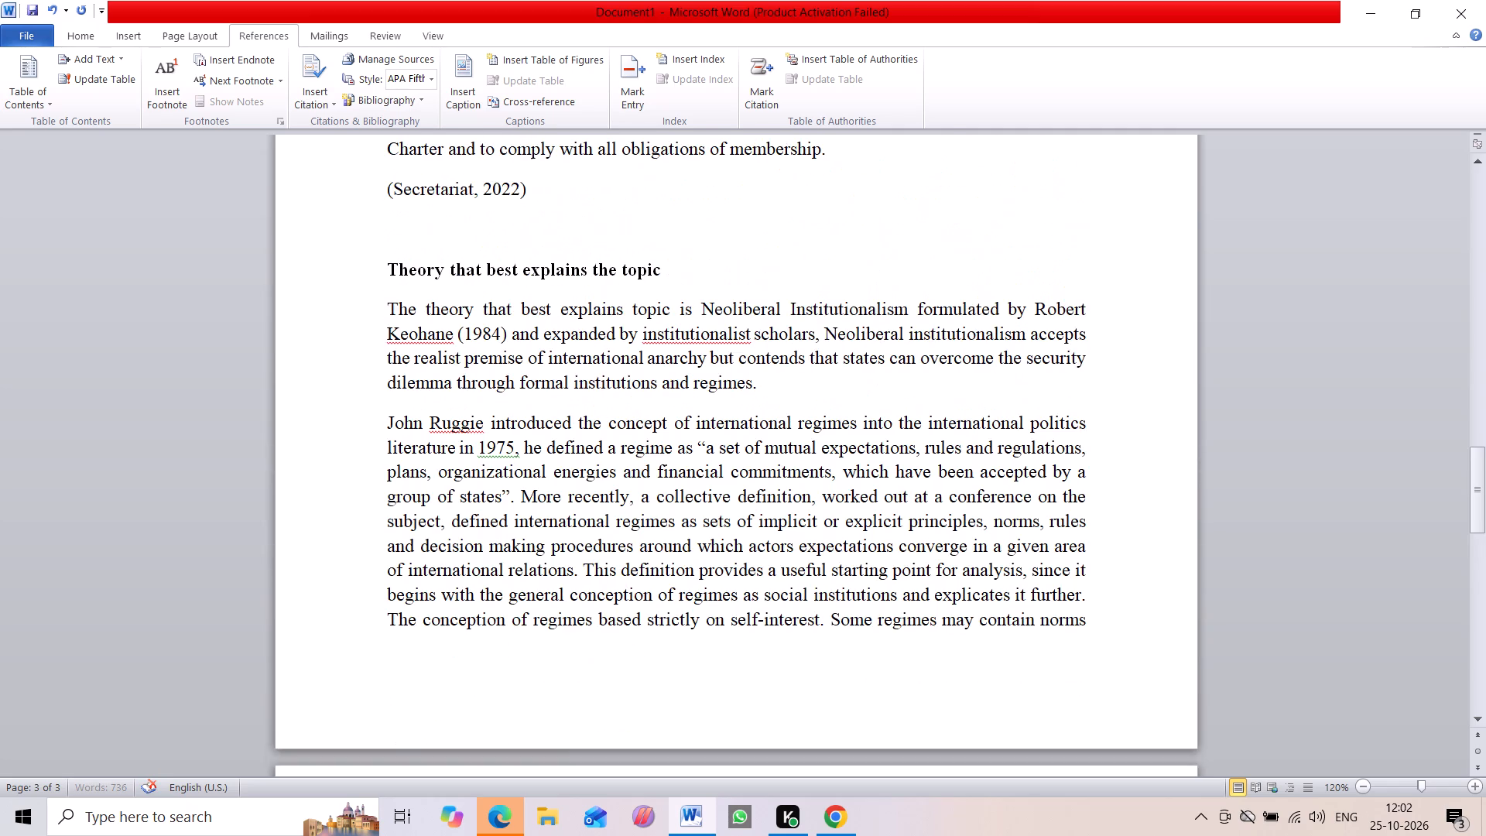
scroll(854, 544, "up", 1)
scroll(854, 544, "down", 3)
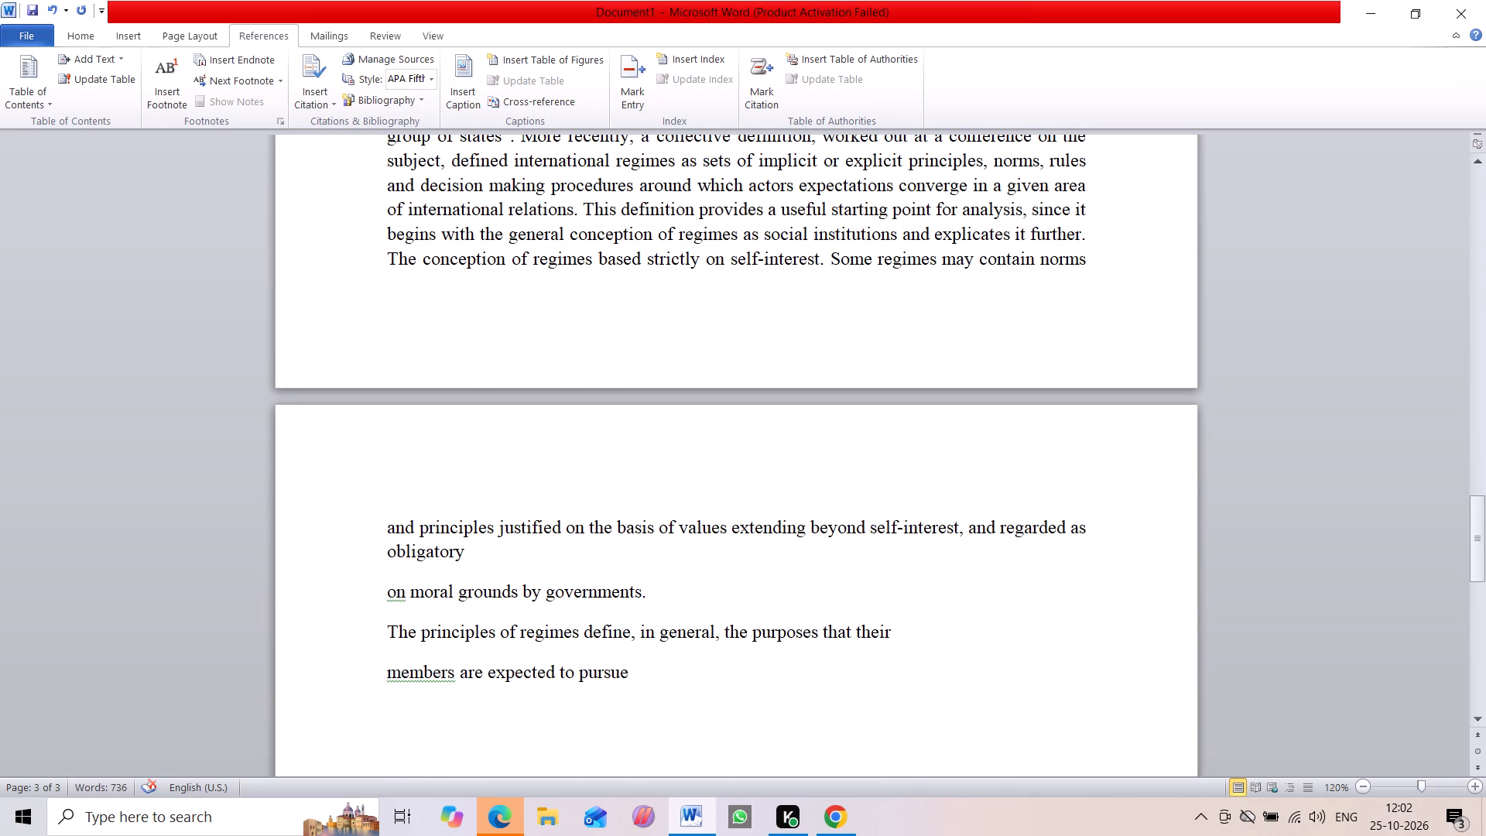
left_click(385, 592)
key("BackSpace")
key("space")
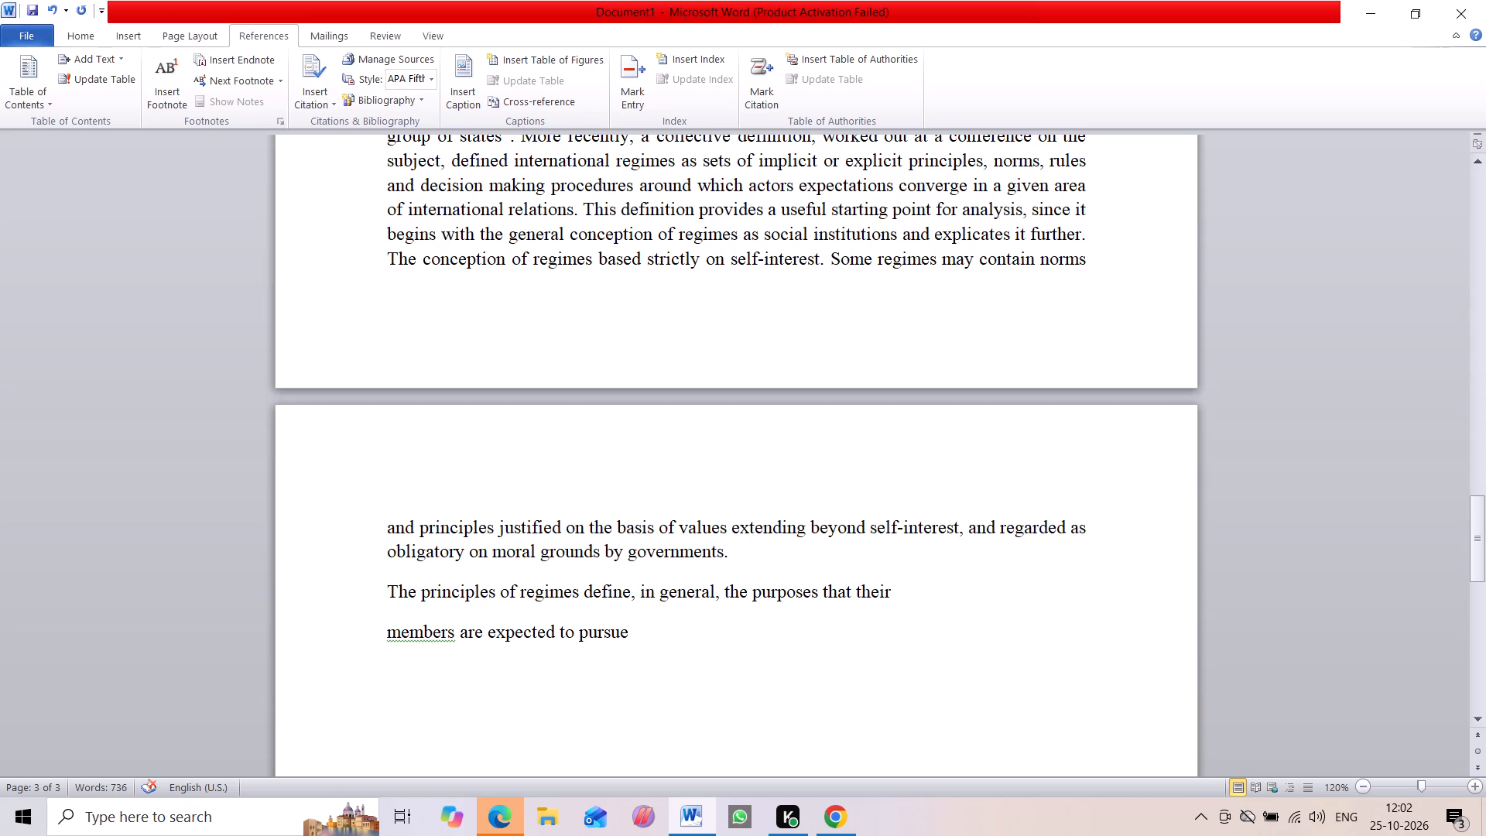
left_click(374, 585)
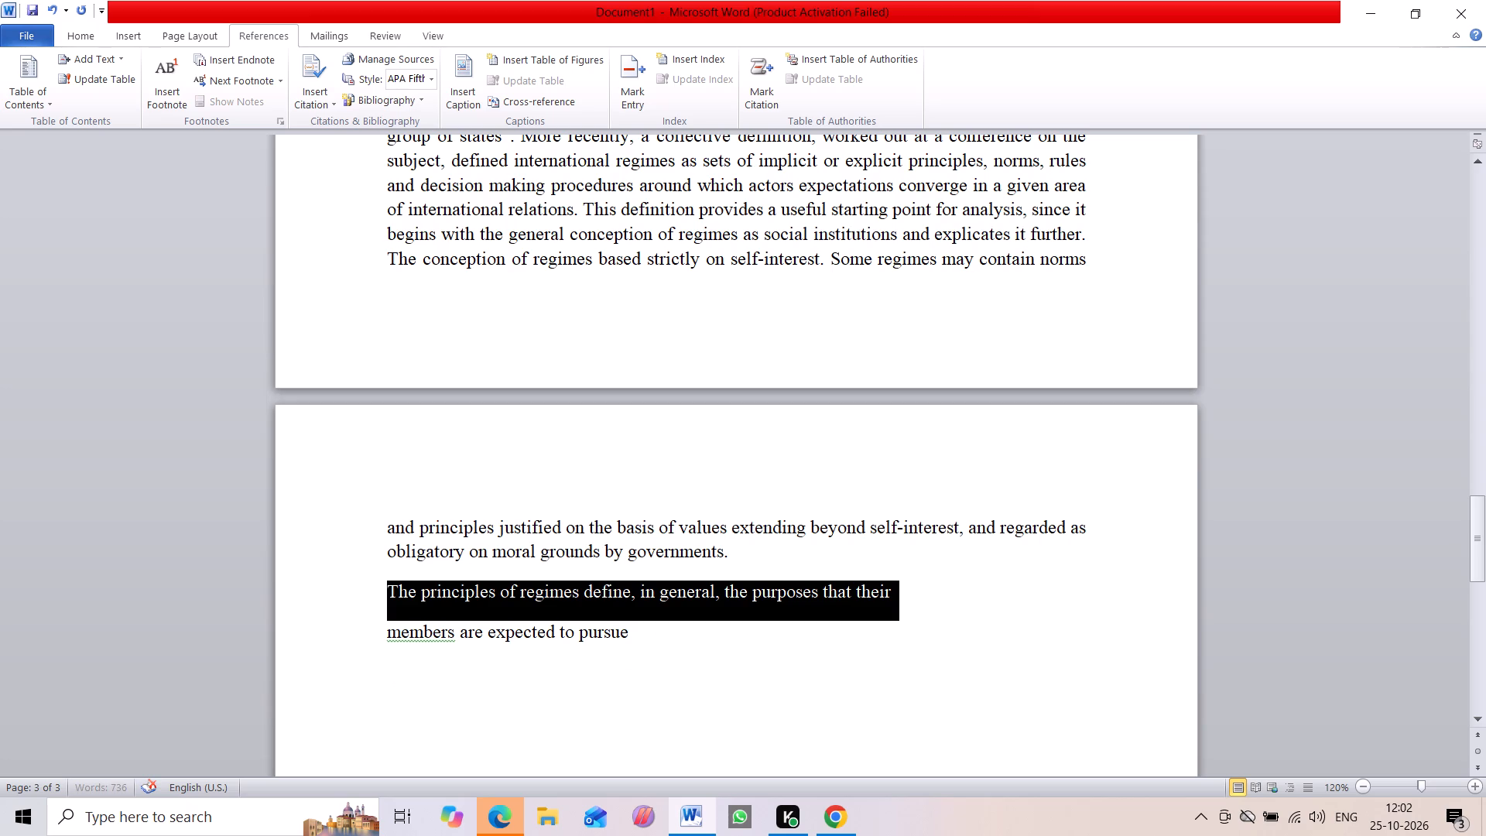
left_click(421, 663)
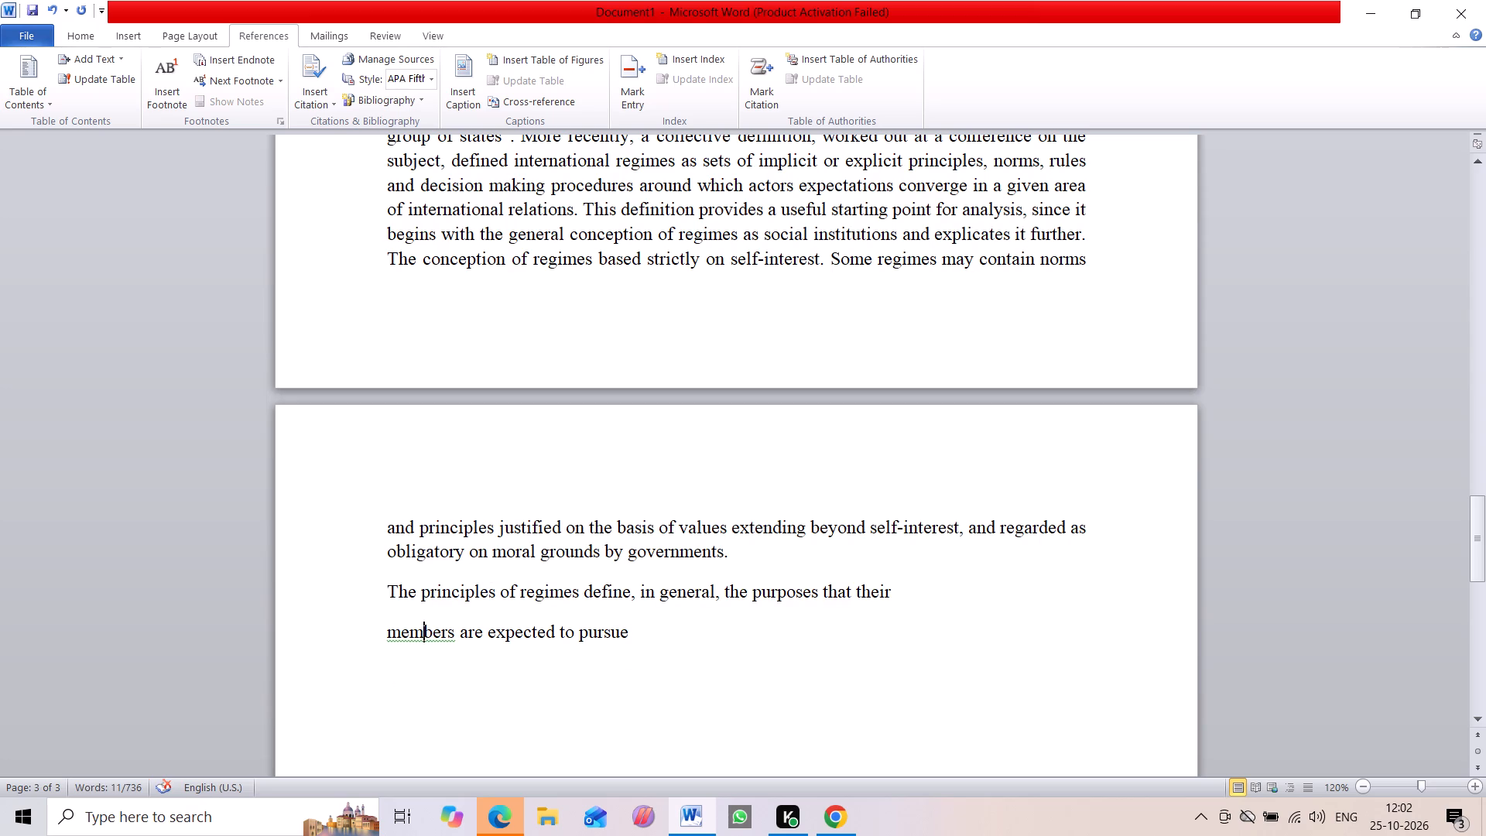
left_click(382, 587)
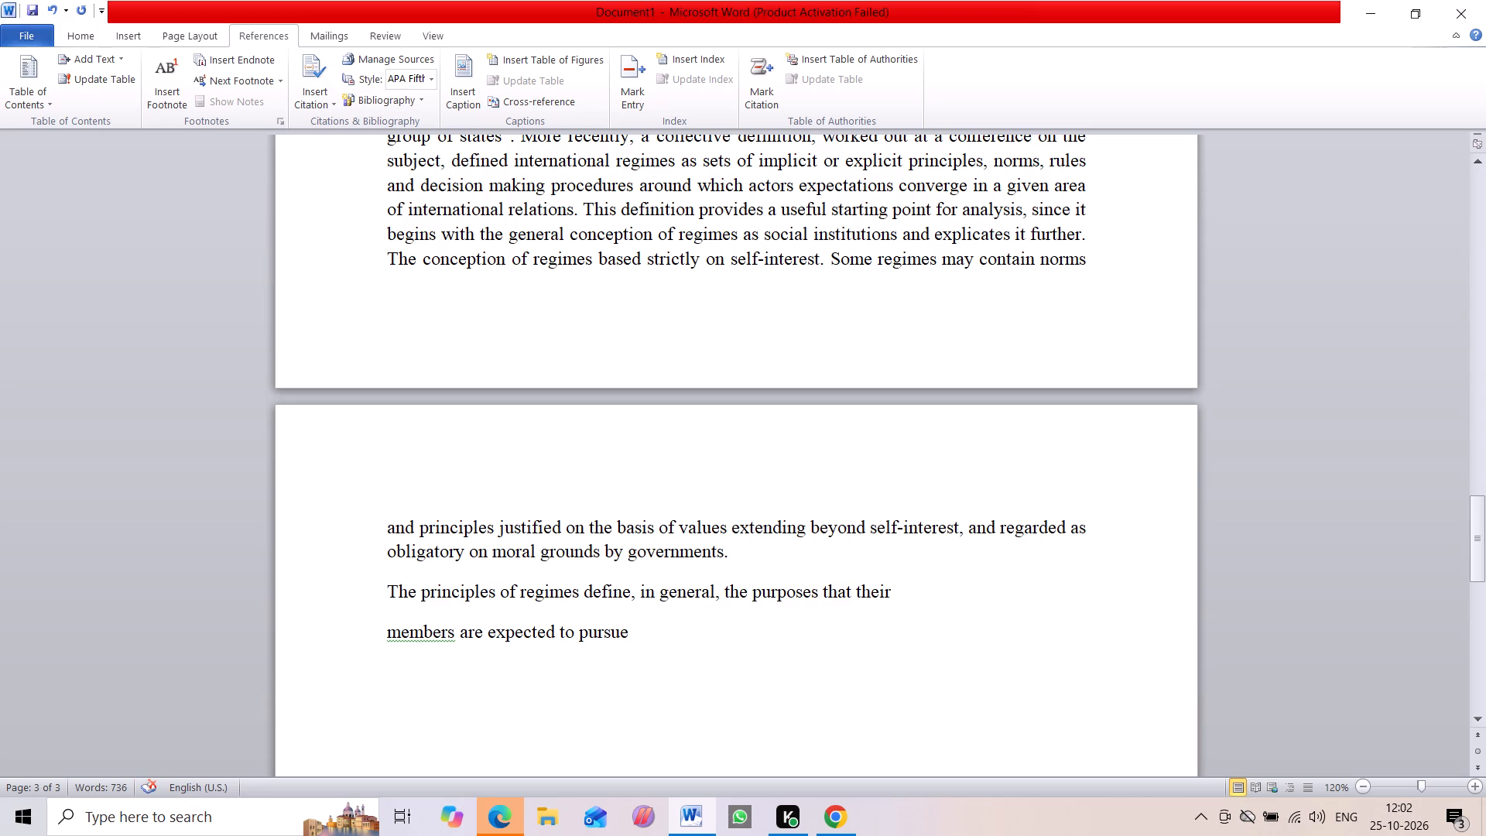
key("BackSpace")
key("space")
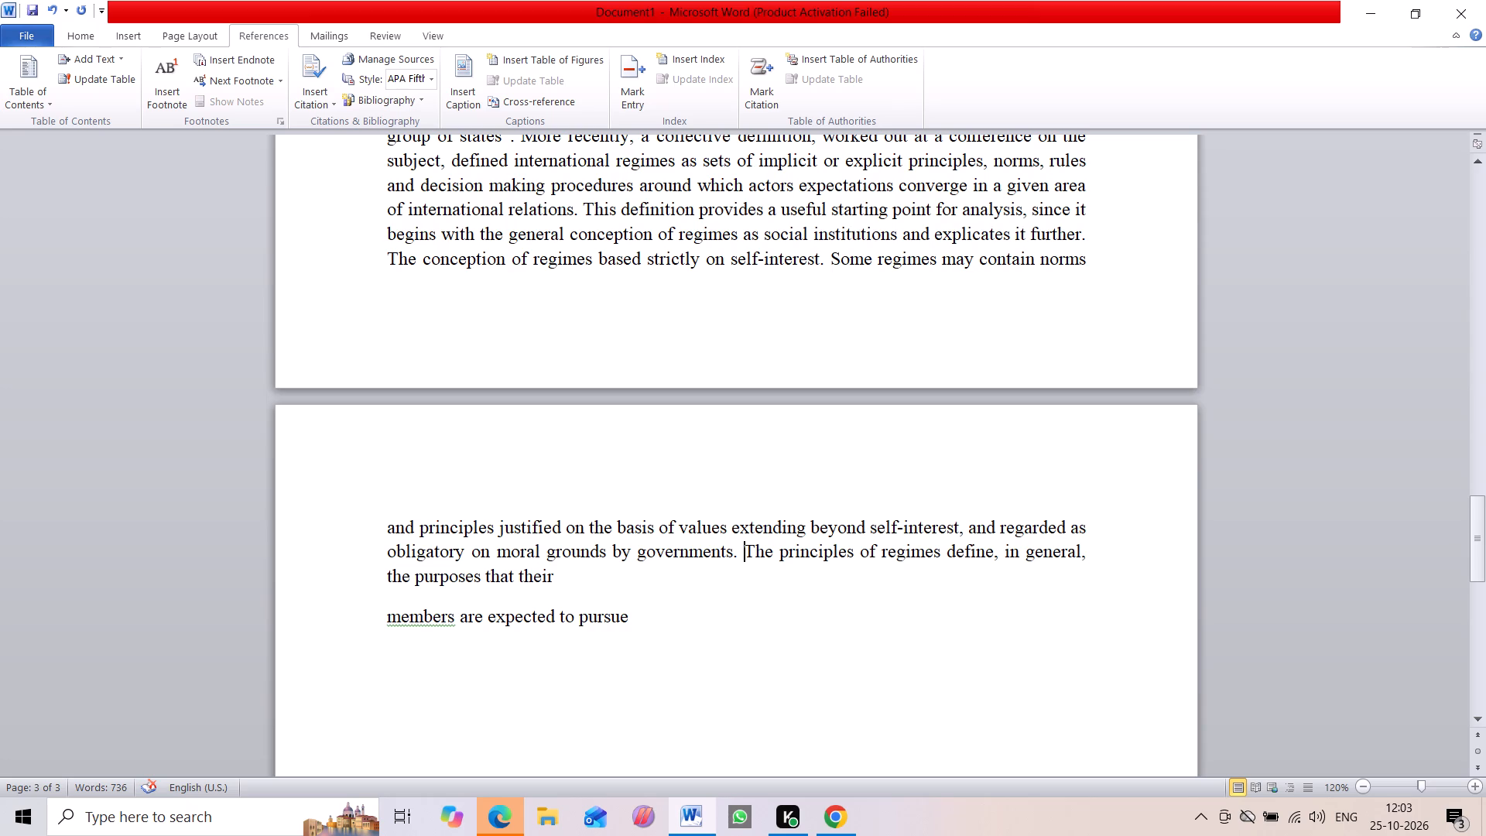
left_click(382, 615)
key("BackSpace")
key("space")
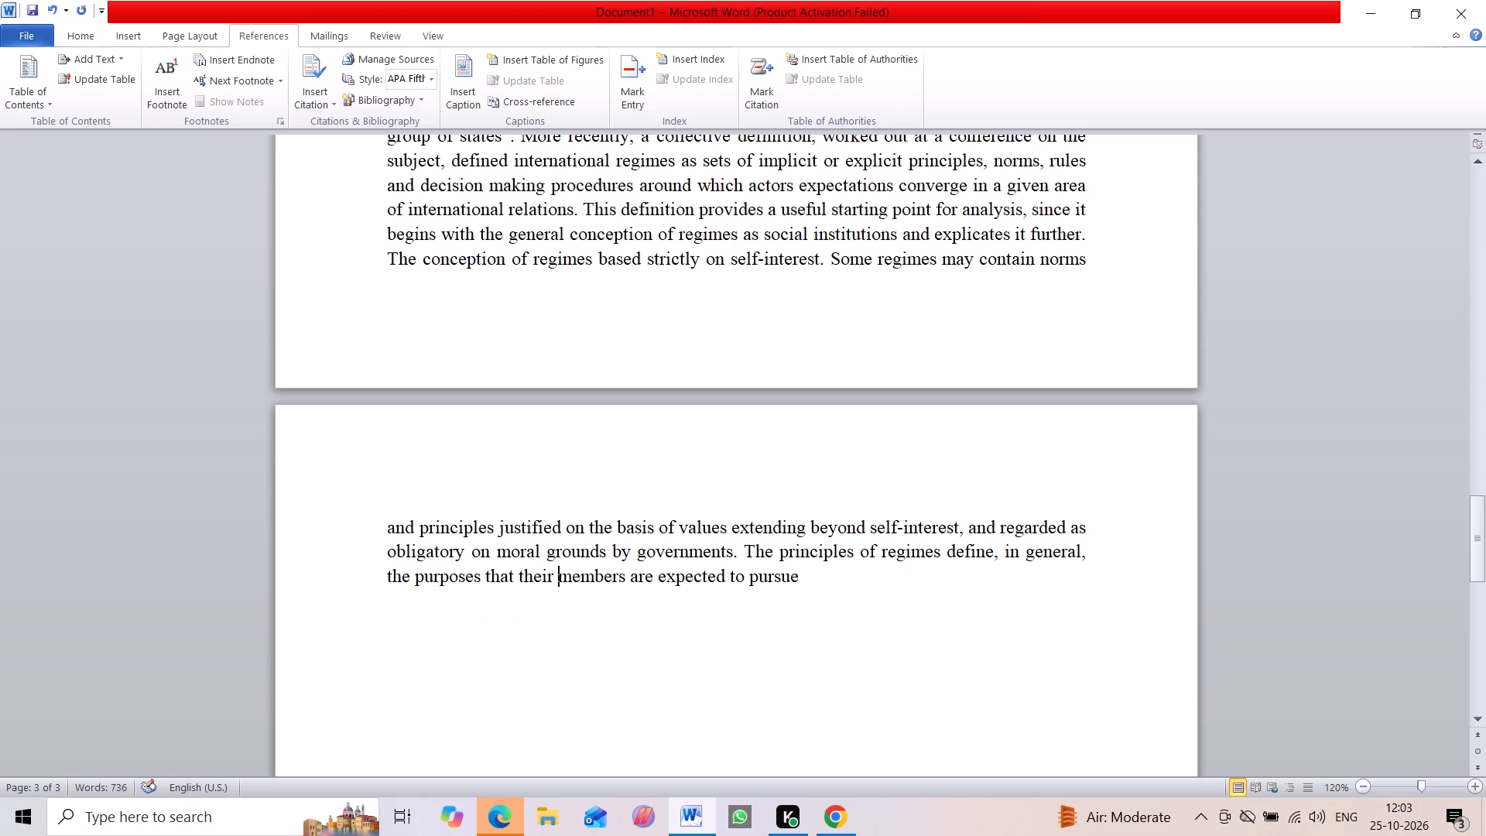
Add a period after "expected to pursue" at the end of the regimes paragraph.
left_click(837, 584)
key("period")
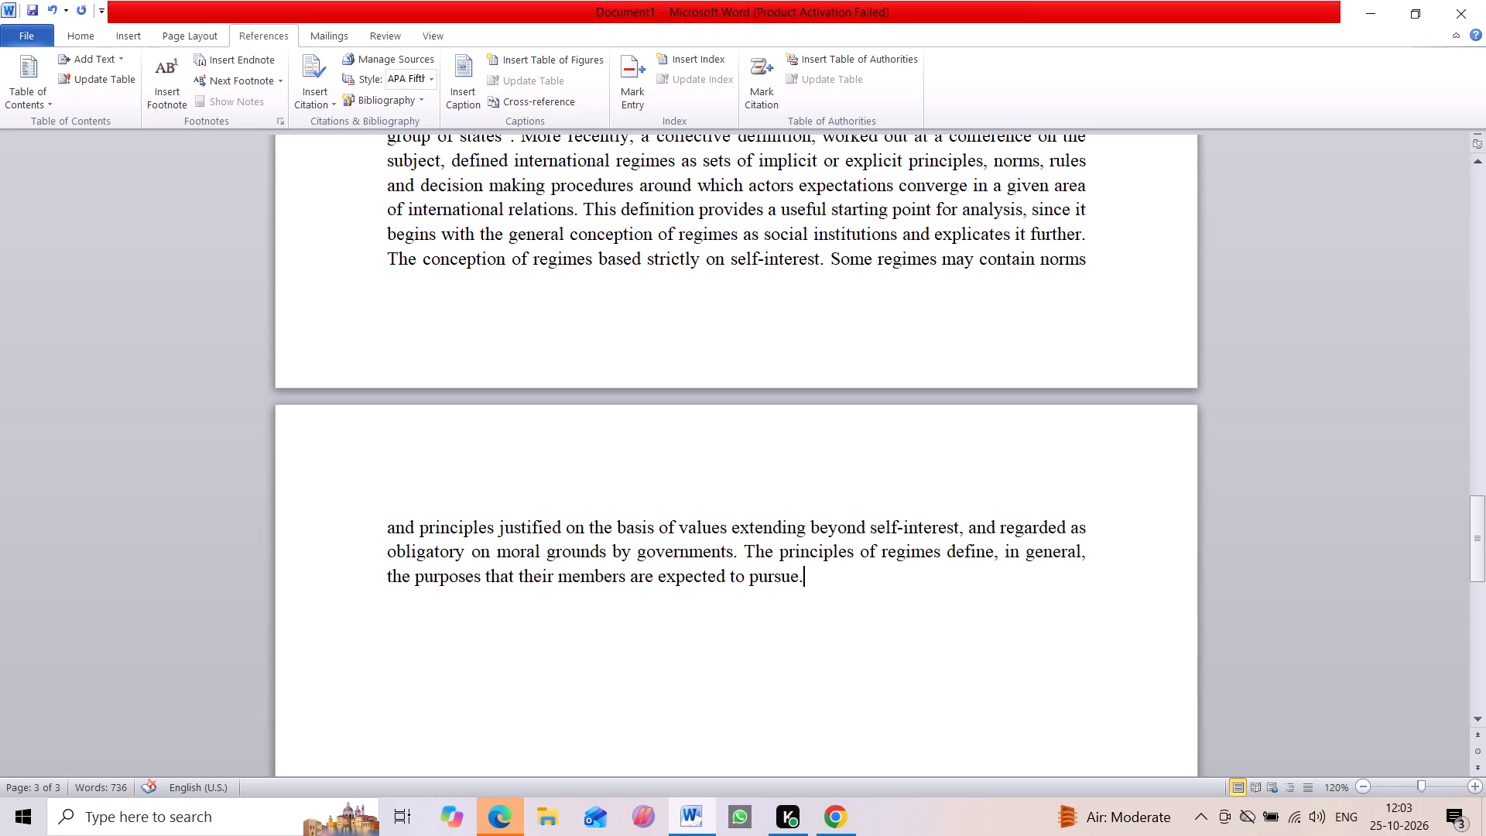
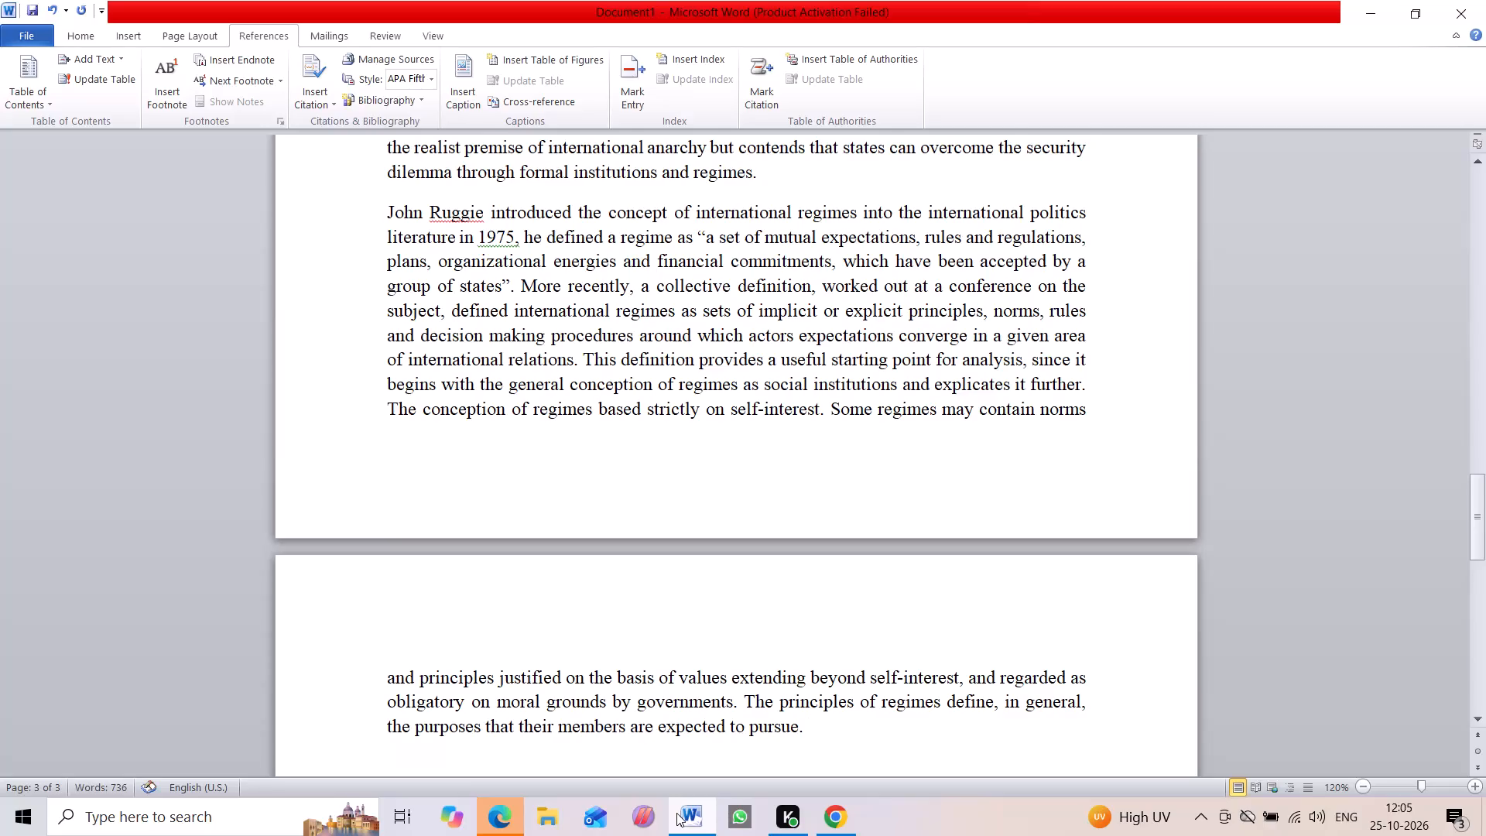
Paste the copied sentence on the four components of international regimes after "expected to pursue." and join its broken lines with single spaces.
key("ctrl+v")
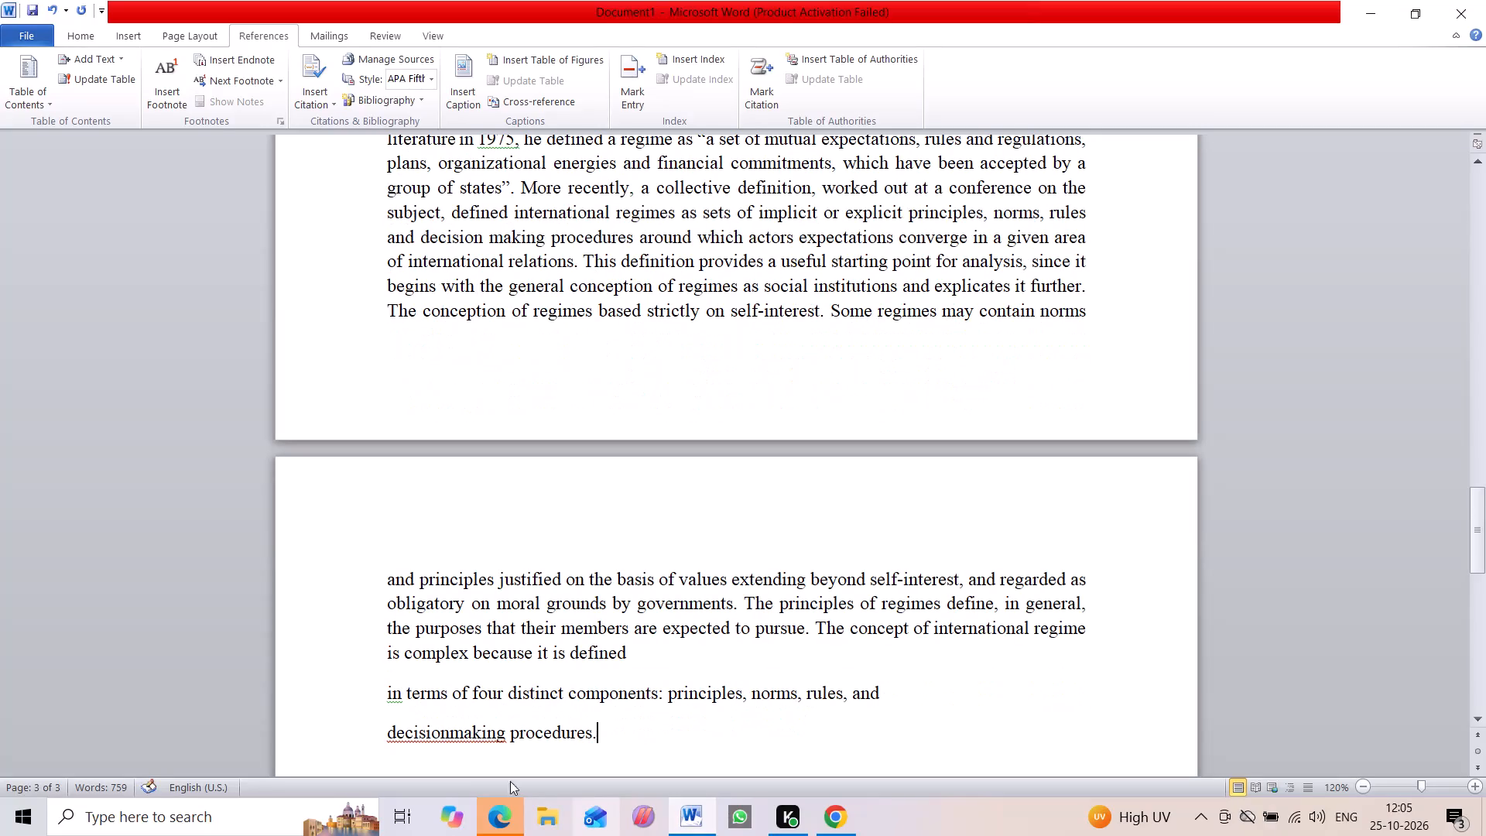
left_click(385, 695)
key("BackSpace")
key("space")
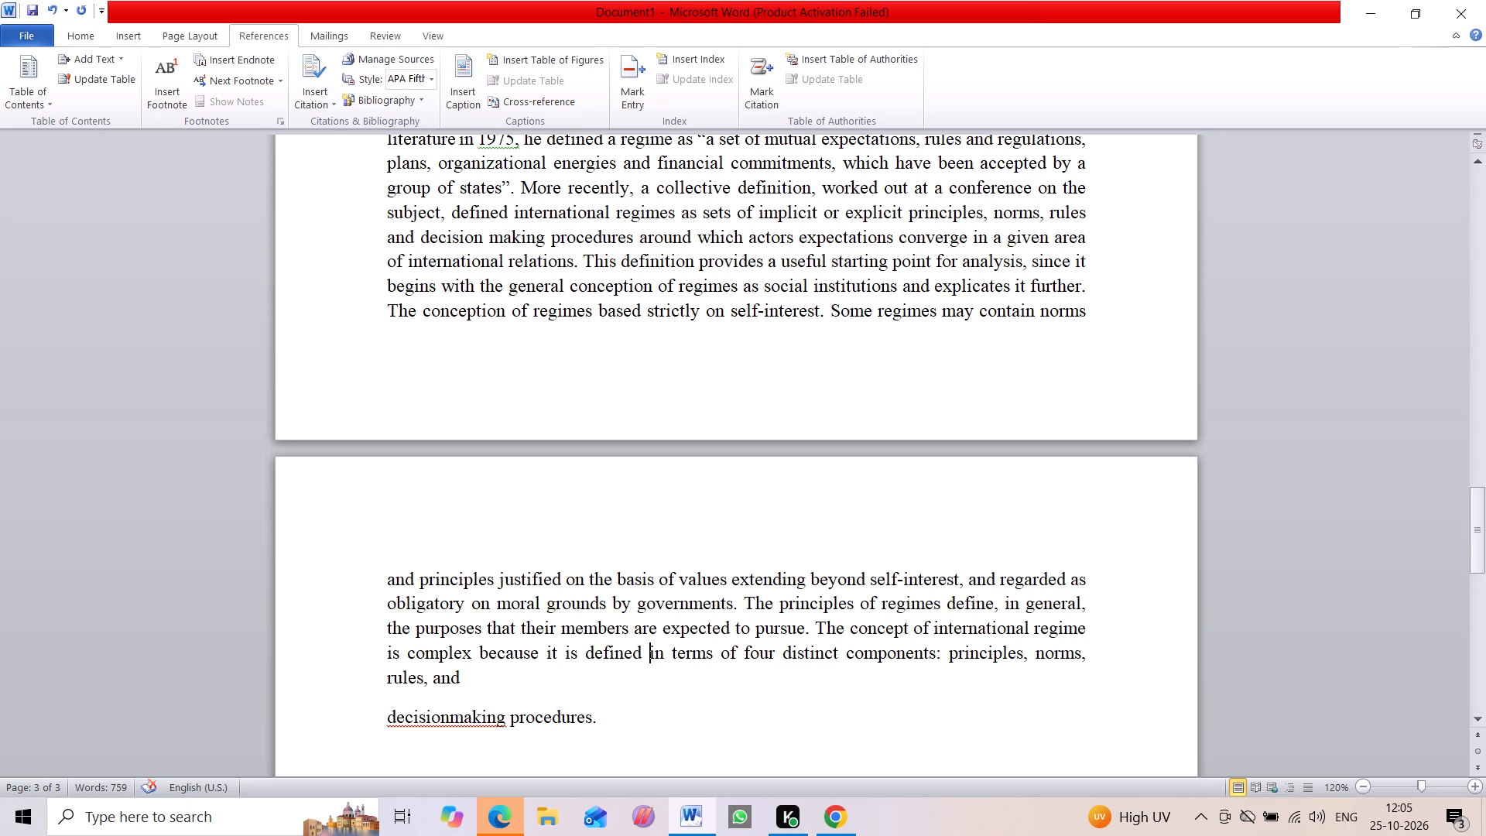
left_click(380, 718)
key("BackSpace")
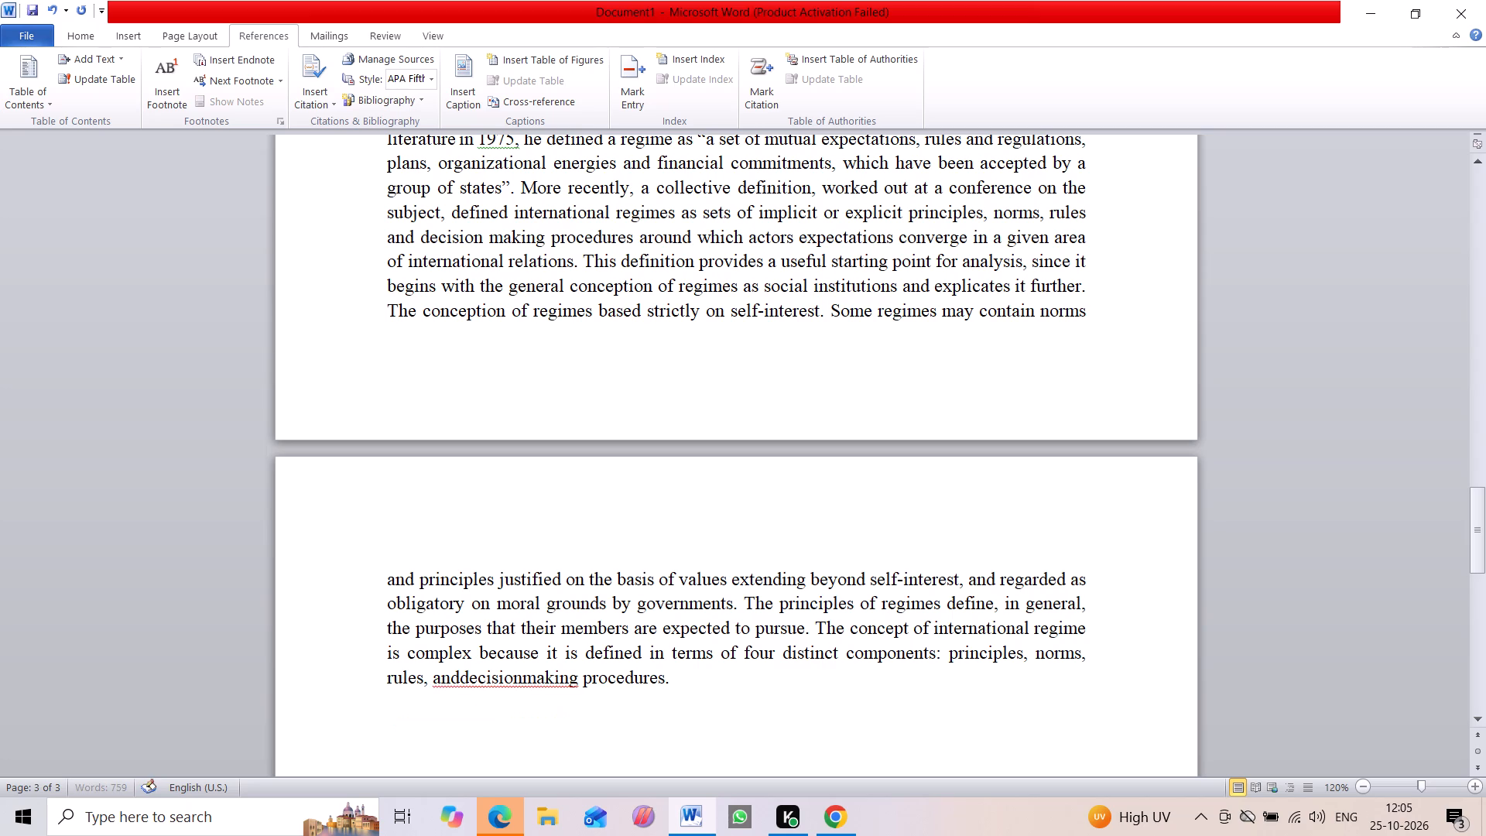
key("space")
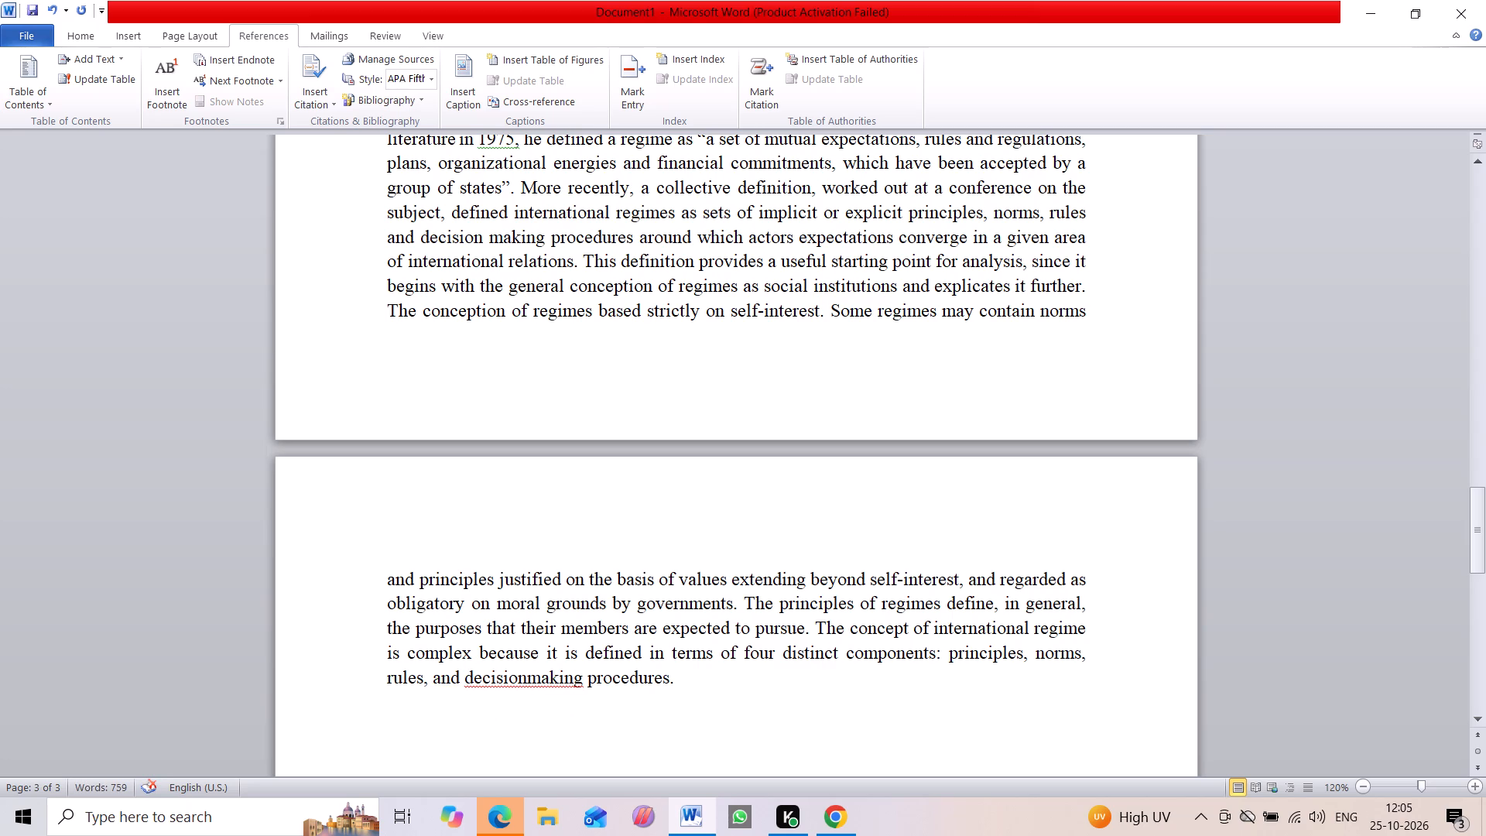
Insert the missing space in "decisionmaking" so it reads "decision making" in the pasted sentence.
left_click(524, 678)
key("space")
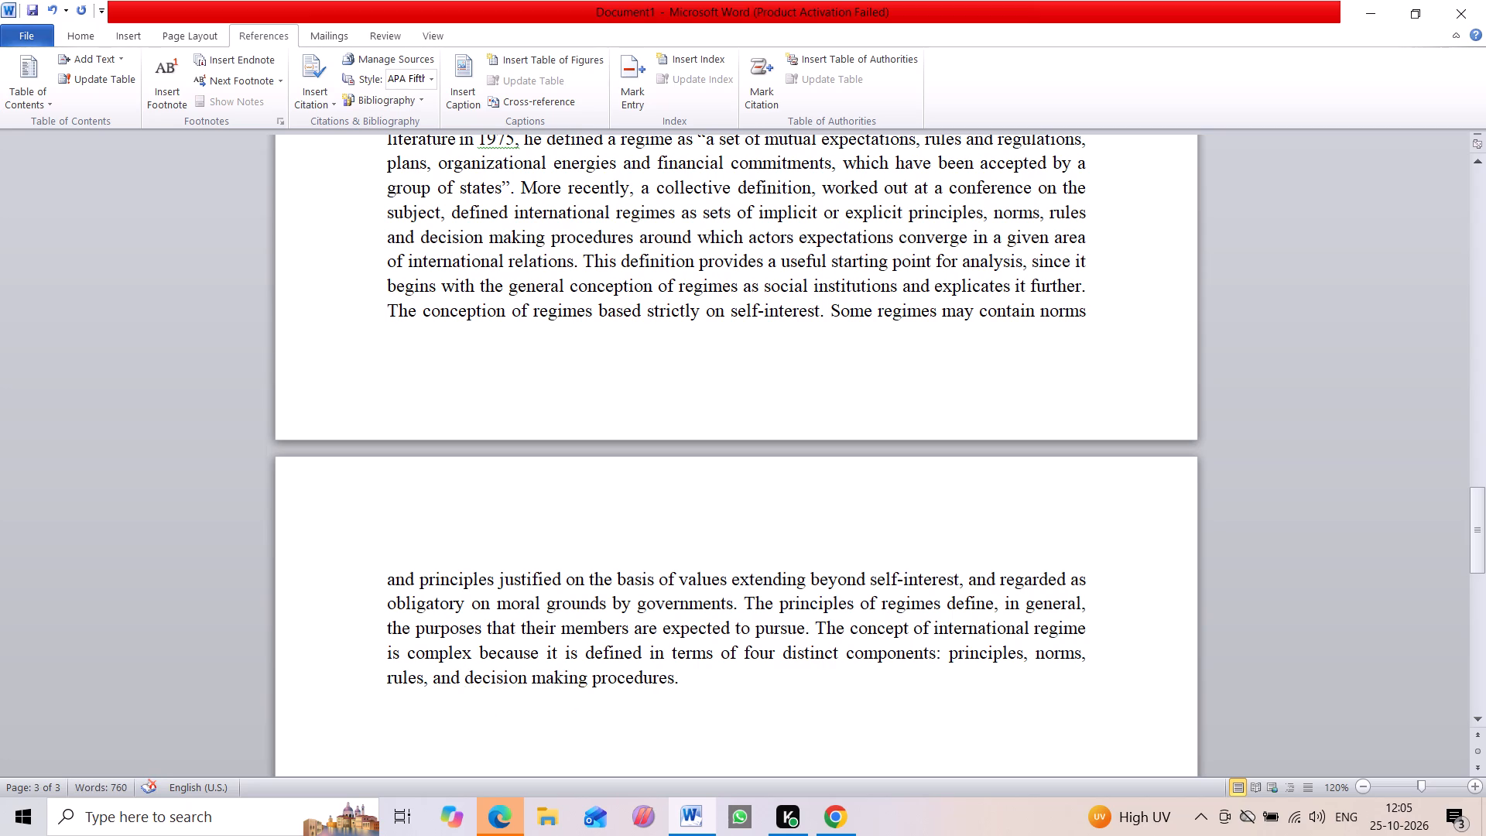
Cite the Keohane 1984 source at the end of the regimes paragraph, placing the closing period after the citation.
left_click(758, 679)
key("BackSpace")
left_click(328, 83)
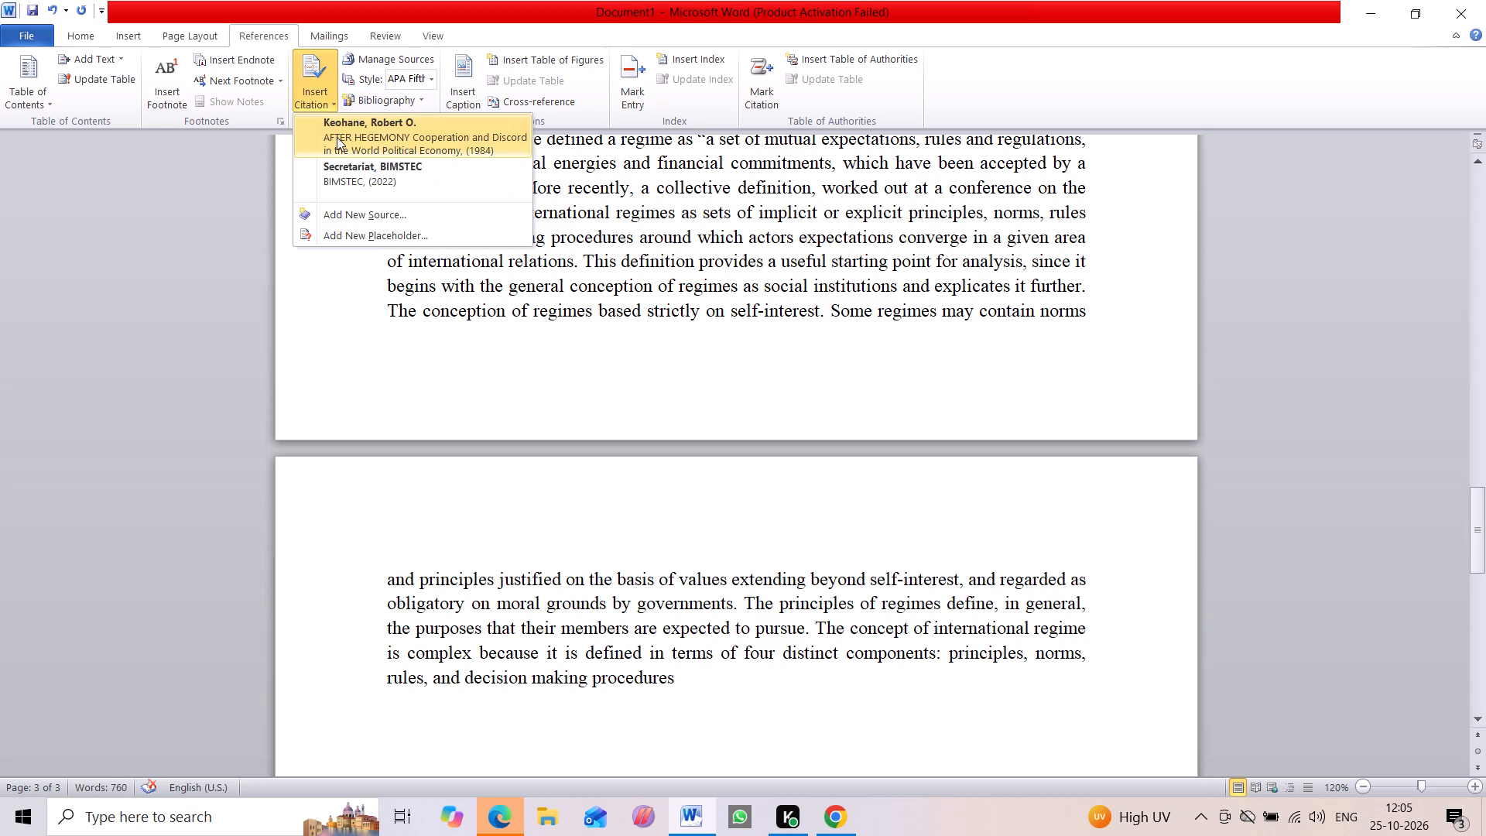
left_click(337, 137)
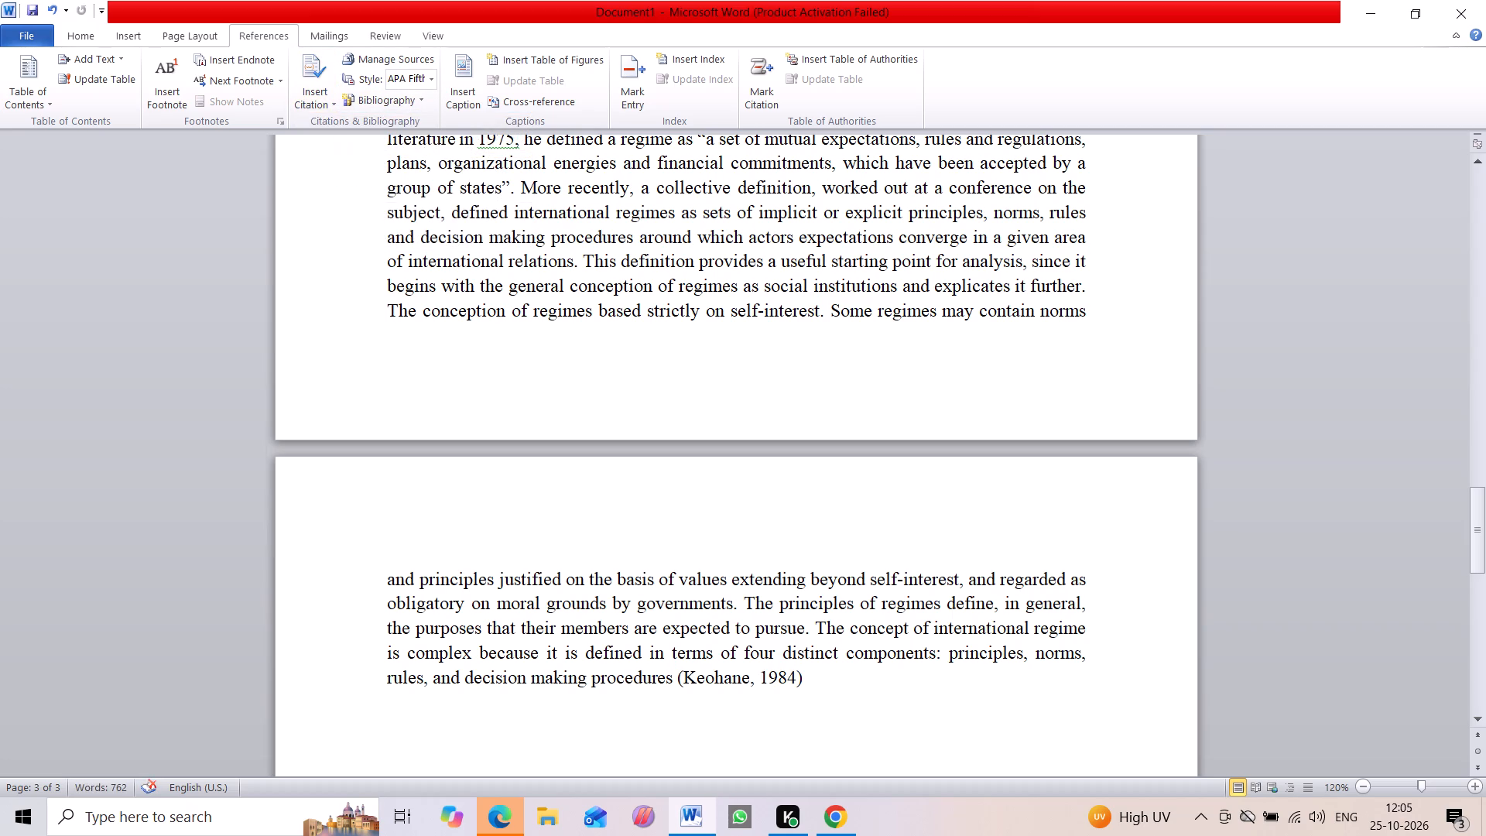
key("period")
Bold "Rights and Obligations" in the line introducing the Member States' rights.
scroll(337, 137, "up", 4)
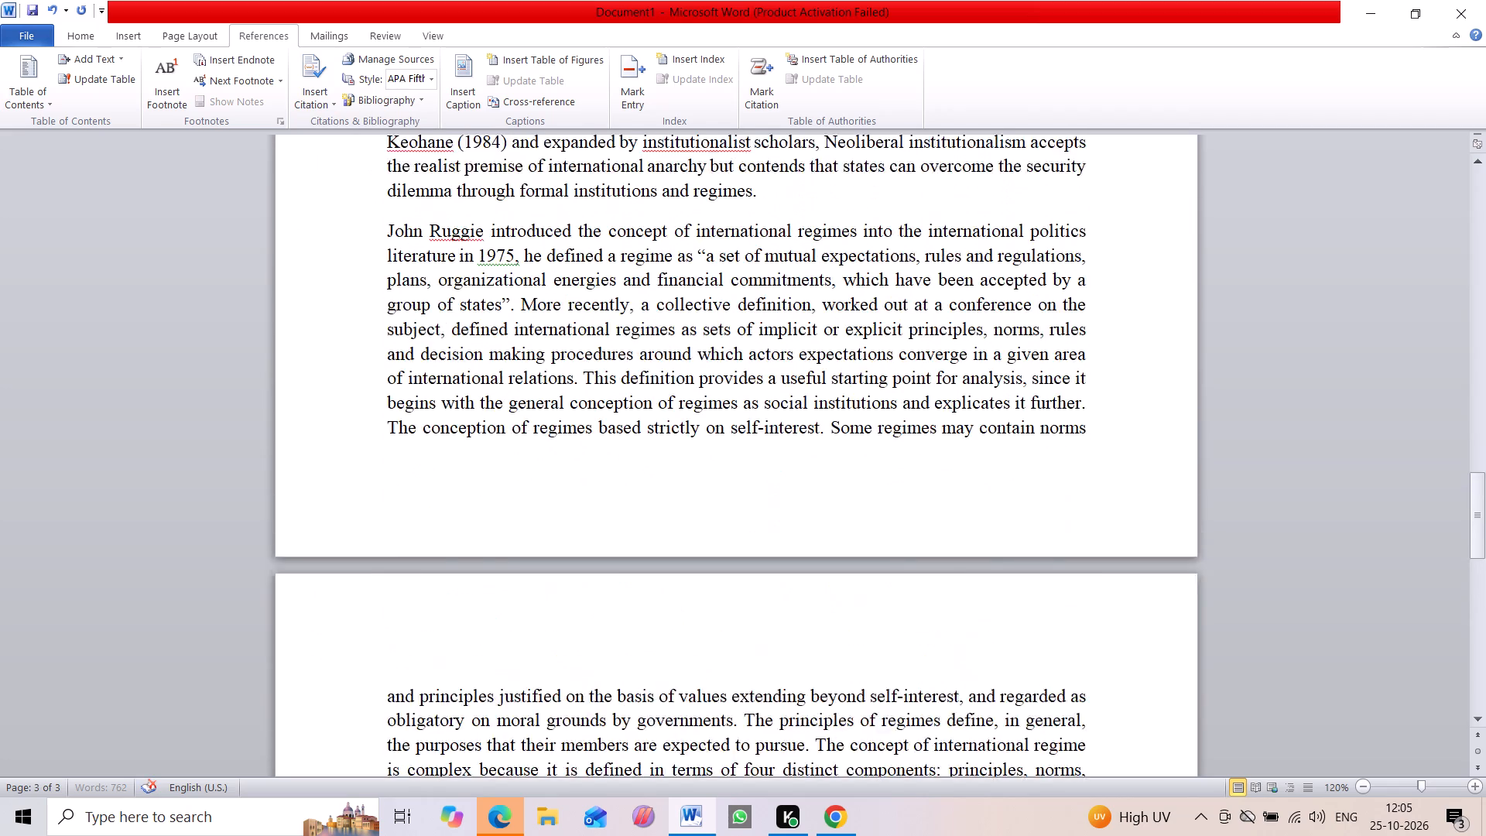
scroll(337, 137, "up", 4)
scroll(337, 137, "down", 1)
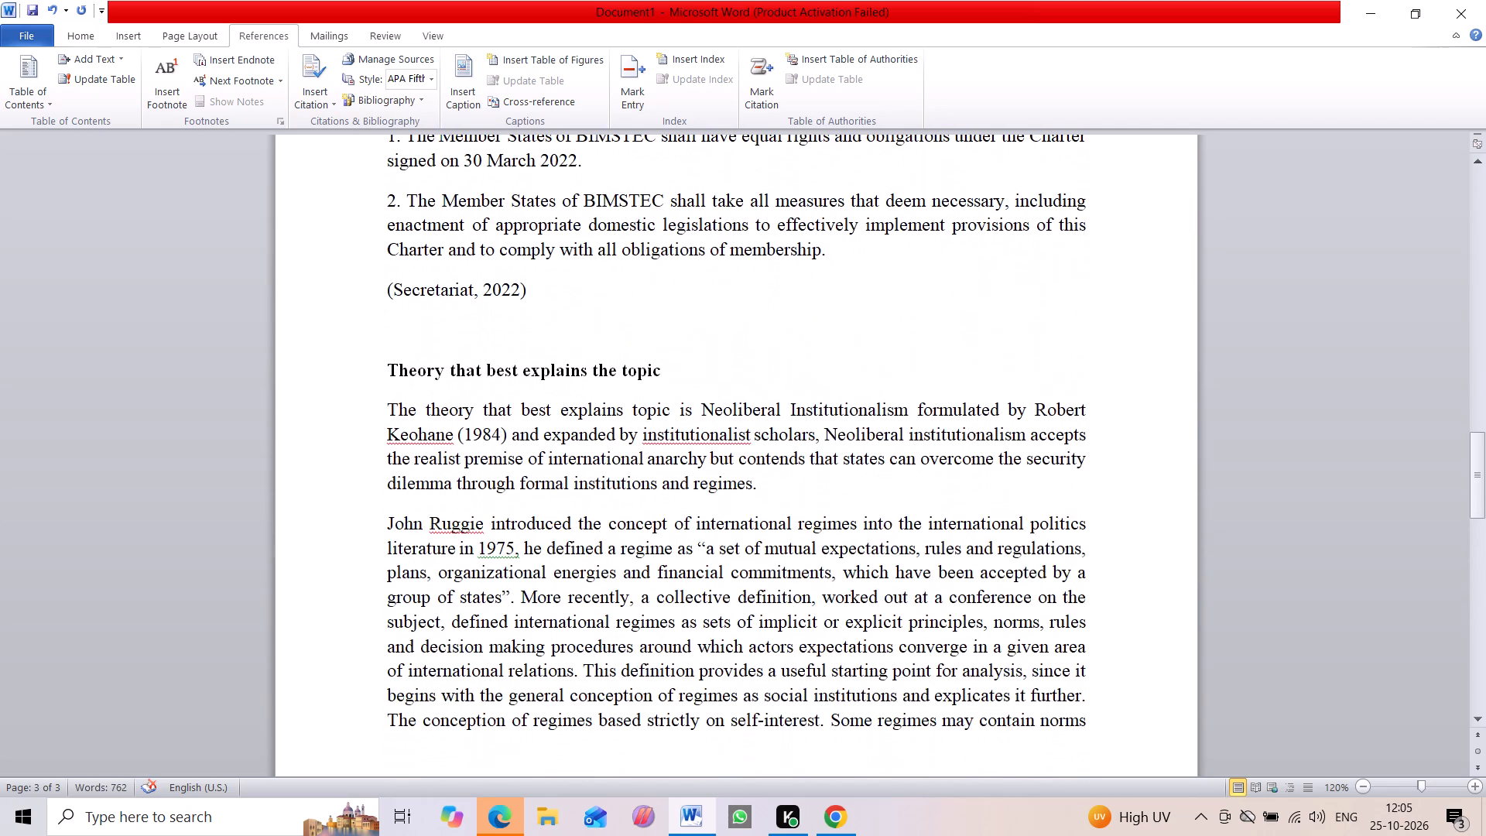
scroll(337, 137, "up", 10)
scroll(337, 137, "down", 4)
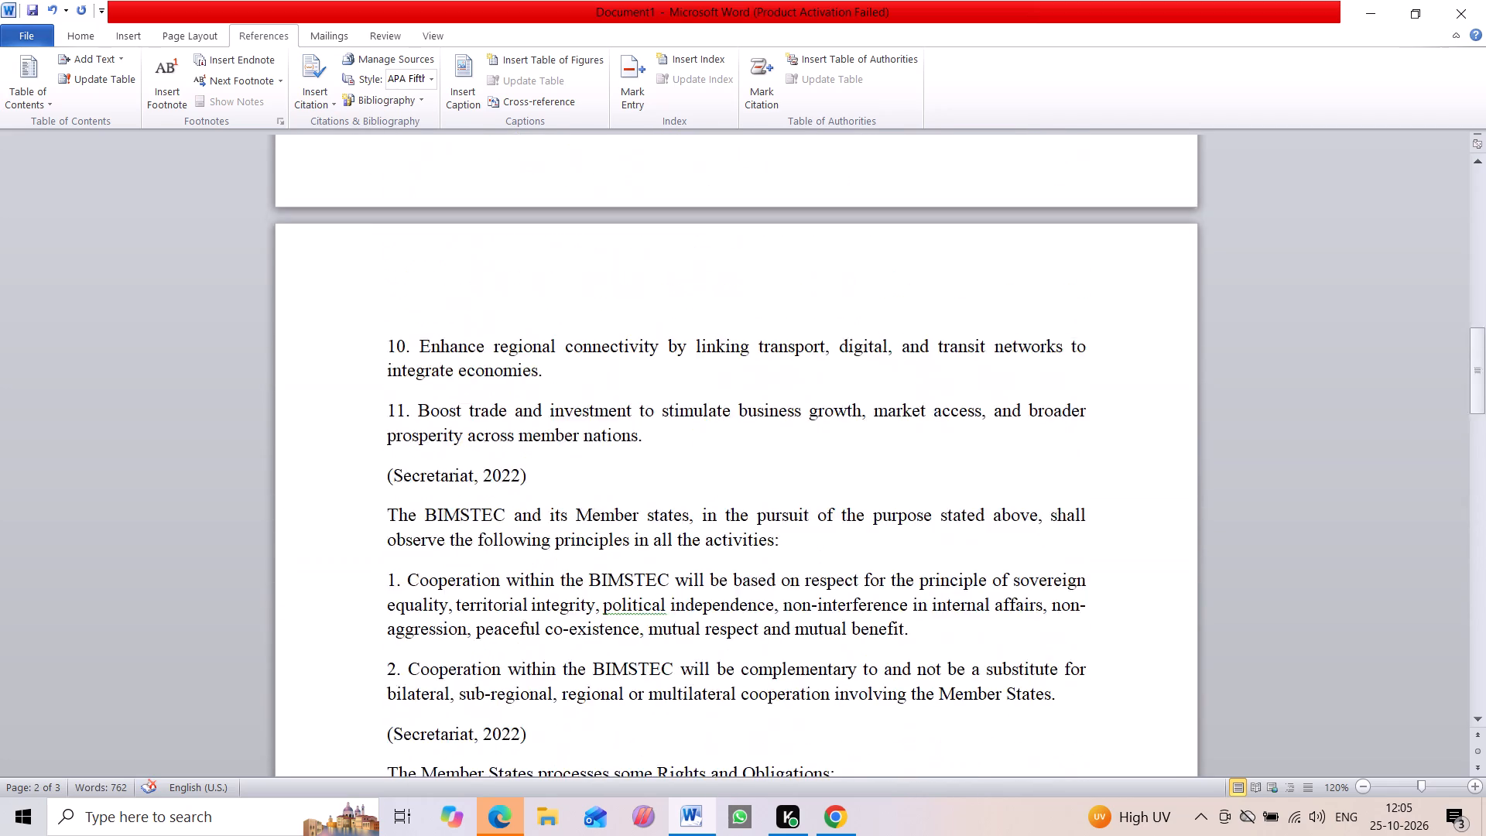
scroll(337, 137, "down", 3)
scroll(337, 137, "up", 1)
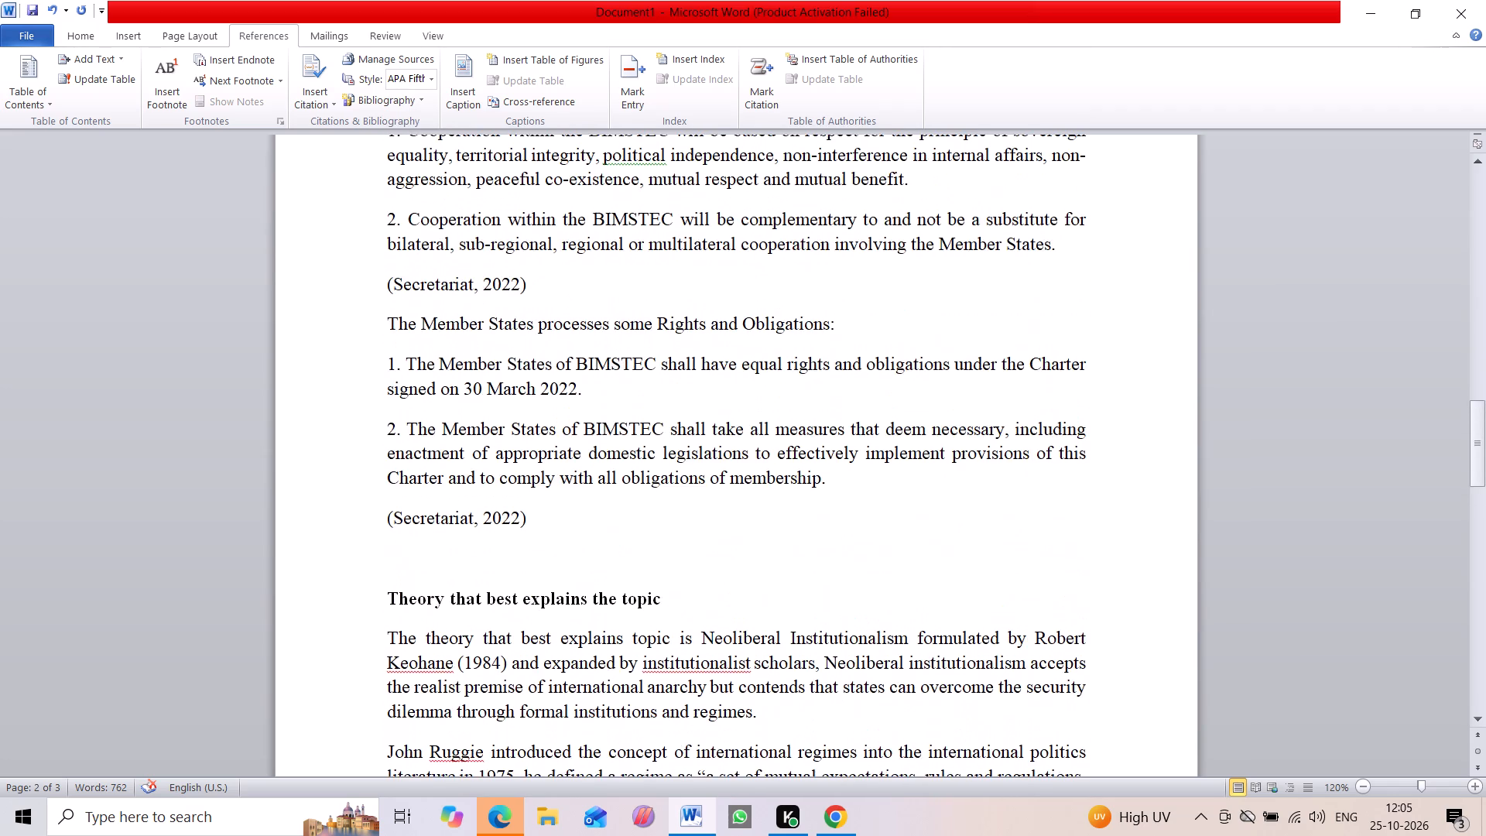
scroll(337, 137, "up", 4)
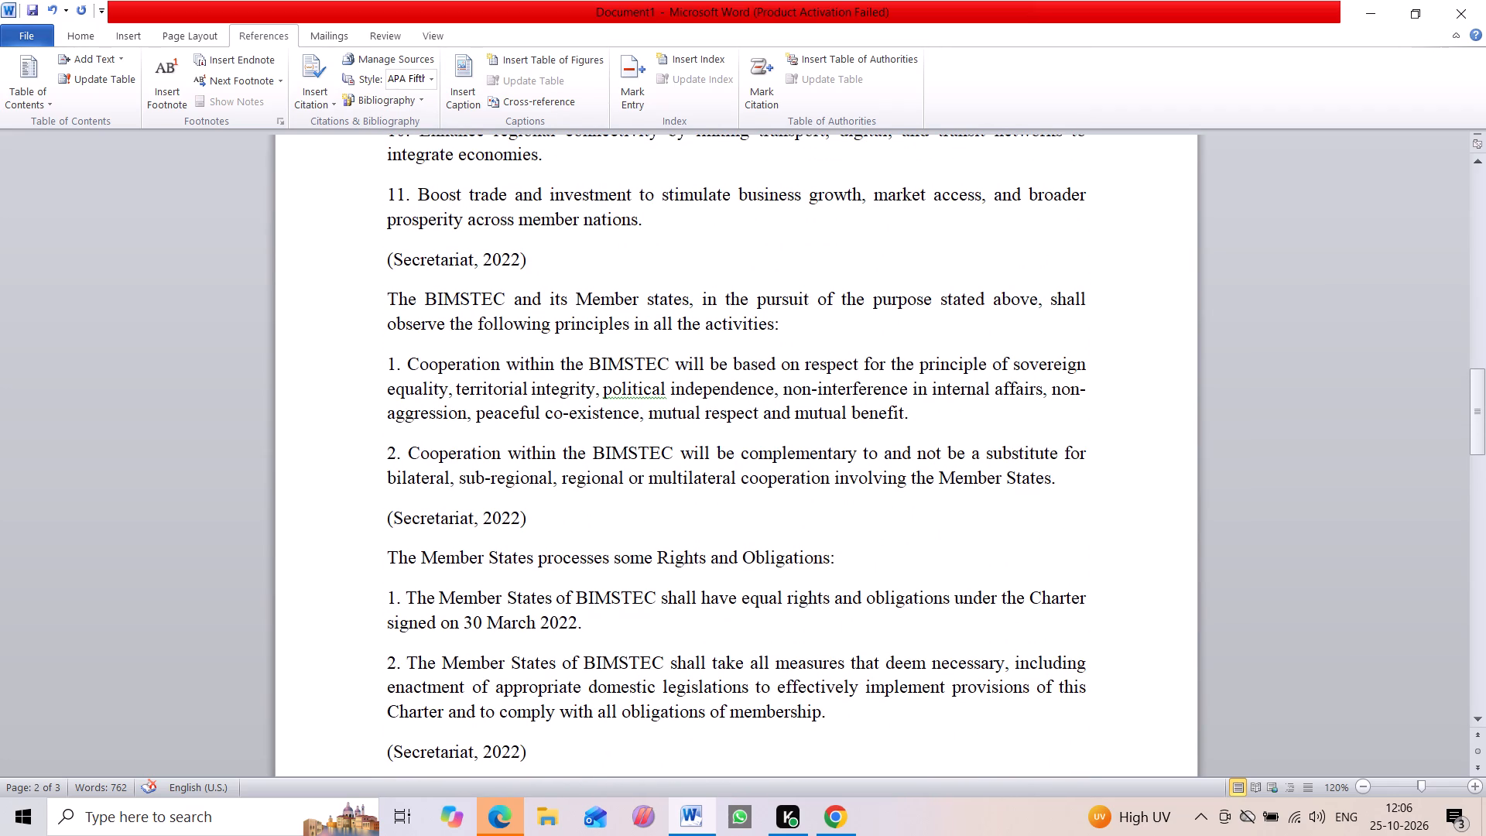
left_click_drag(656, 553, 799, 566)
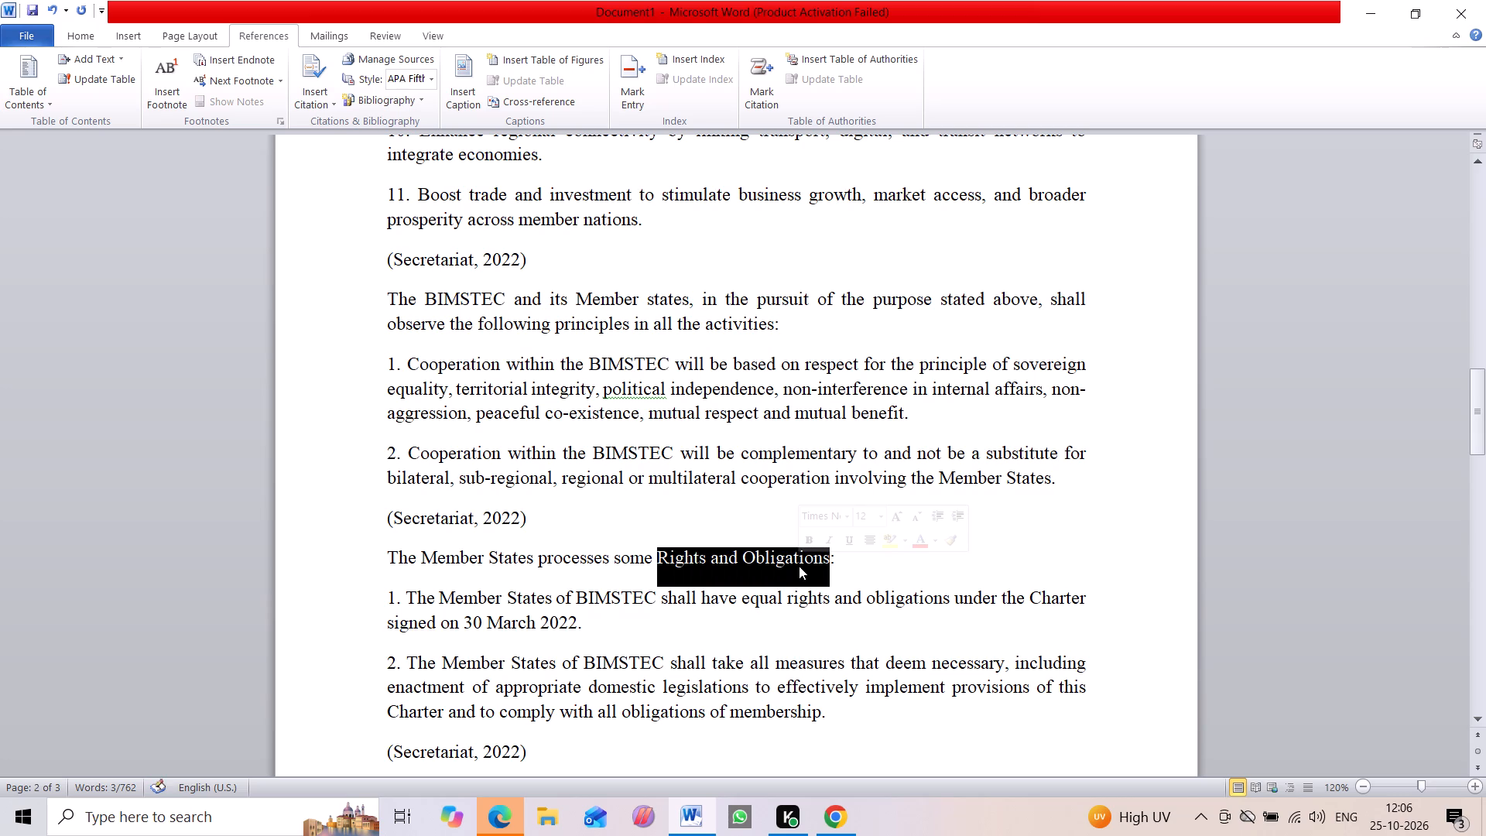
key("ctrl+b")
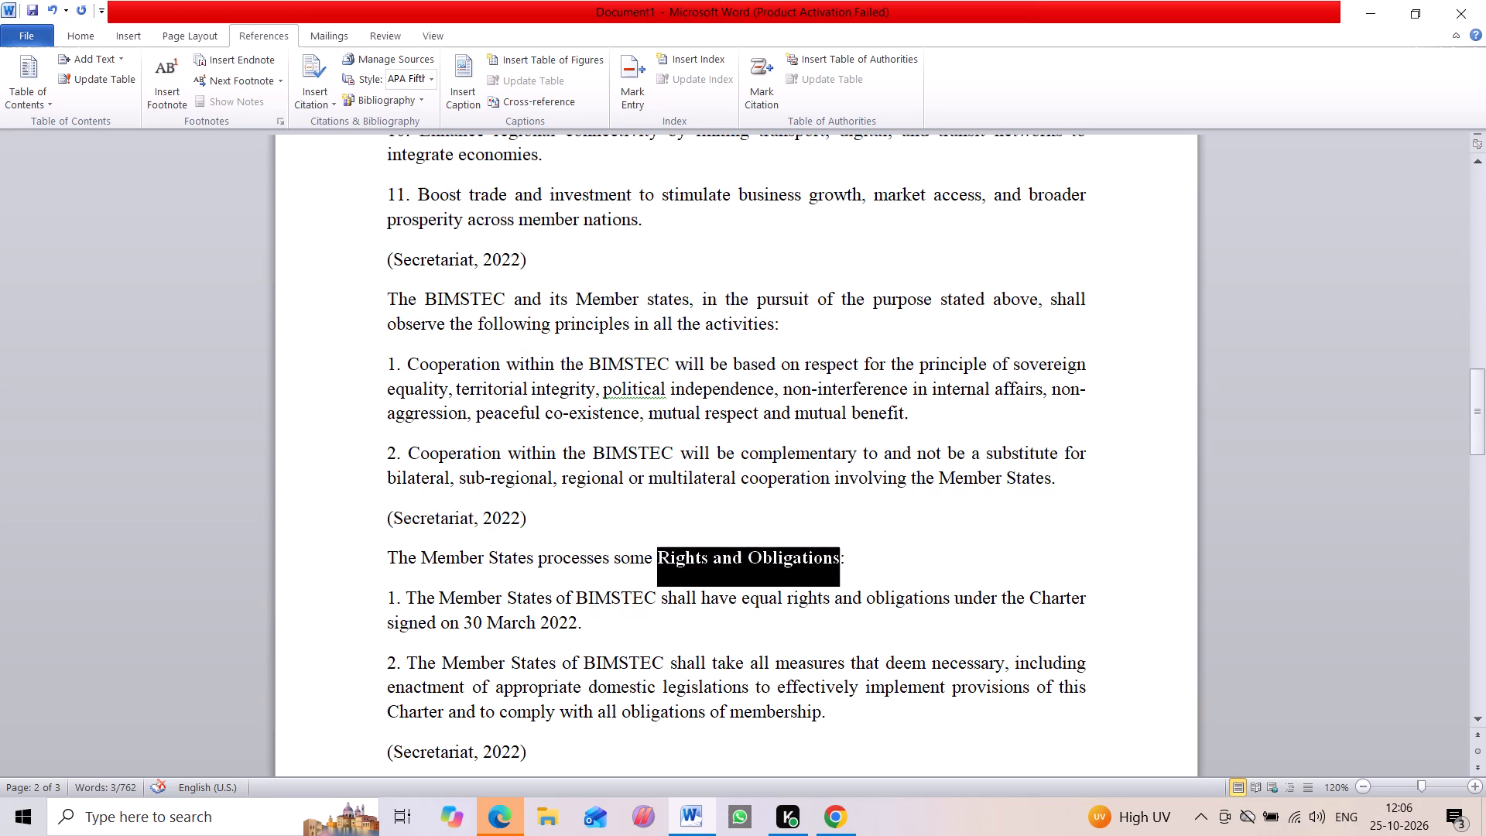
Bold the word "principles" in the sentence introducing the principles that BIMSTEC and its Member states observe.
left_click_drag(555, 327, 630, 330)
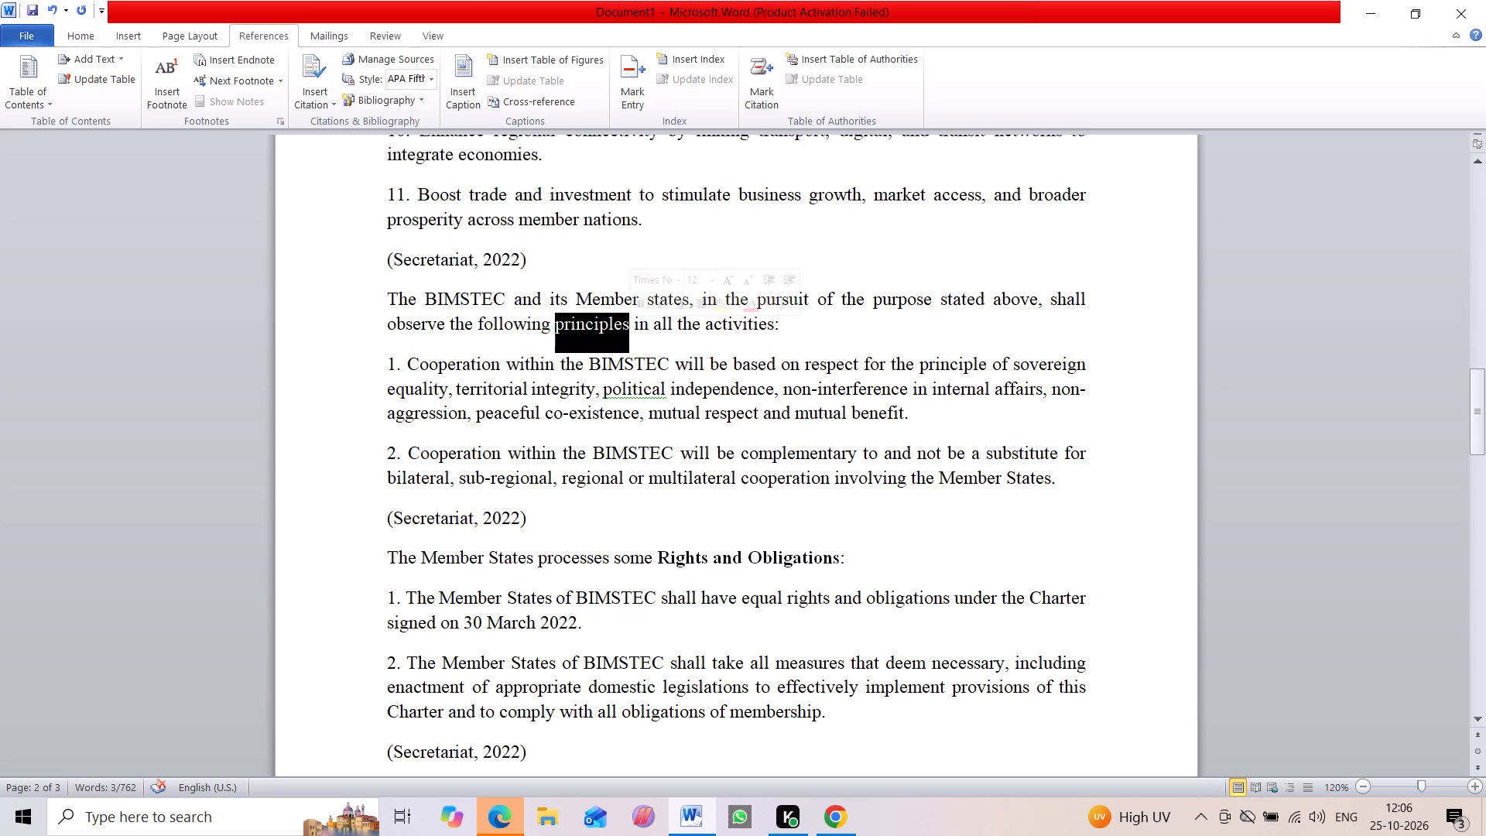
key("ctrl+b")
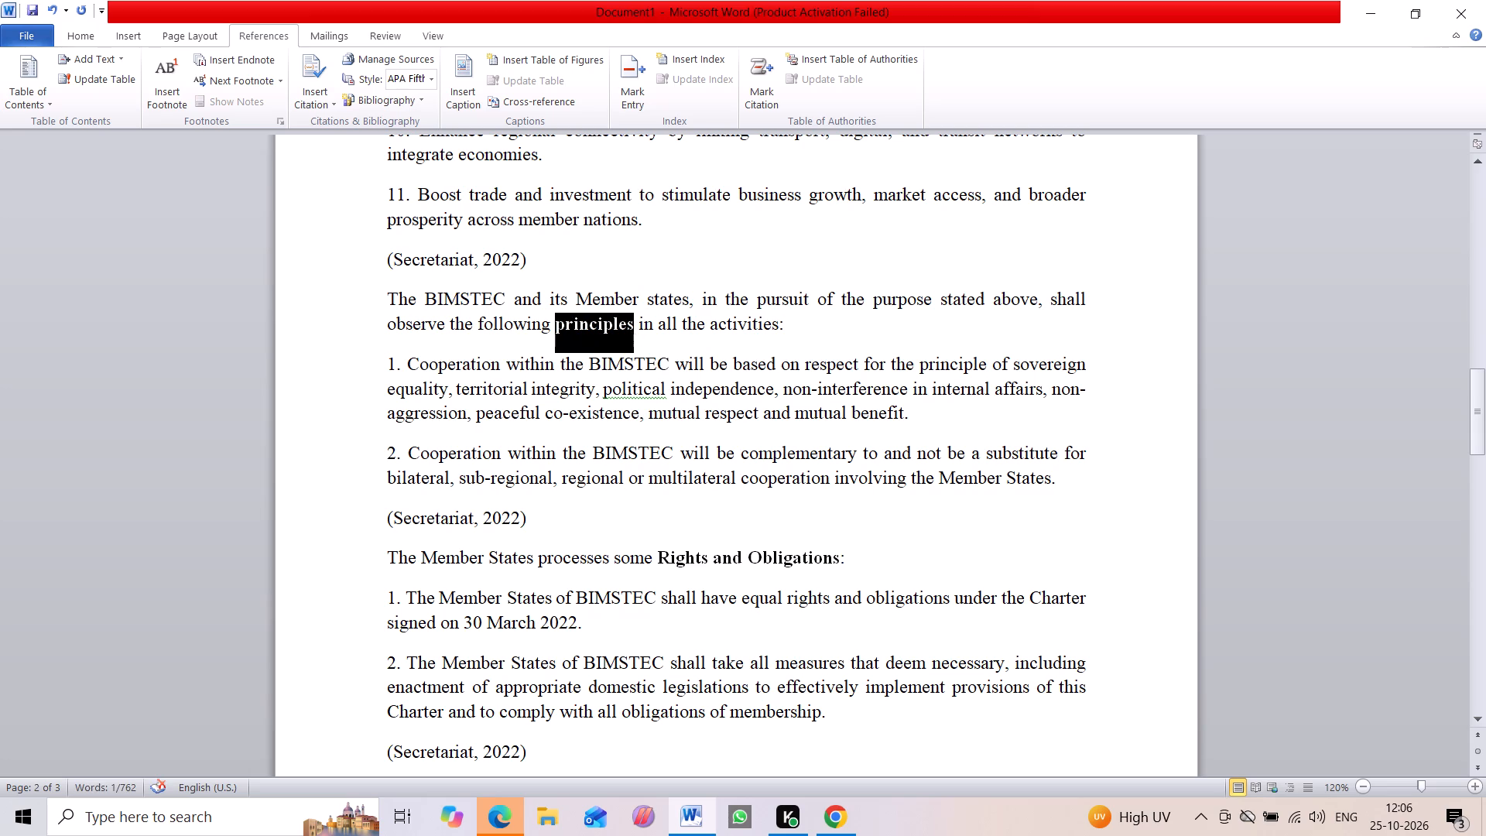
left_click(640, 398)
Bold the word "Purposes" in the line "The Purposes of the BIMSTEC are:".
scroll(640, 398, "up", 4)
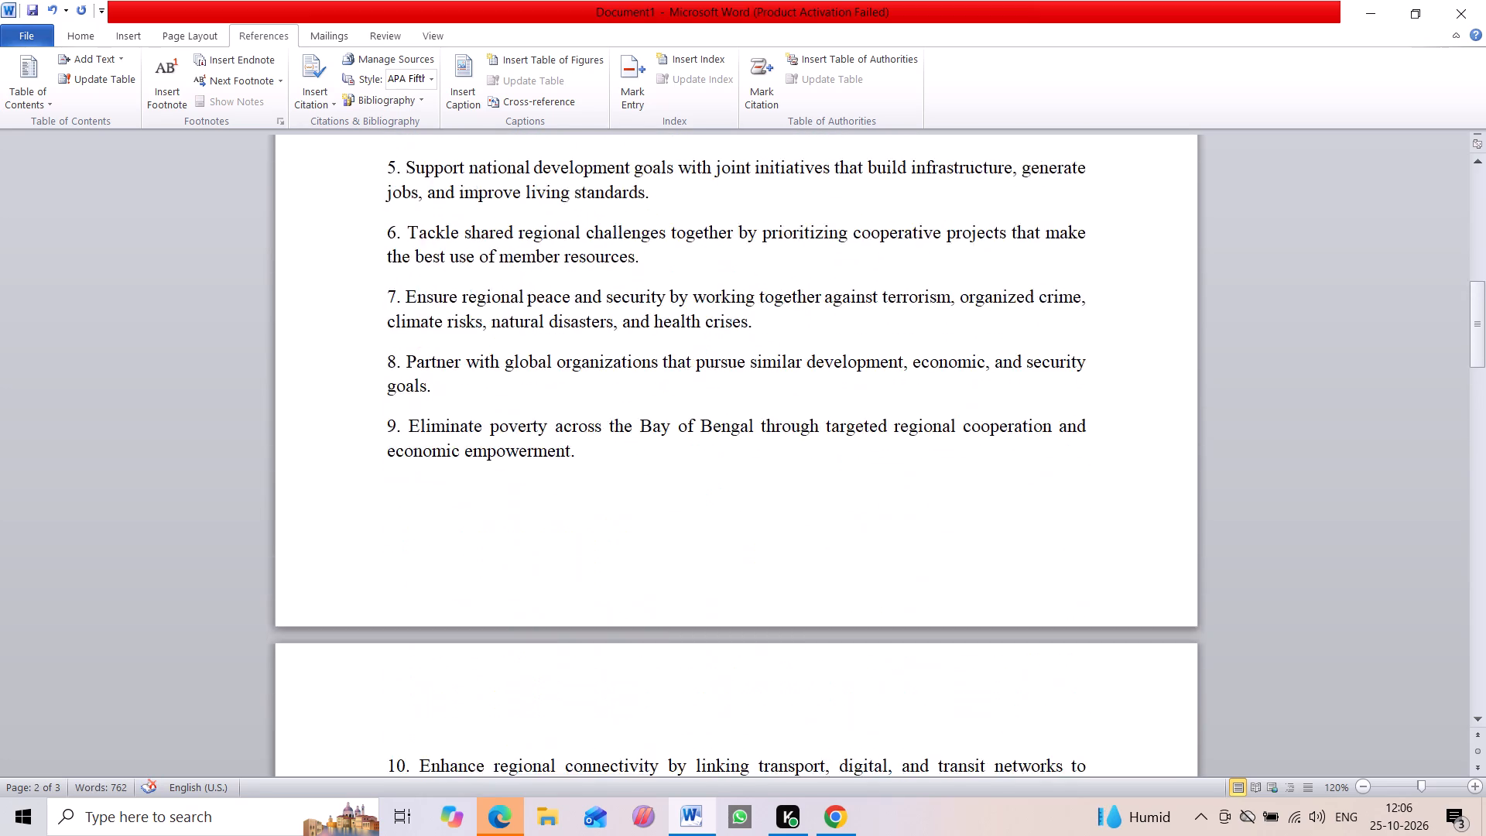
scroll(640, 398, "up", 3)
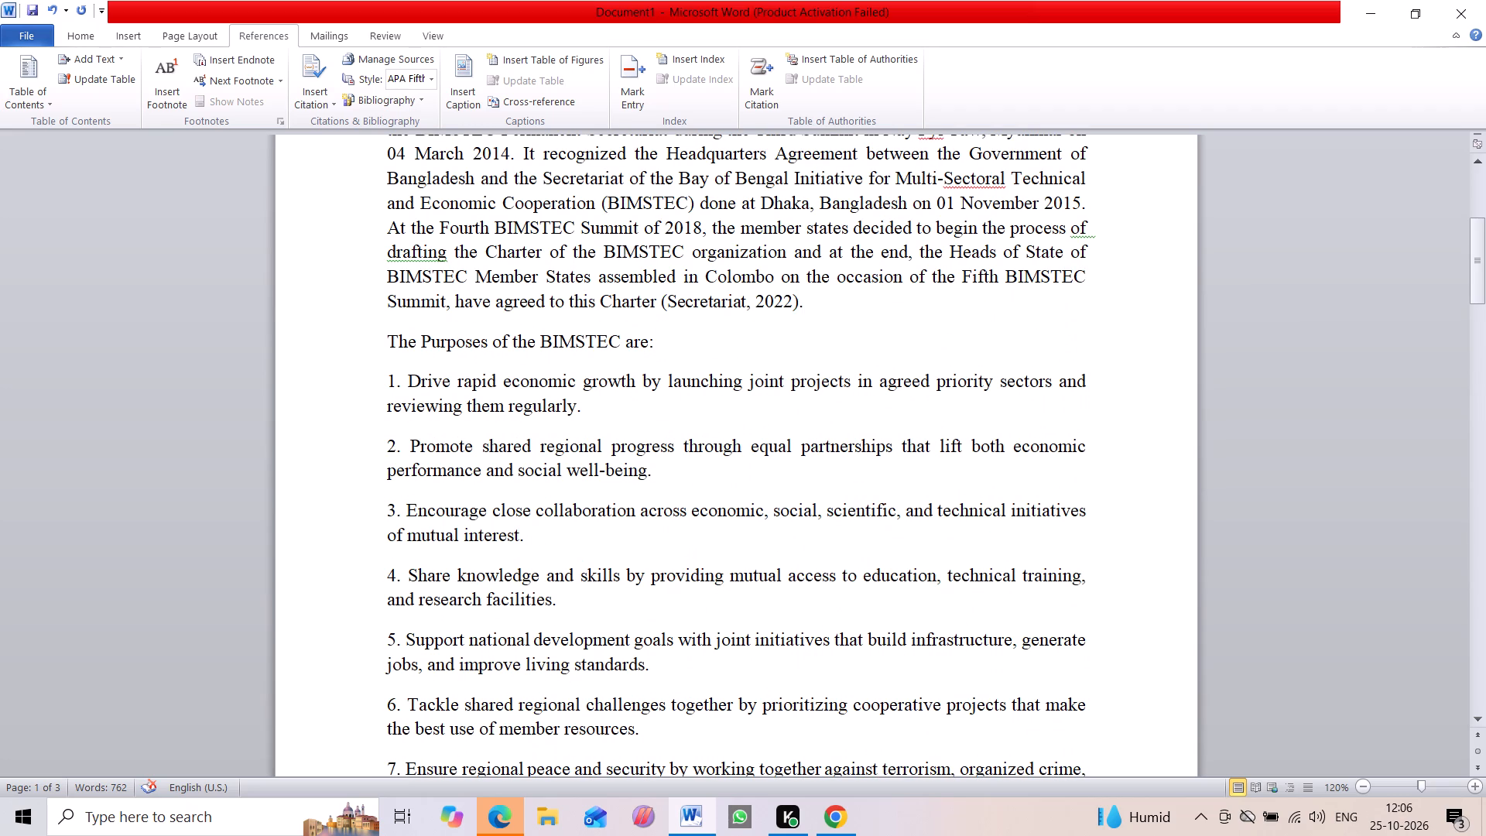
left_click_drag(422, 339, 491, 355)
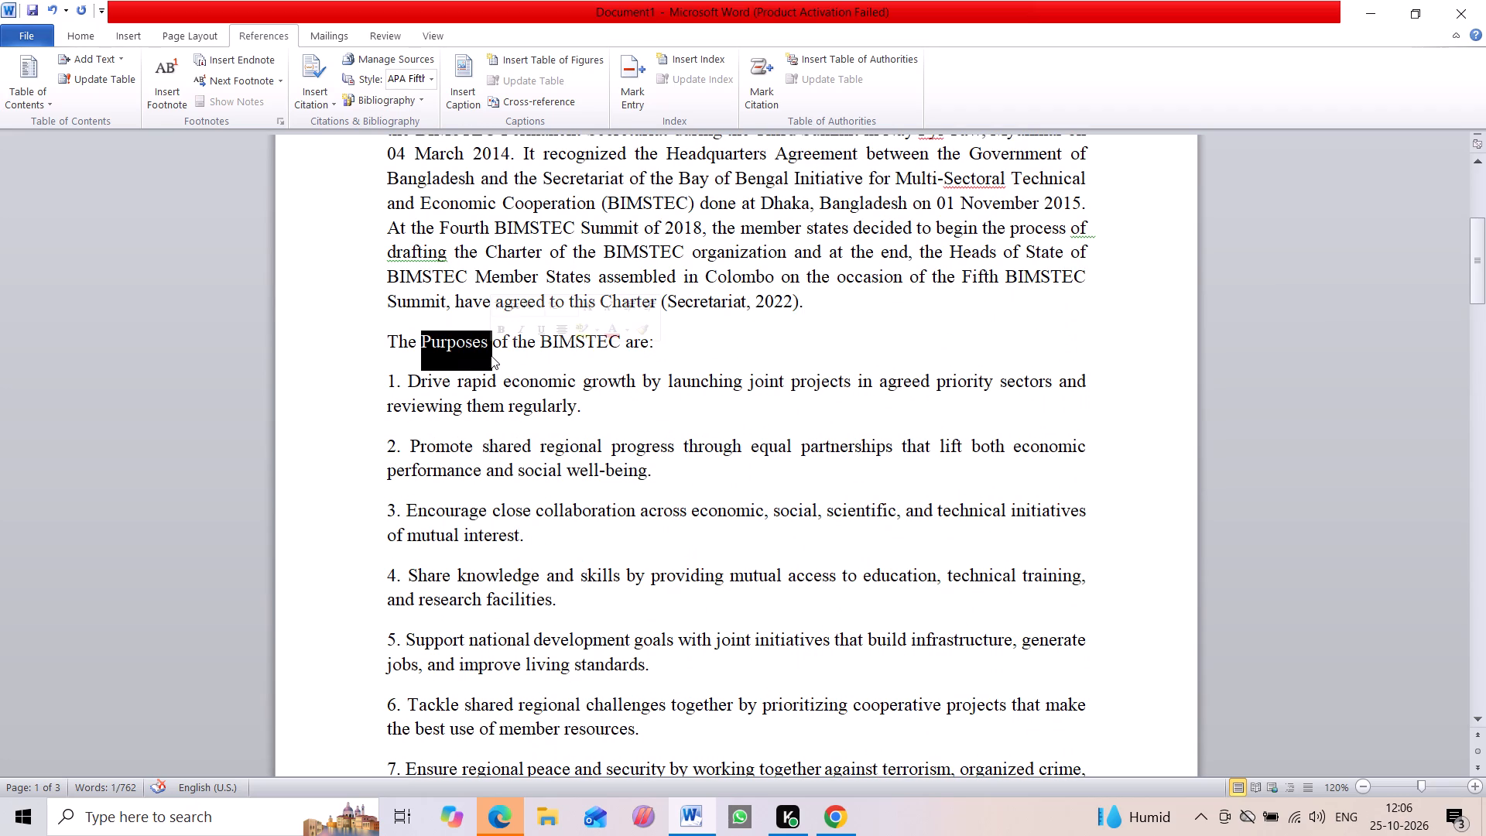
key("ctrl+b")
left_click(714, 349)
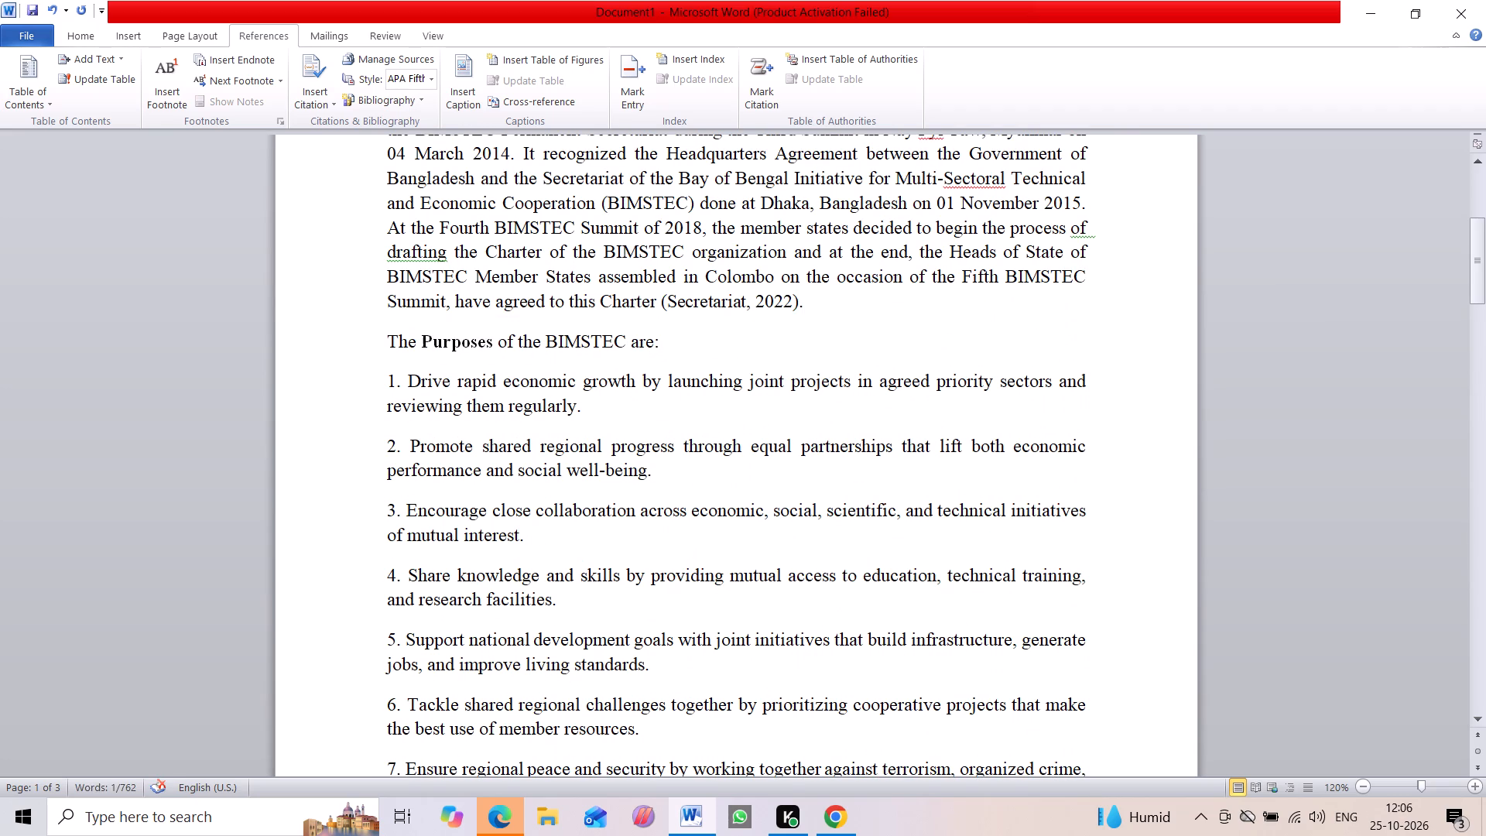
Bold "Neoliberal Institutionalism" in the first sentence under the heading "Theory that best explains the topic".
scroll(714, 349, "up", 3)
scroll(714, 349, "down", 3)
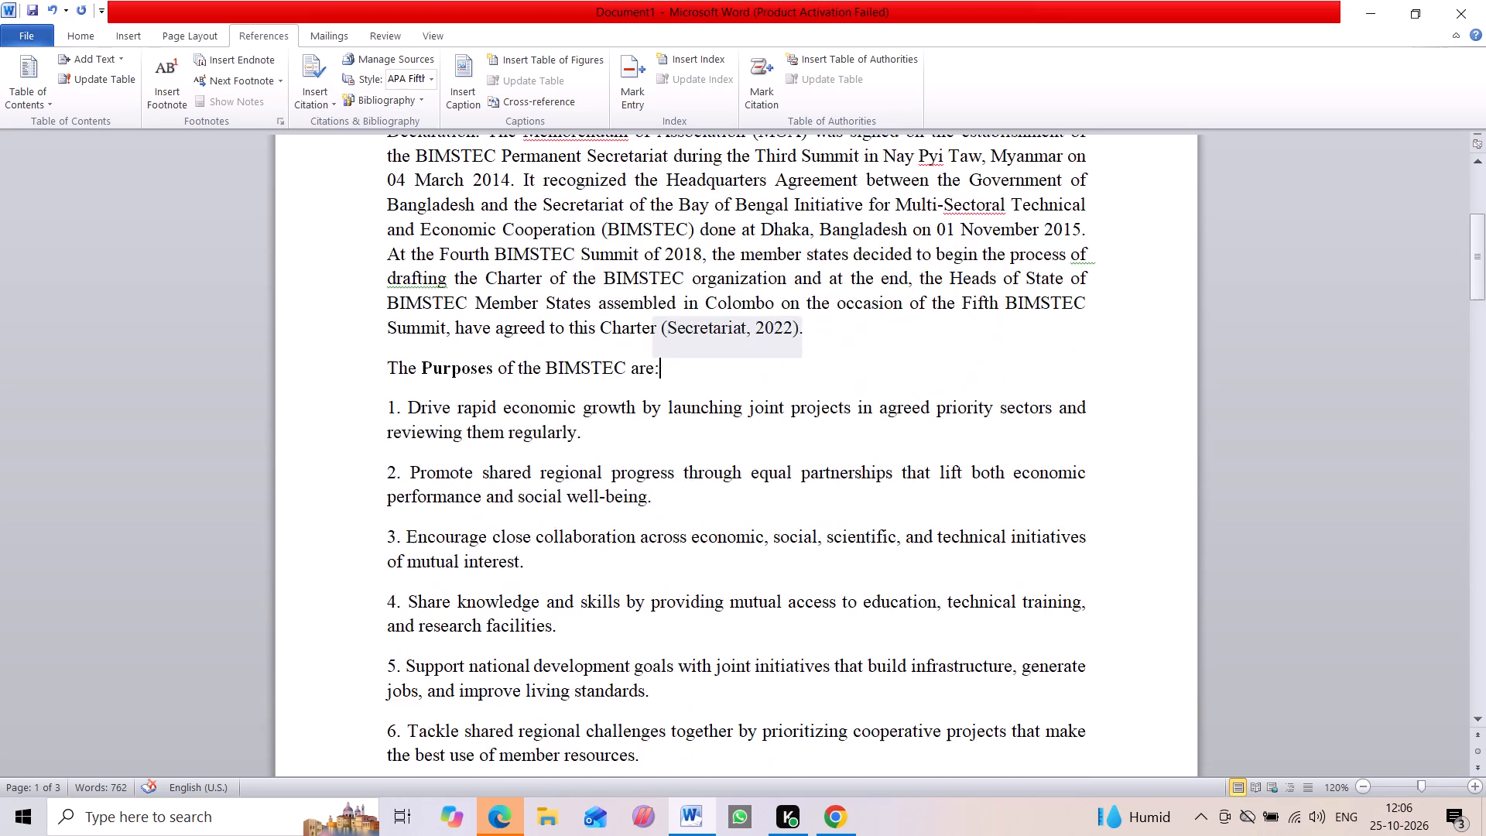
scroll(714, 349, "down", 13)
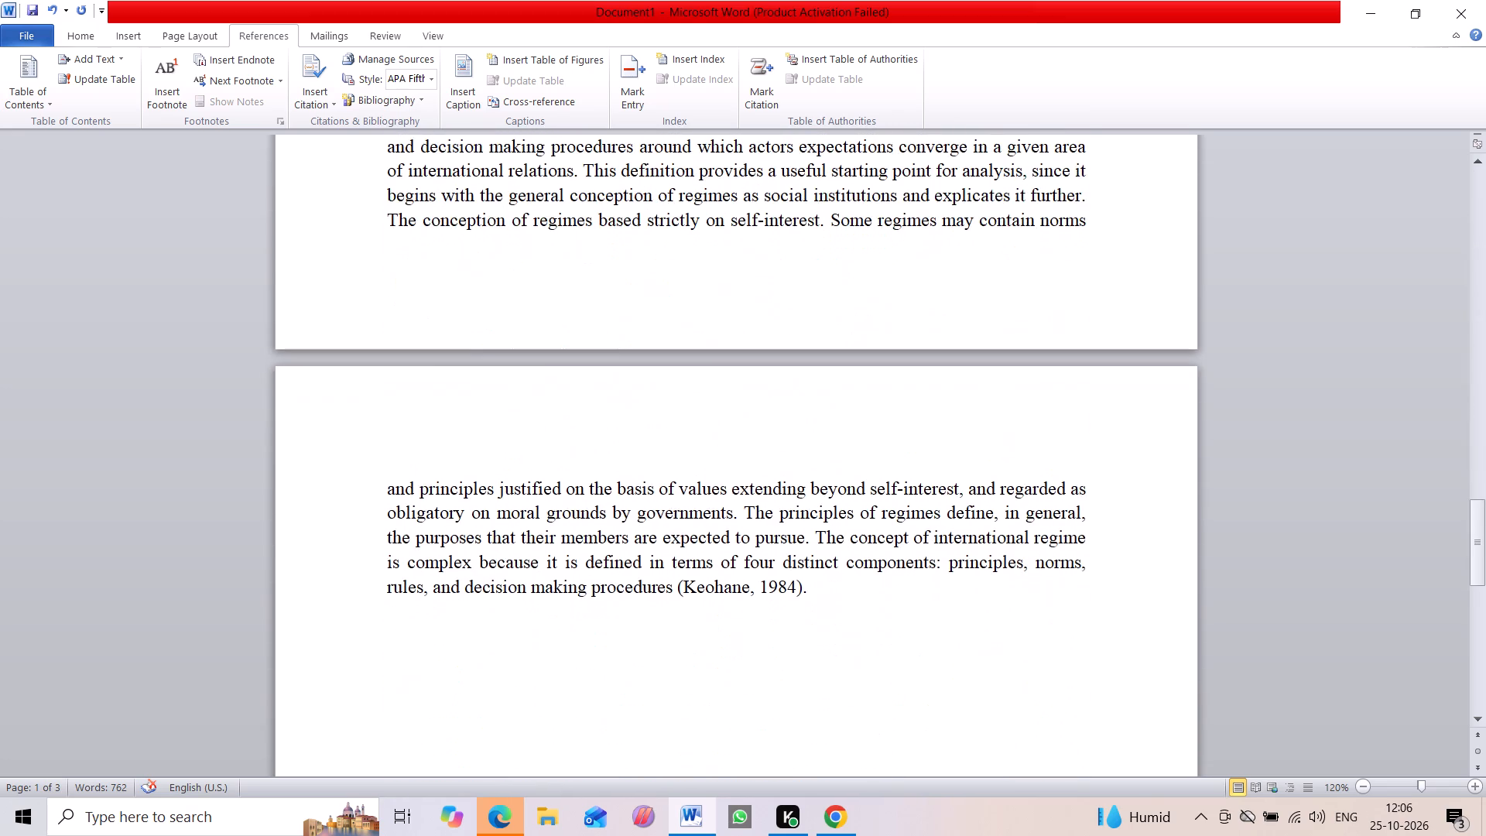
scroll(714, 349, "up", 1)
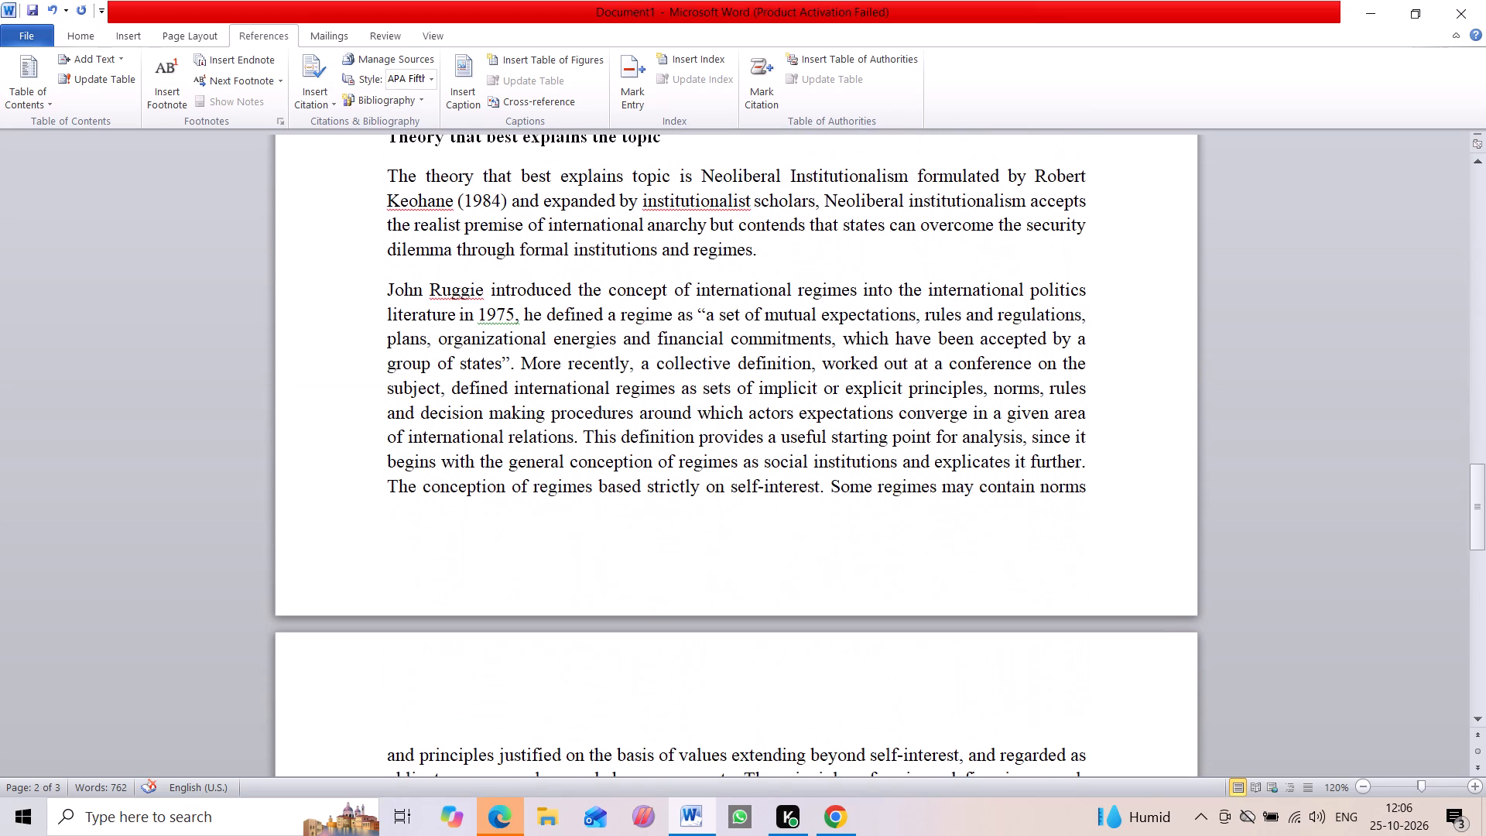
scroll(714, 349, "up", 1)
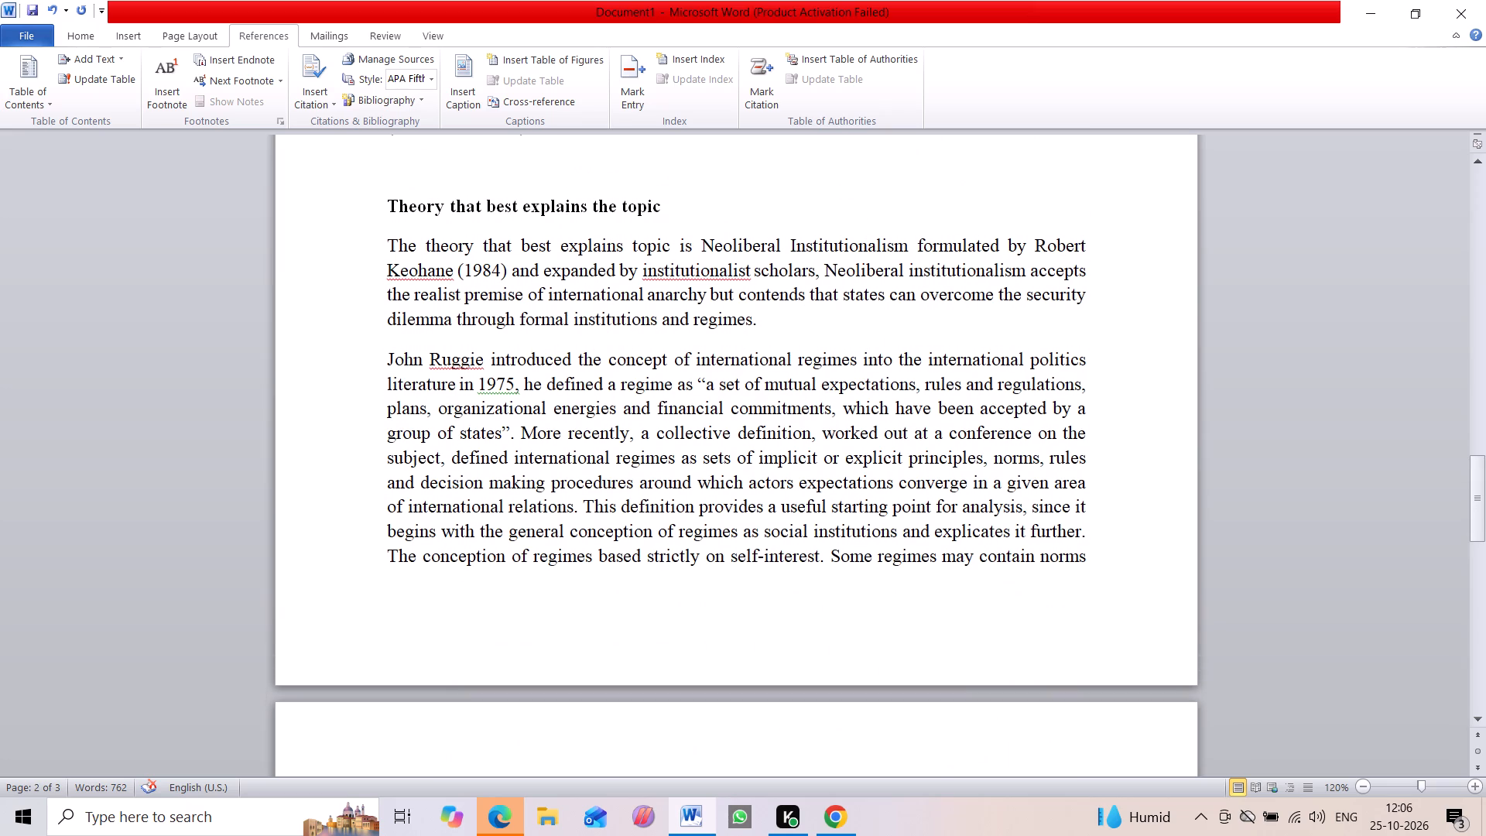
scroll(714, 349, "up", 1)
left_click_drag(704, 245, 861, 251)
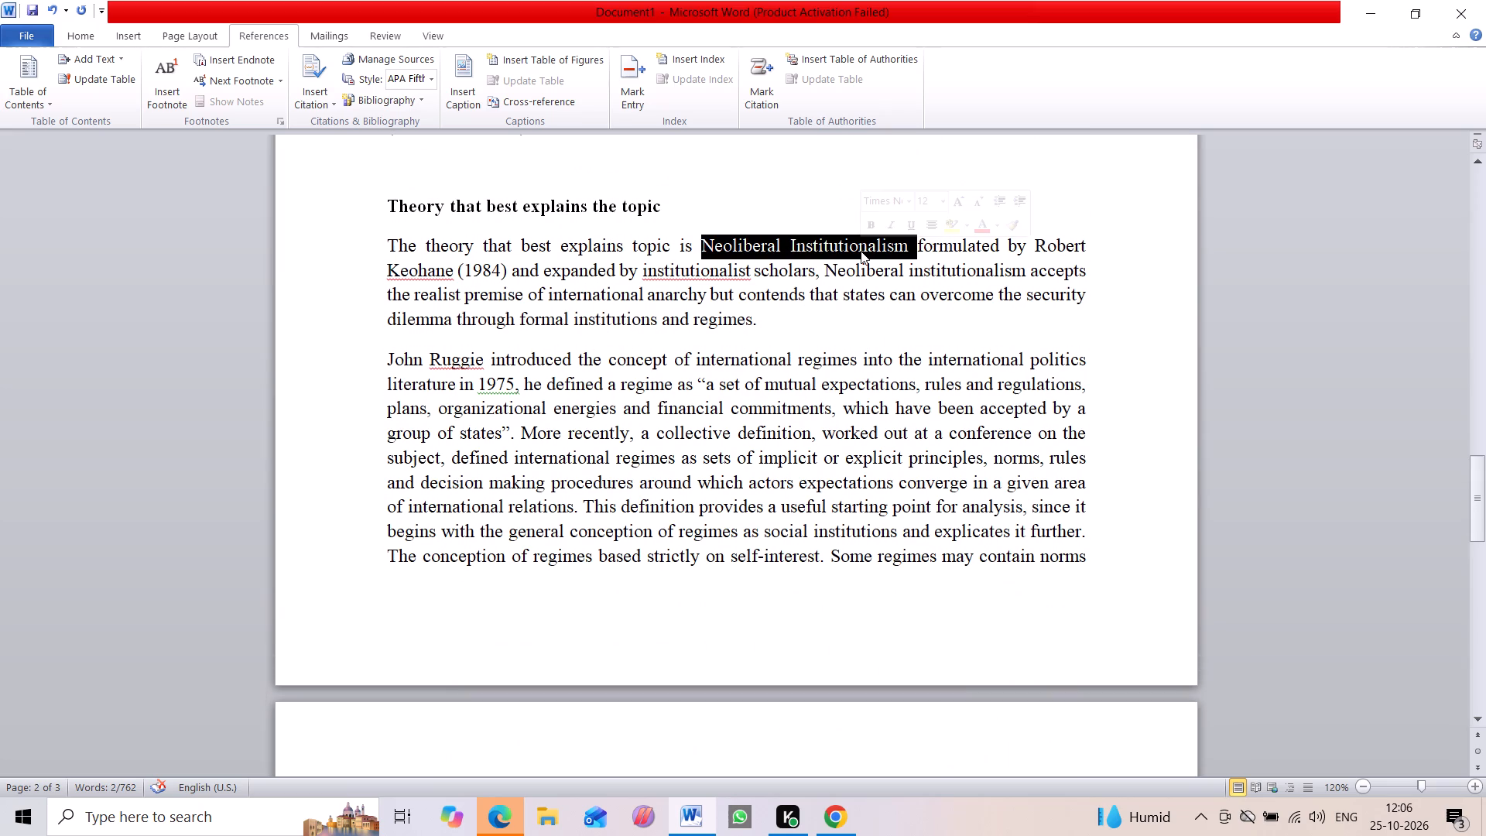
key("ctrl+b")
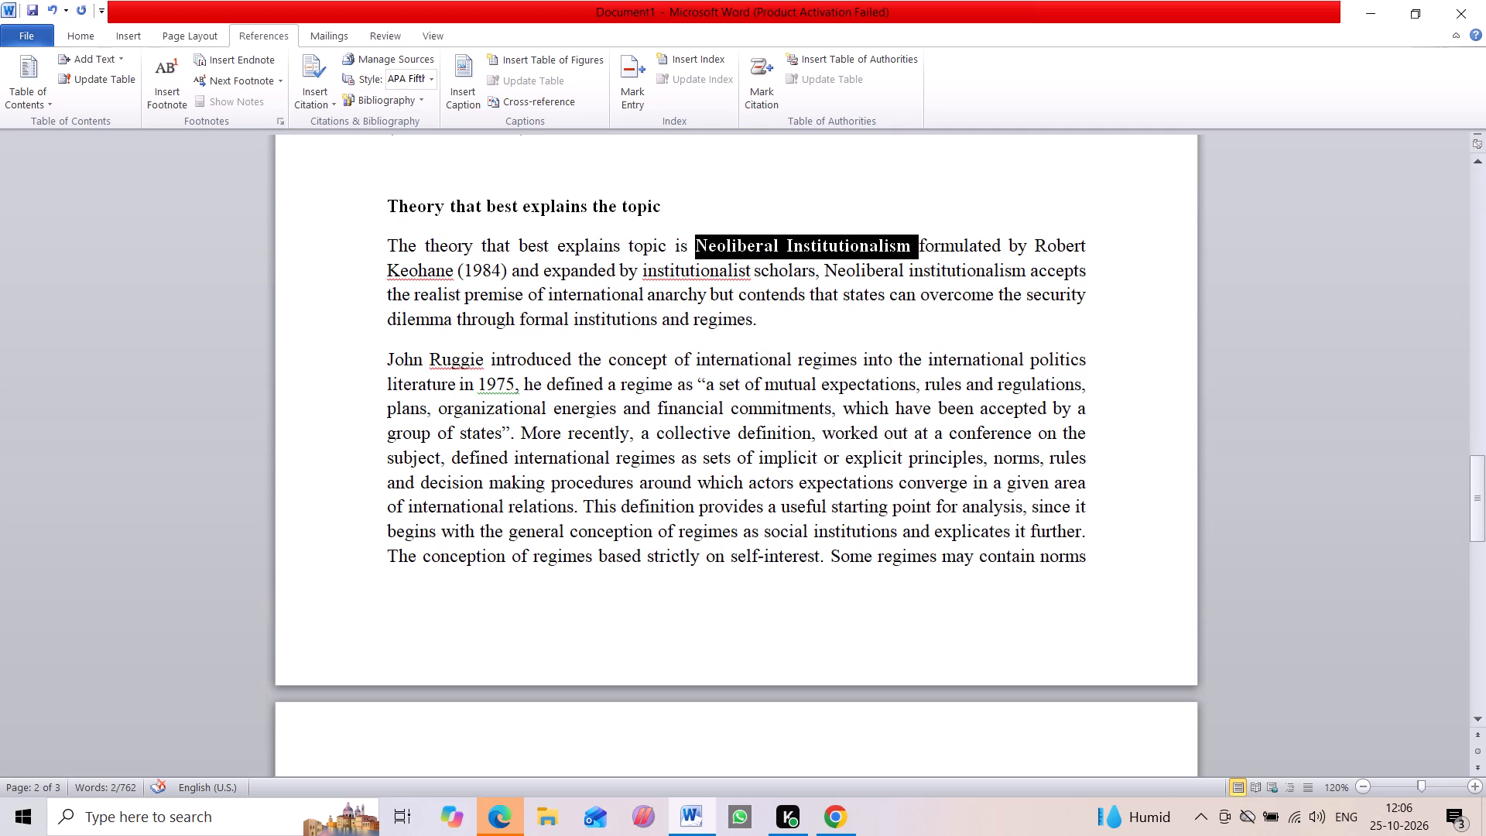
left_click(902, 345)
Start a new paragraph after the Keohane citation that ends the regimes paragraph.
scroll(902, 345, "down", 2)
scroll(902, 345, "up", 1)
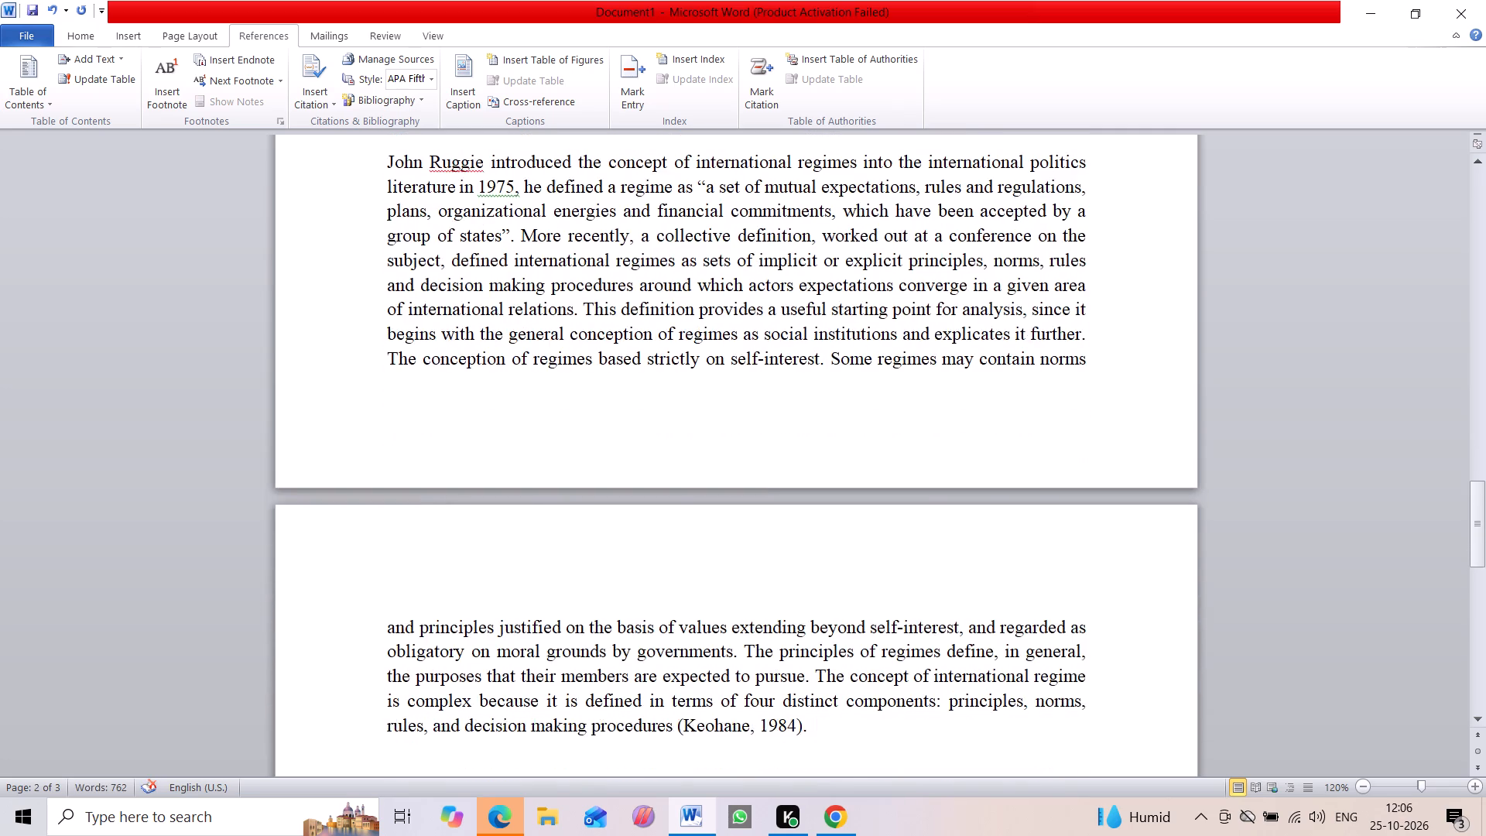
scroll(902, 345, "up", 1)
scroll(902, 345, "down", 1)
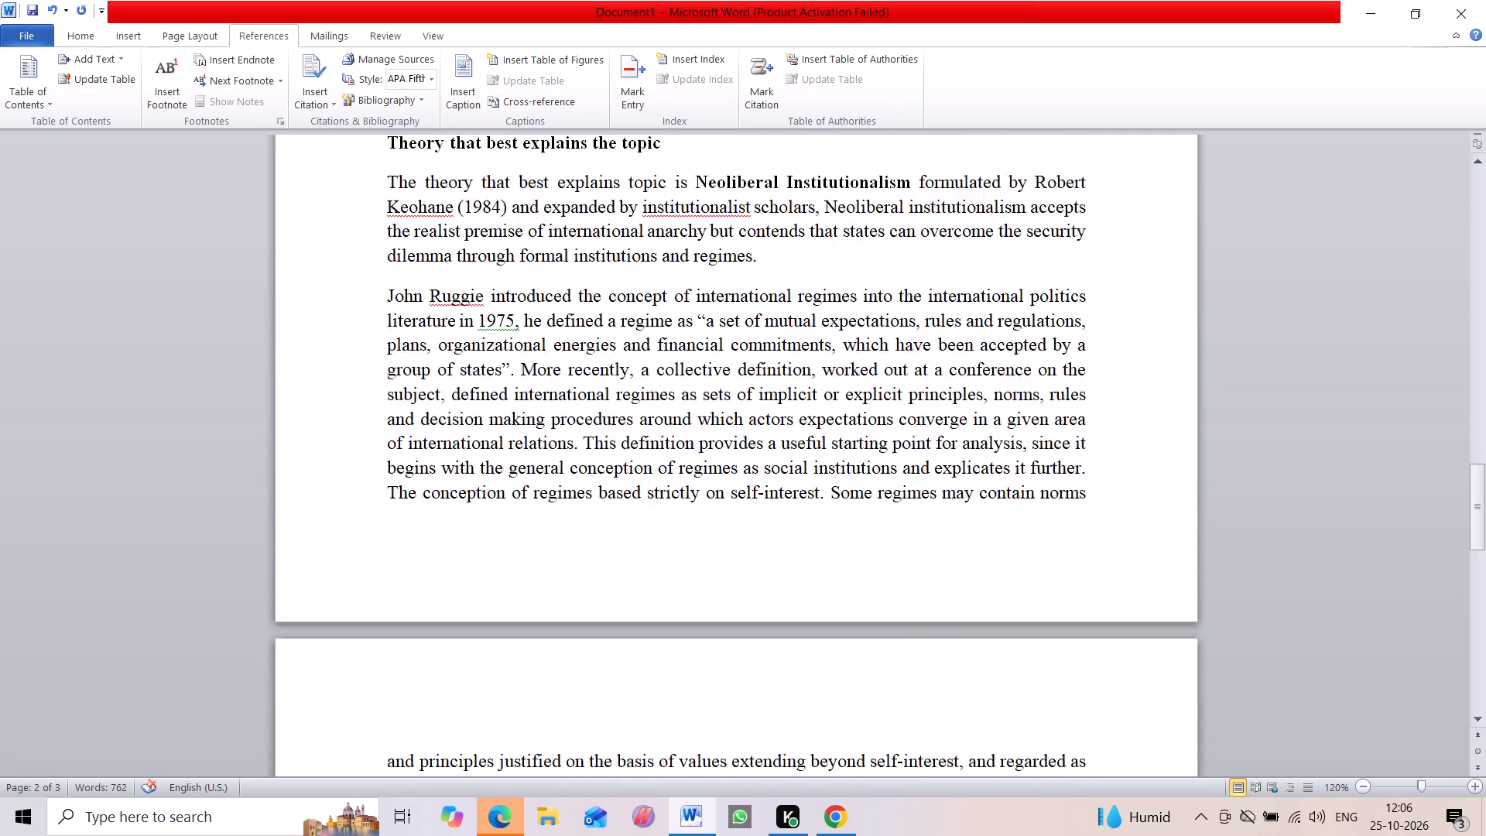
scroll(902, 345, "down", 4)
left_click(450, 488)
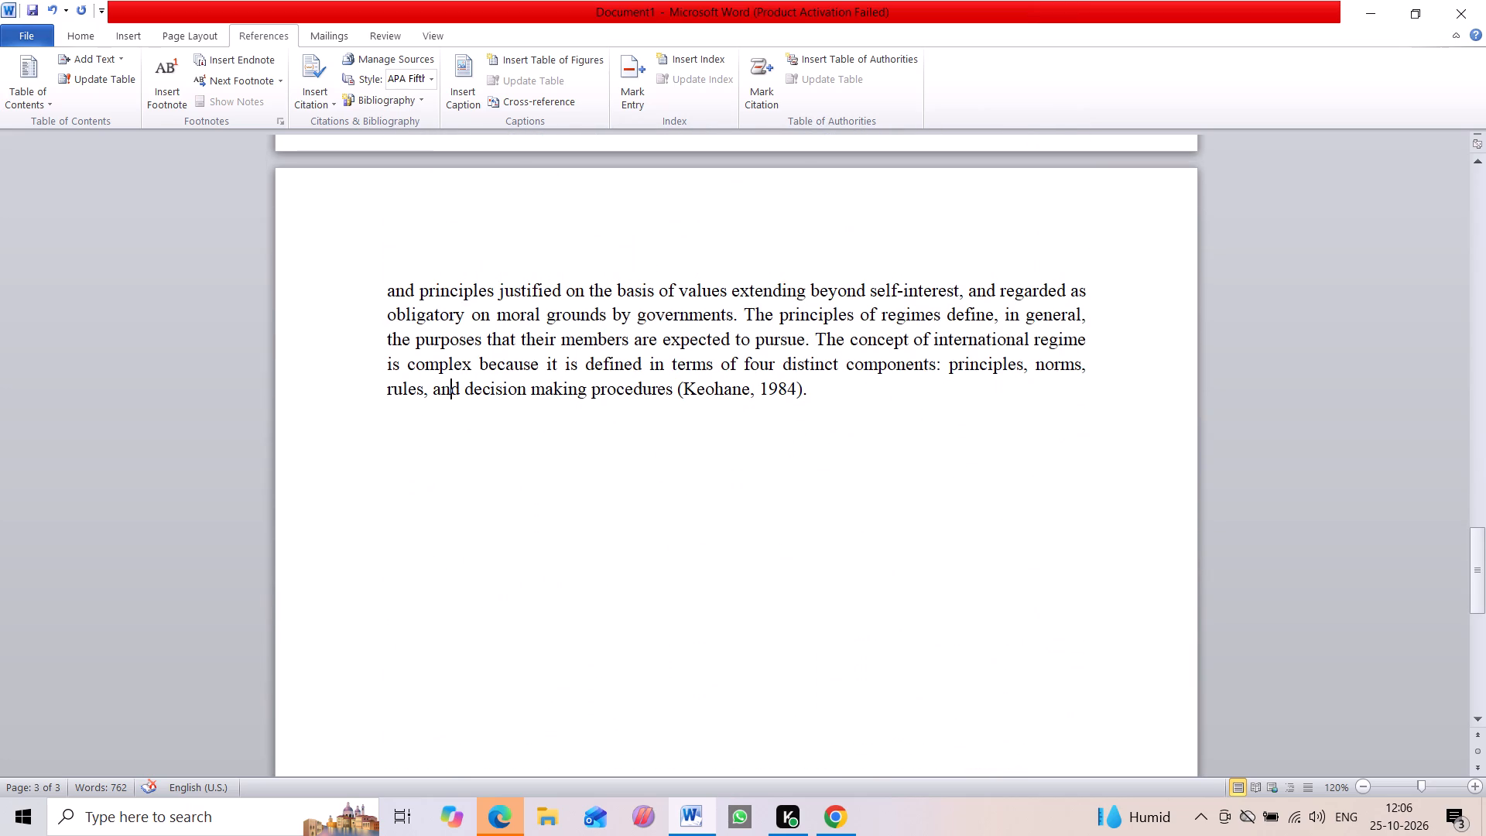
left_click(830, 394)
key("Return")
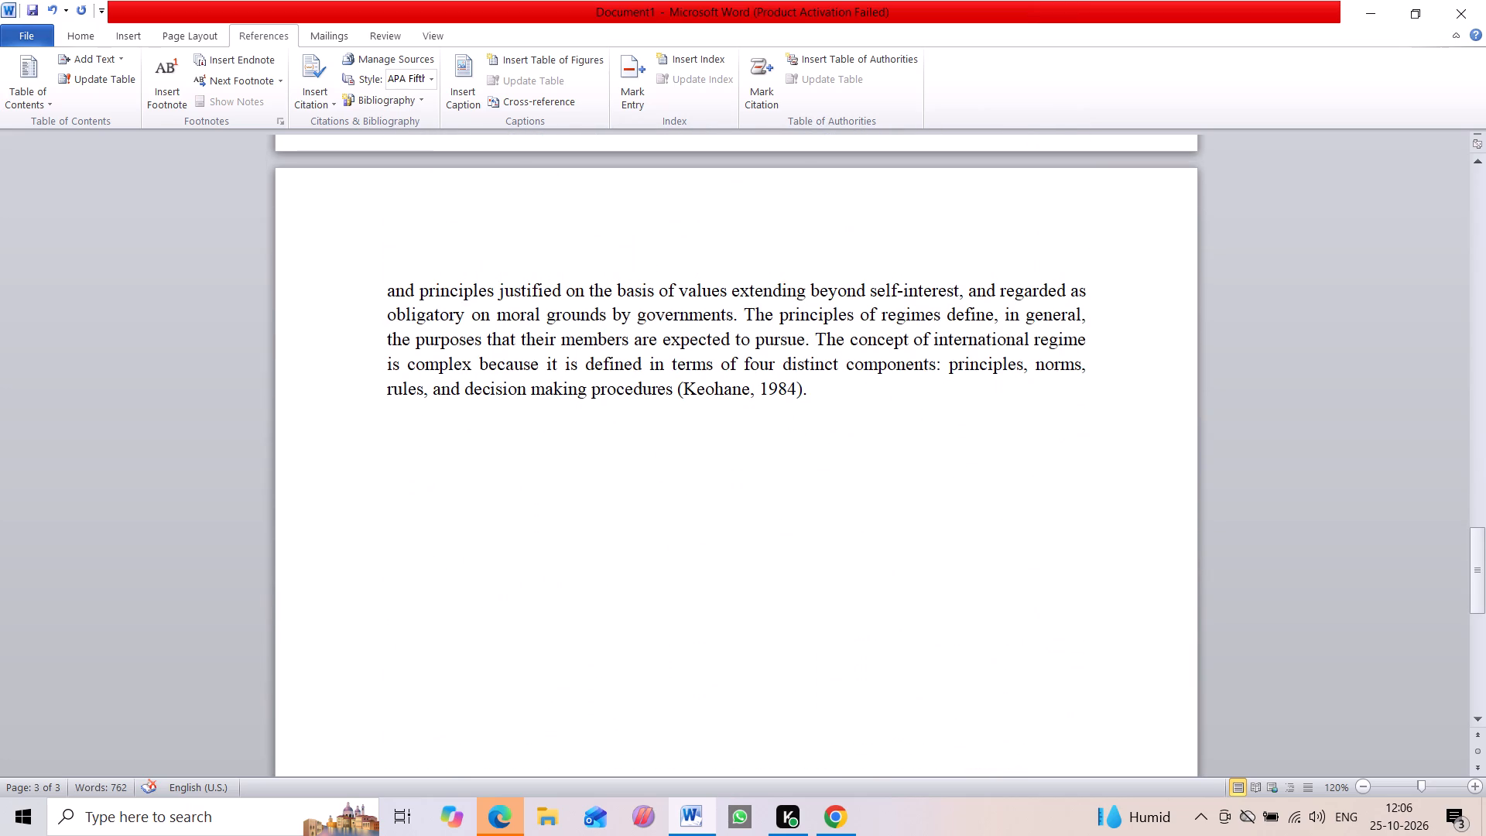
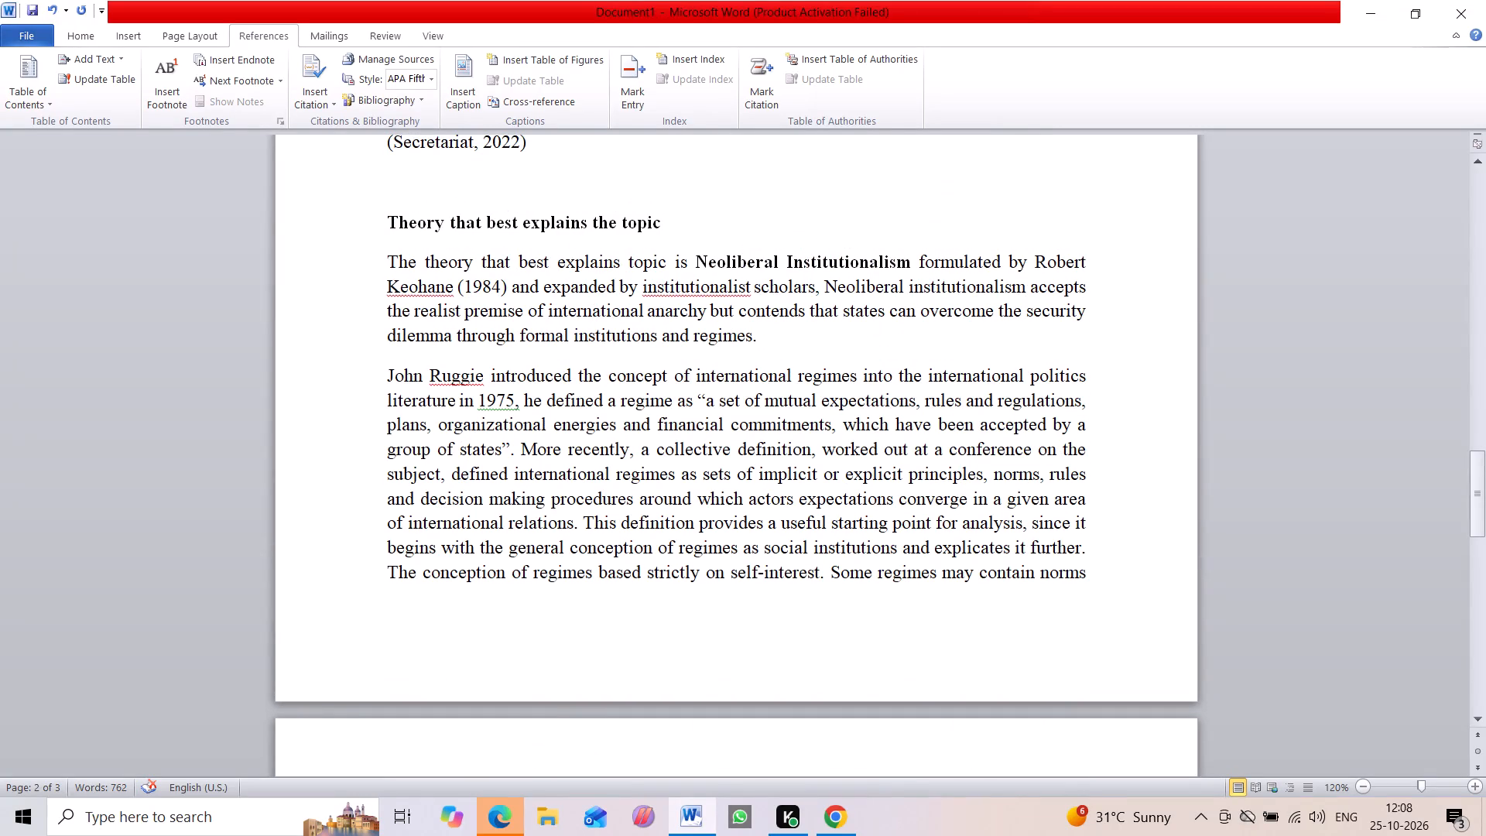
Check the word count of the body text under "Theory that best explains the topic", through the closing Keohane citation.
left_click_drag(389, 260, 645, 670)
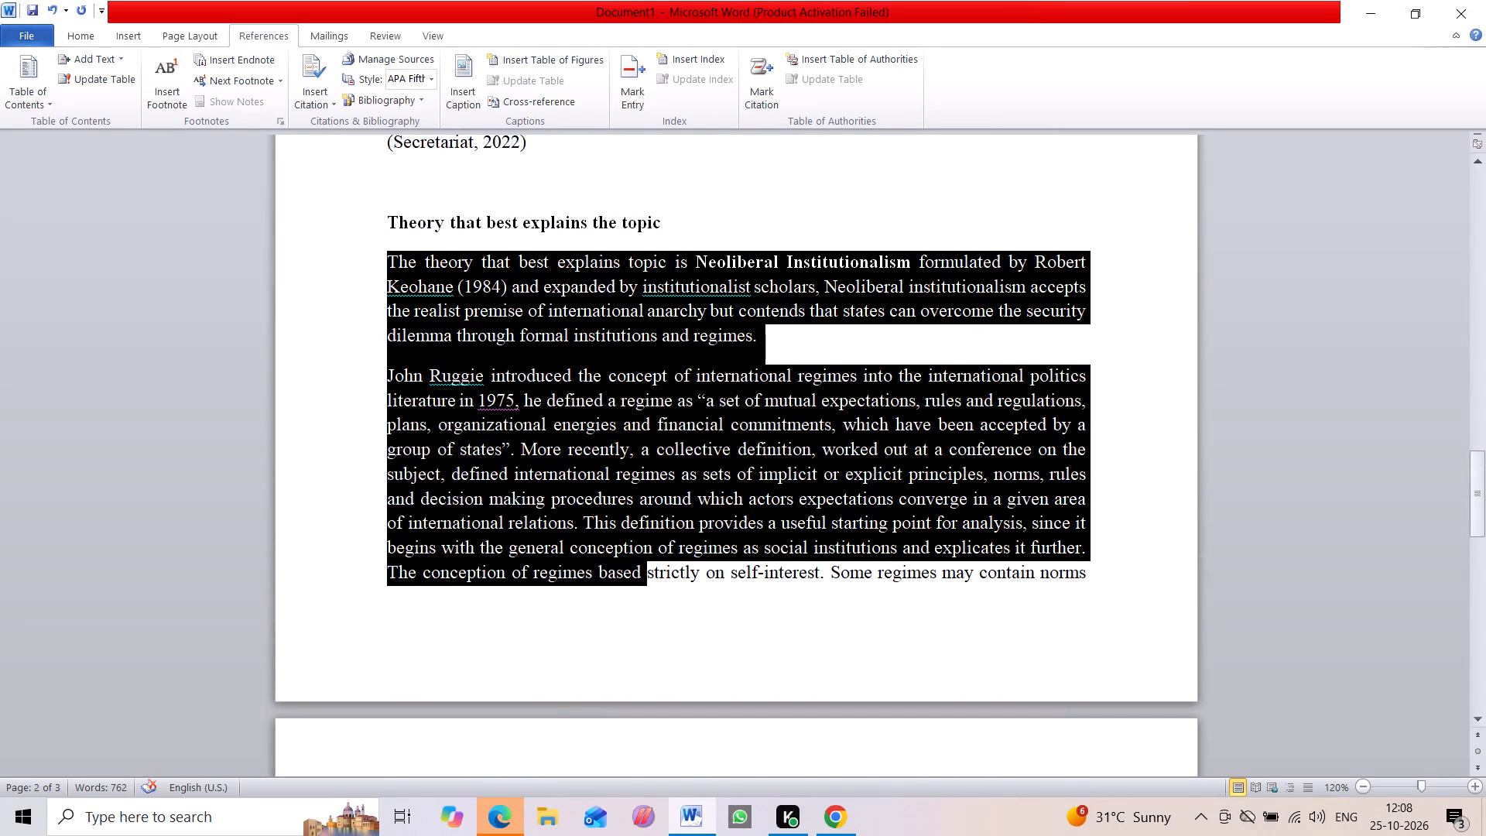
left_click_drag(645, 670, 473, 314)
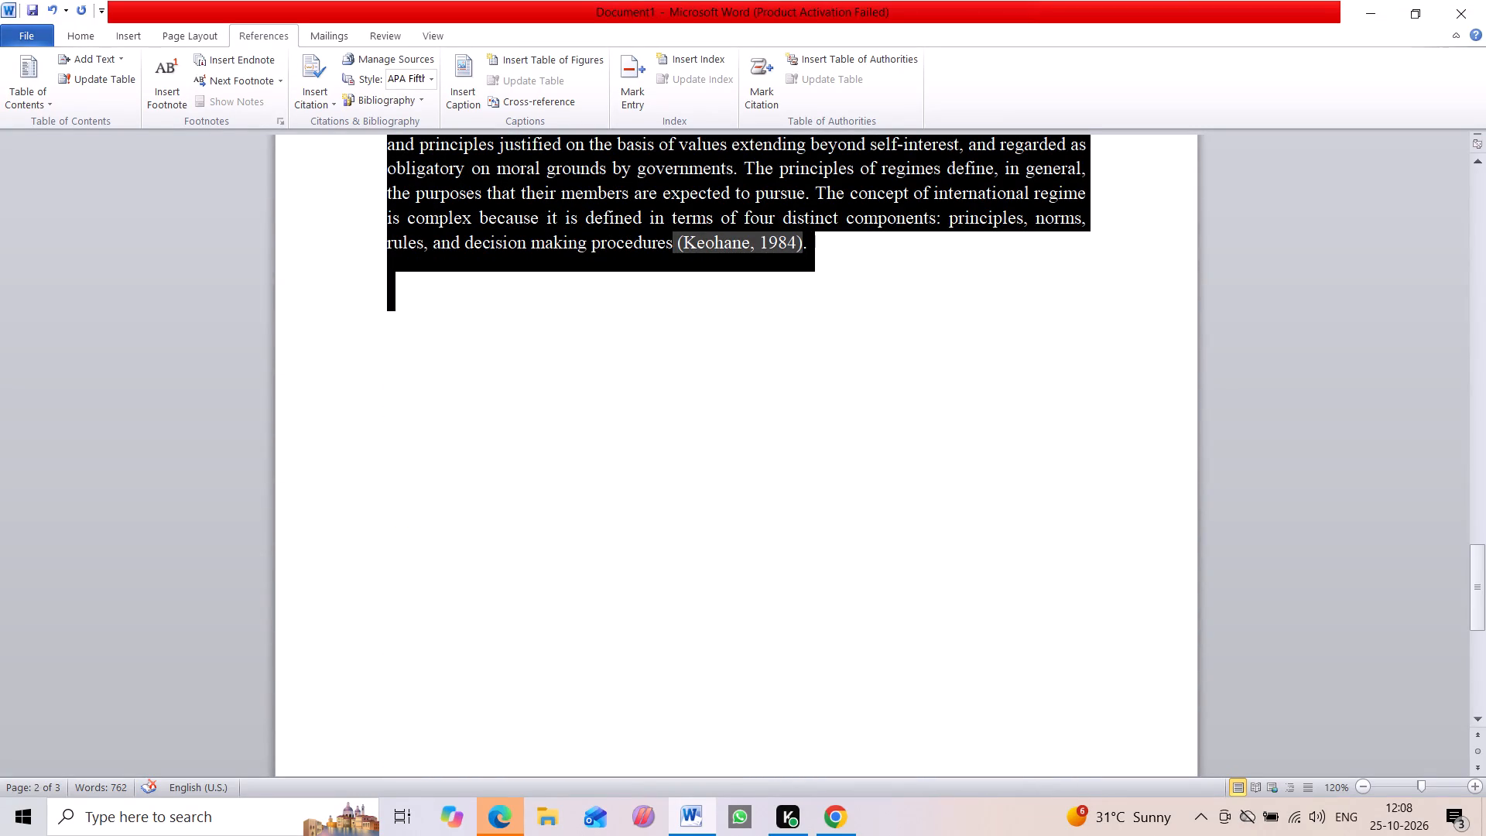
left_click_drag(473, 314, 468, 305)
left_click(468, 305)
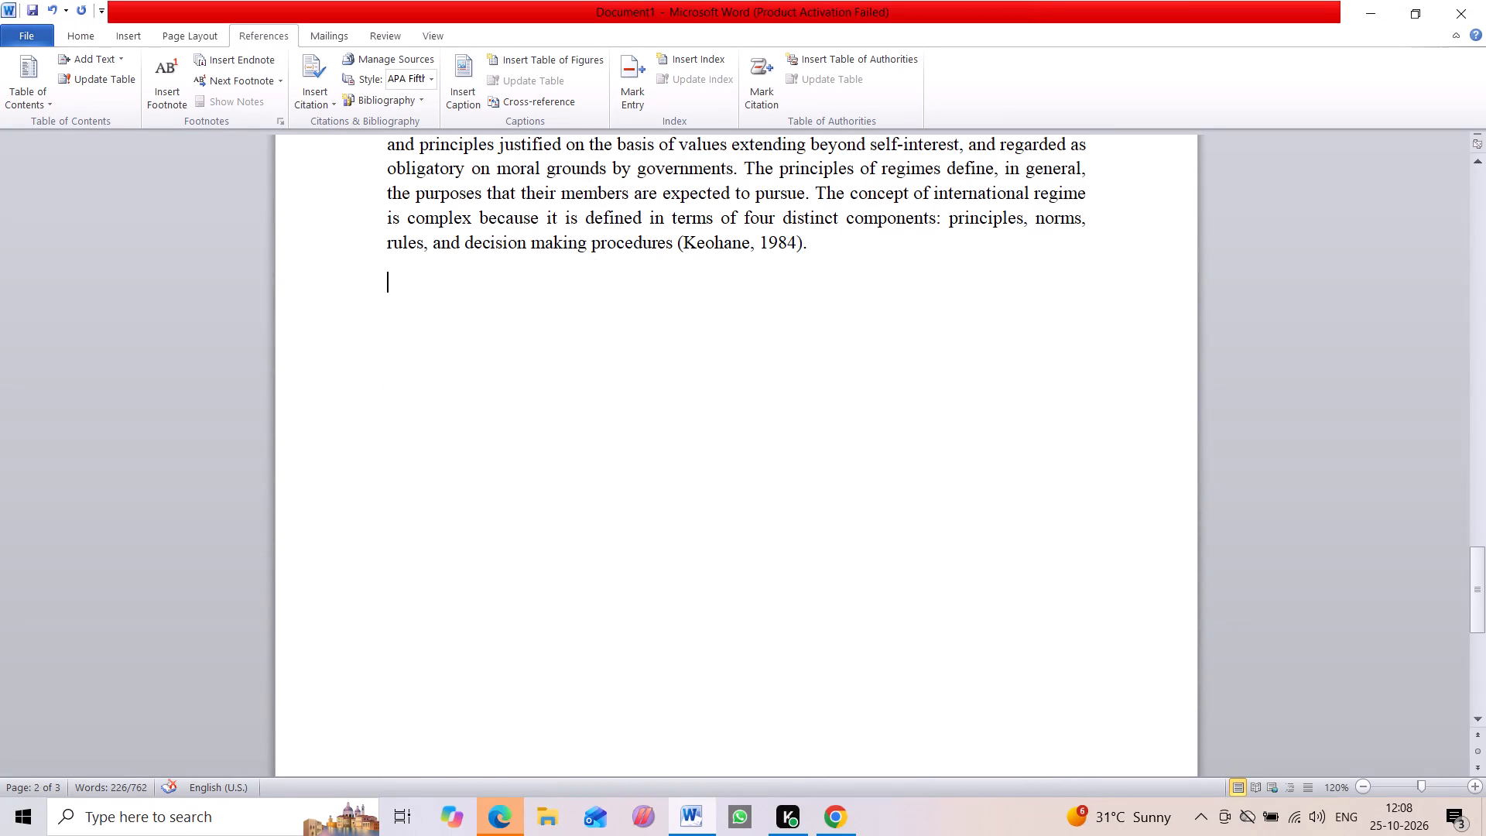
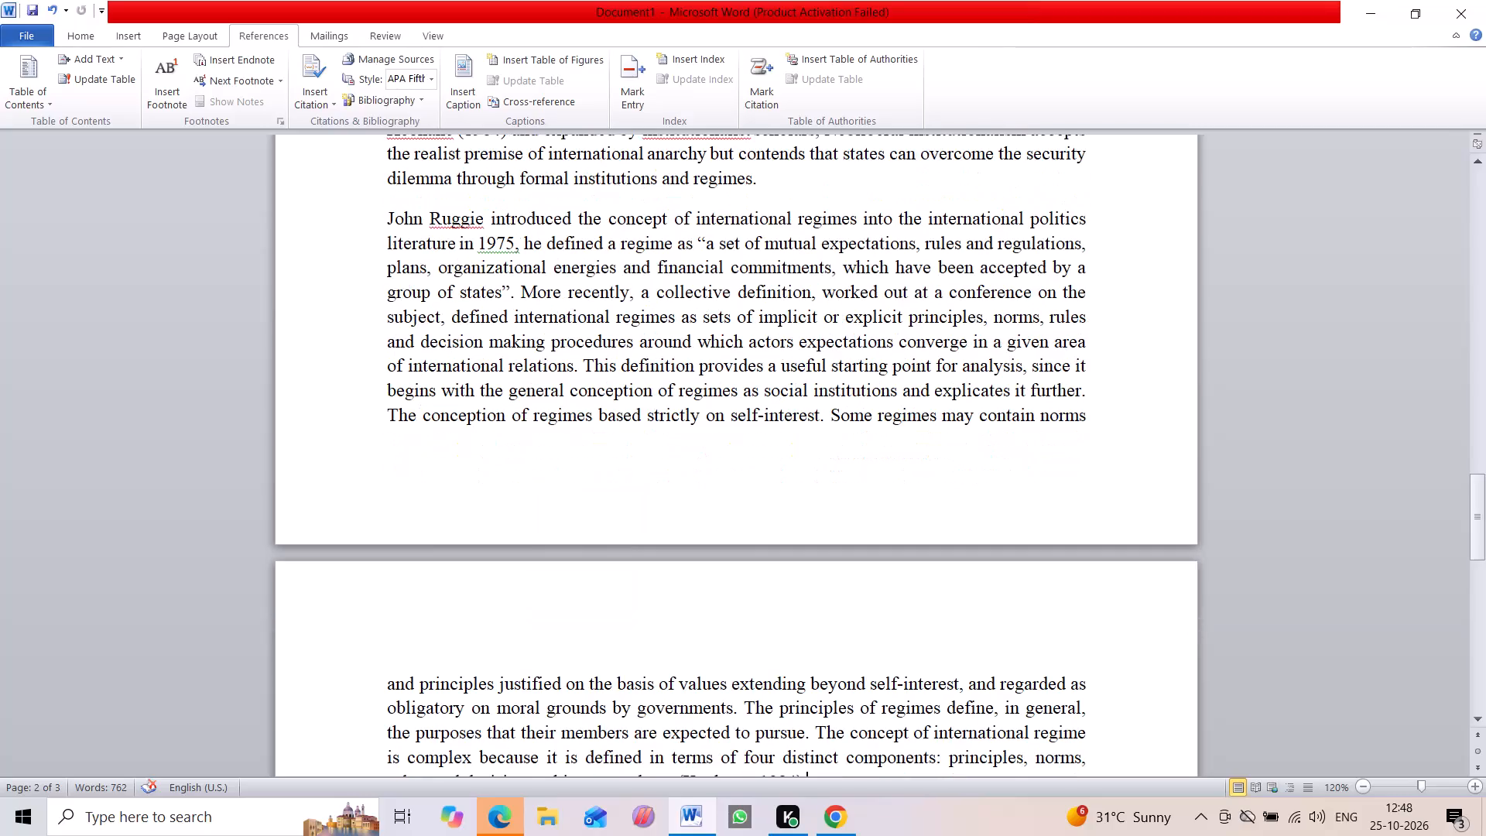
Start a new paragraph below the one ending with the (Keohane, 1984) citation on the last page.
scroll(527, 673, "down", 3)
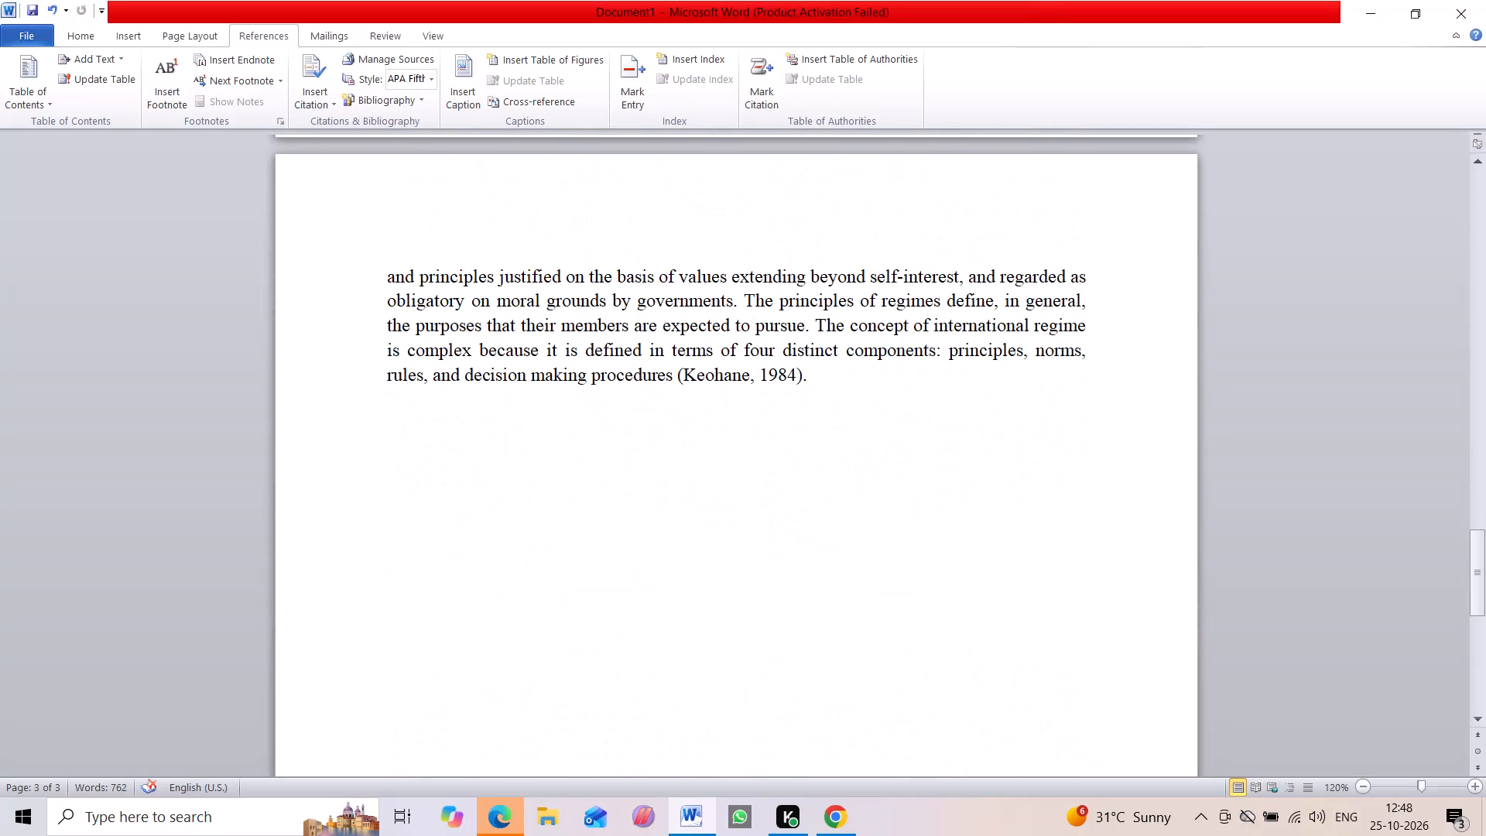
key("Return")
left_click(861, 379)
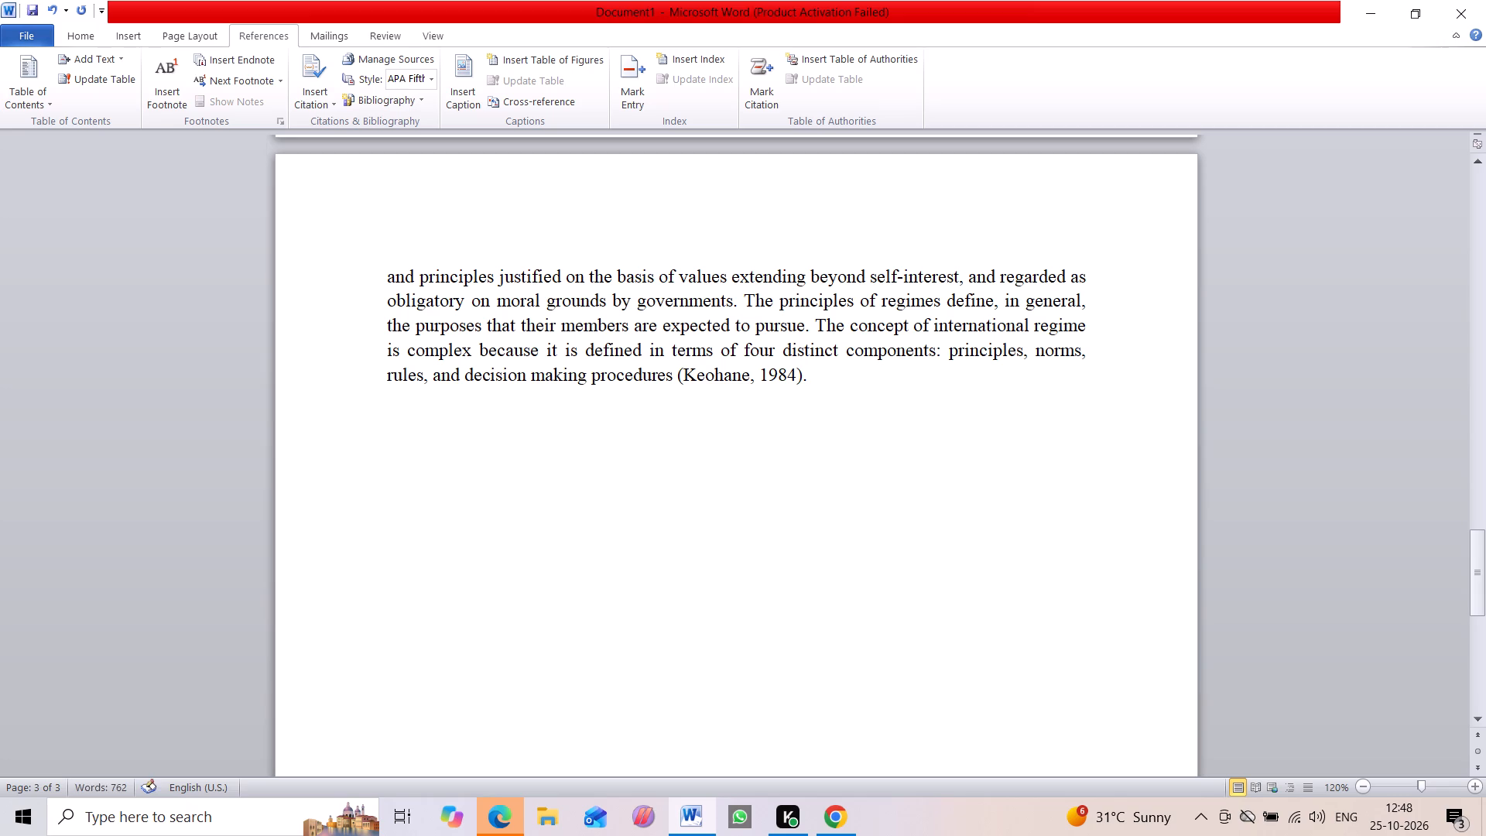
key("Return")
type("uj")
key("BackSpace")
key("BackSpace")
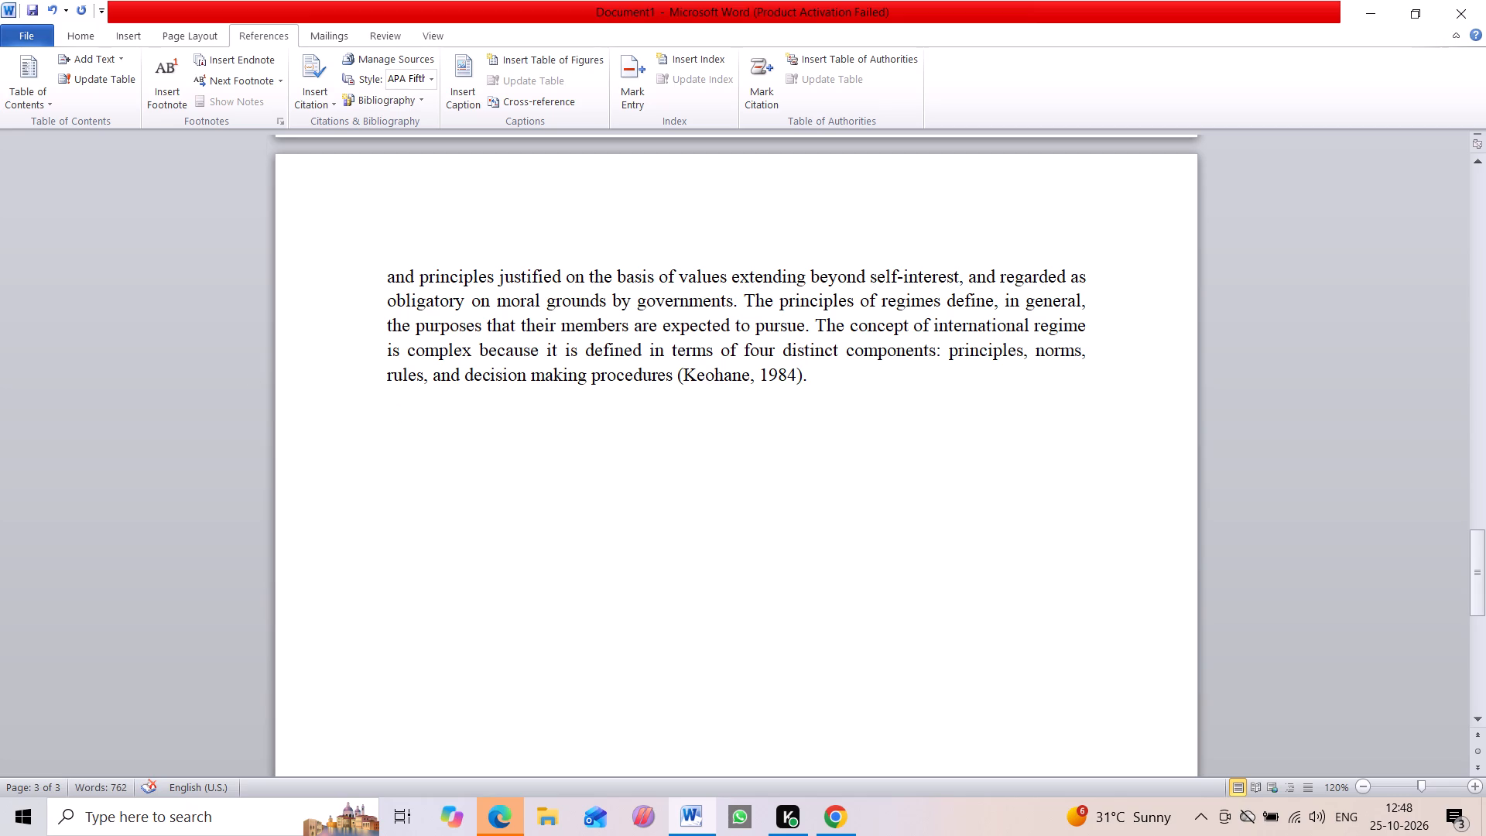
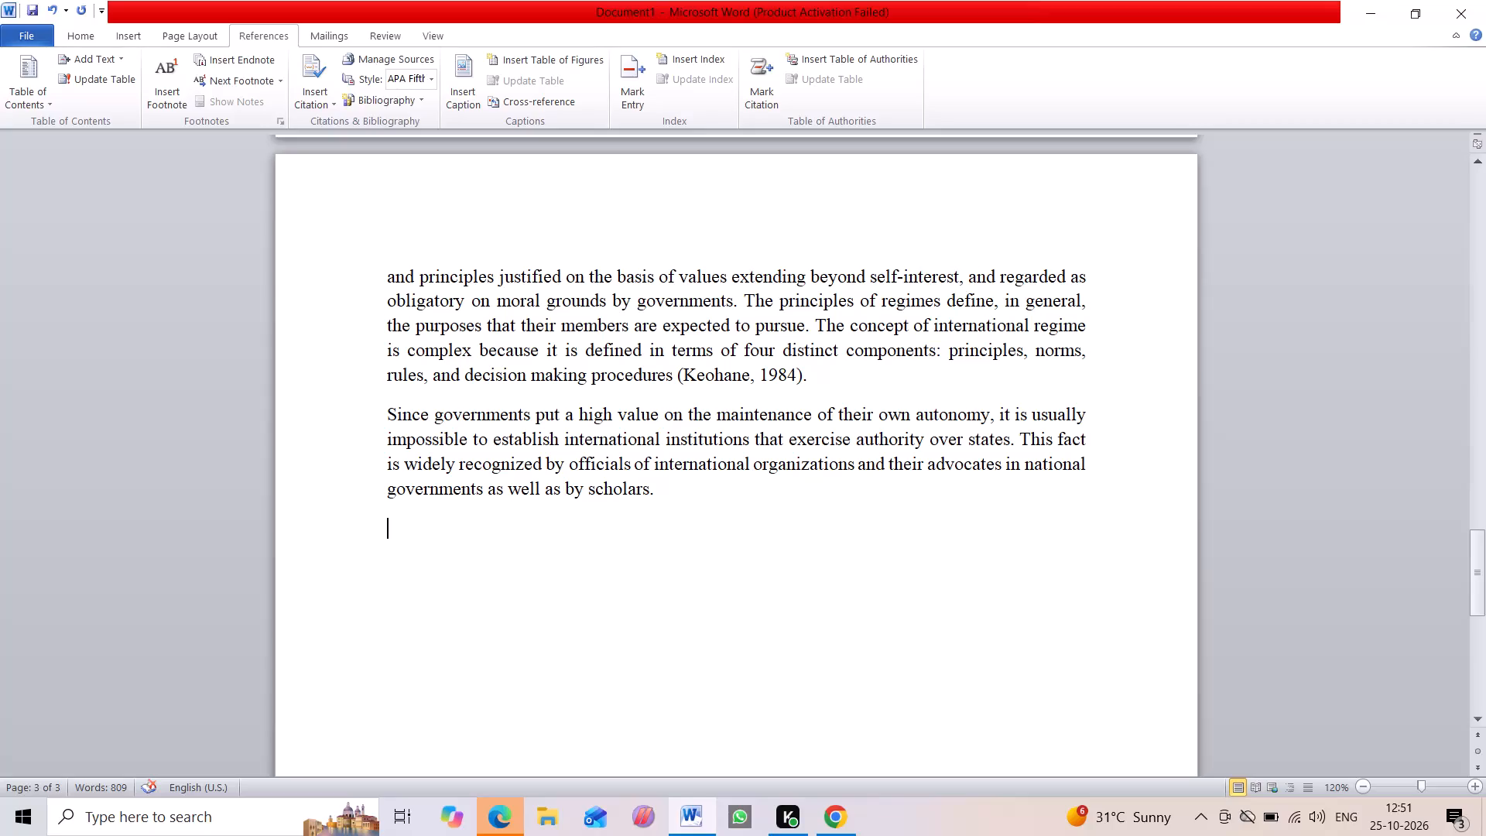
Paste the copied passage beginning "Like oligopolistic quasi-agreements" directly after "as well as by scholars." in the same paragraph.
key("BackSpace")
key("space")
key("ctrl+v")
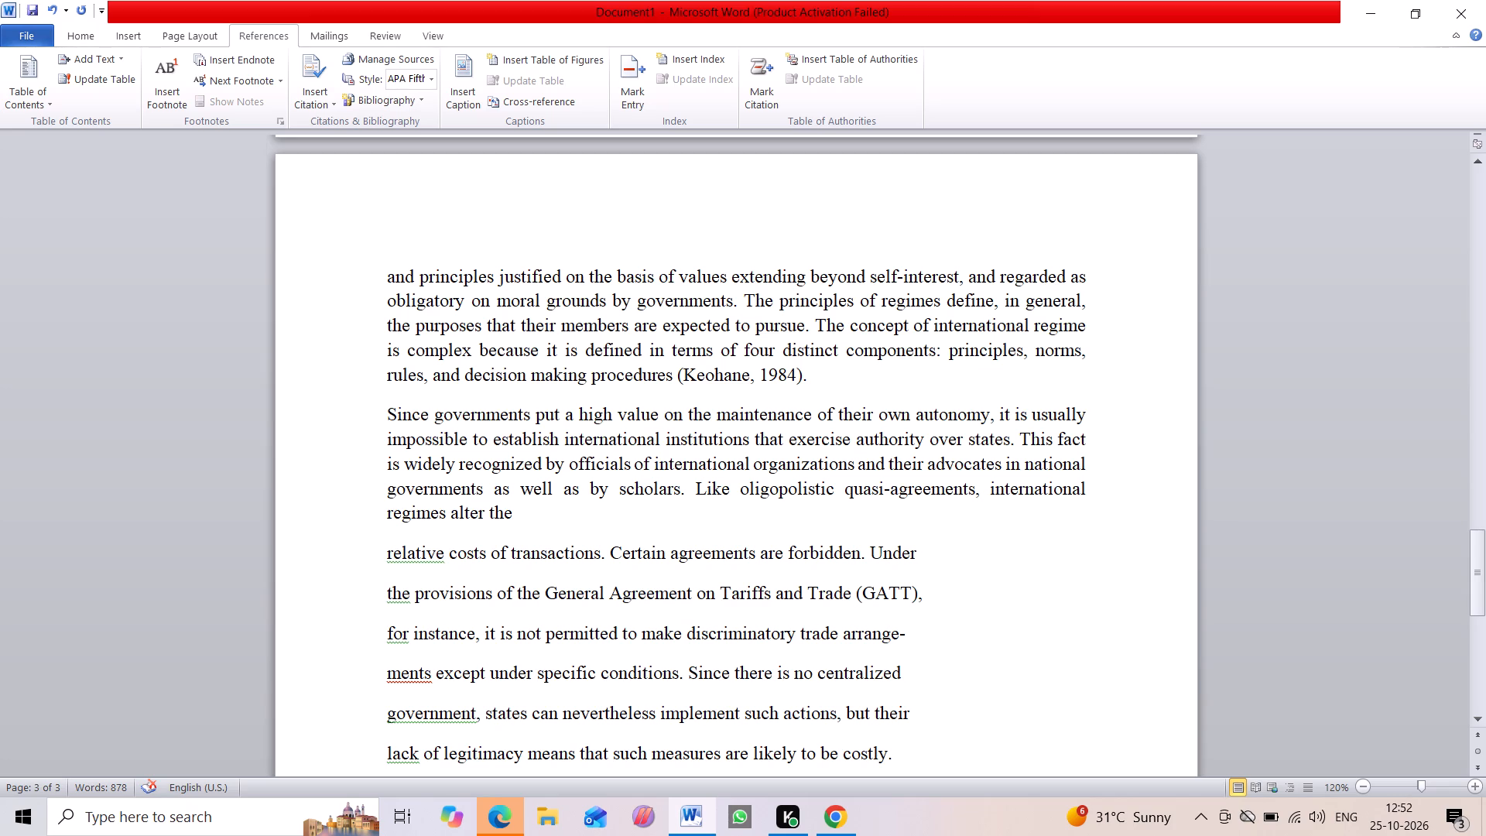
Review the theory section from the Neoliberal Institutionalism paragraph through the newly pasted passage.
scroll(503, 560, "up", 1)
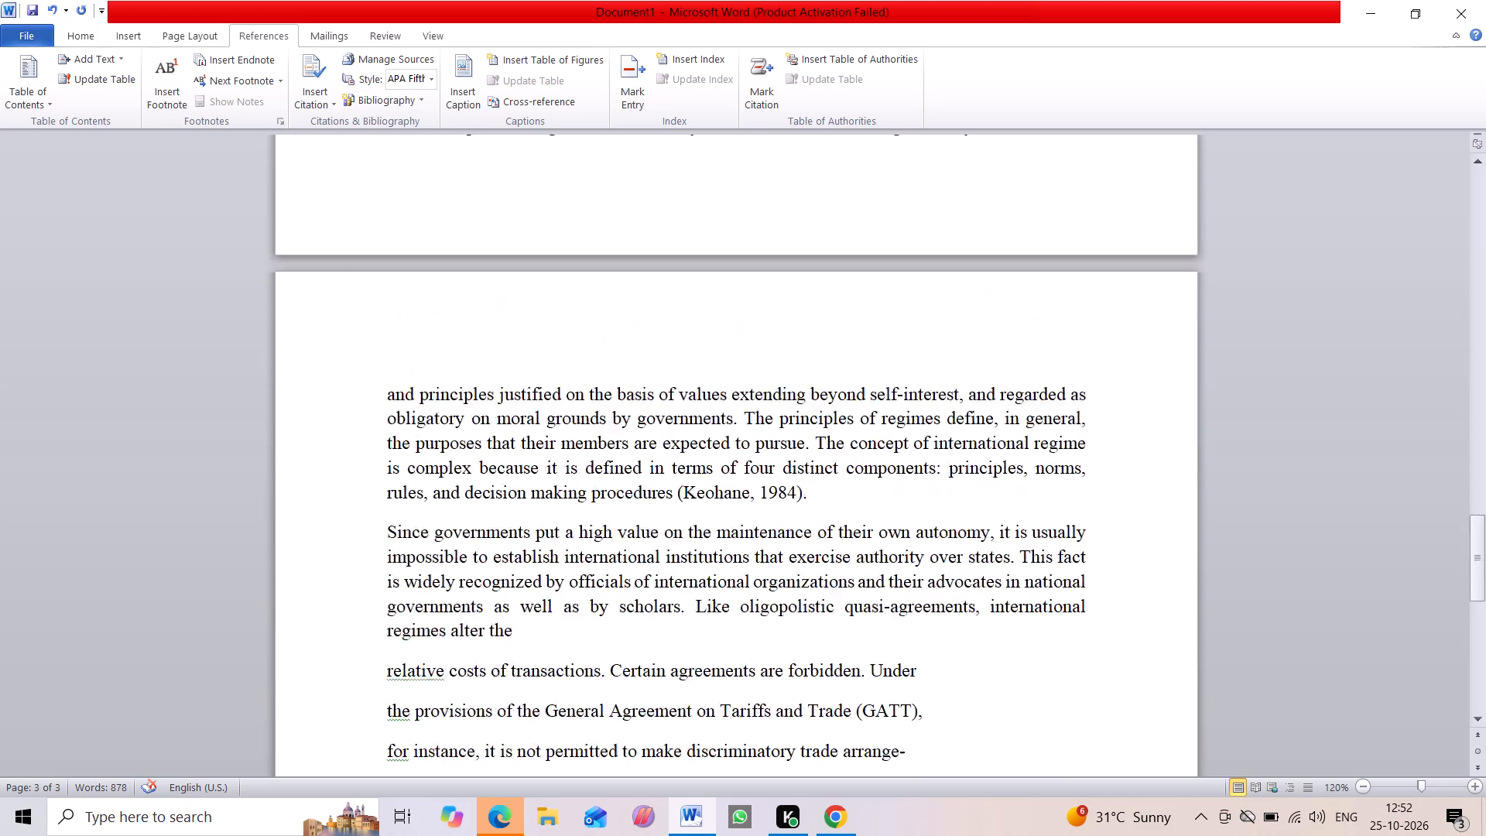
scroll(503, 560, "up", 3)
scroll(503, 560, "down", 5)
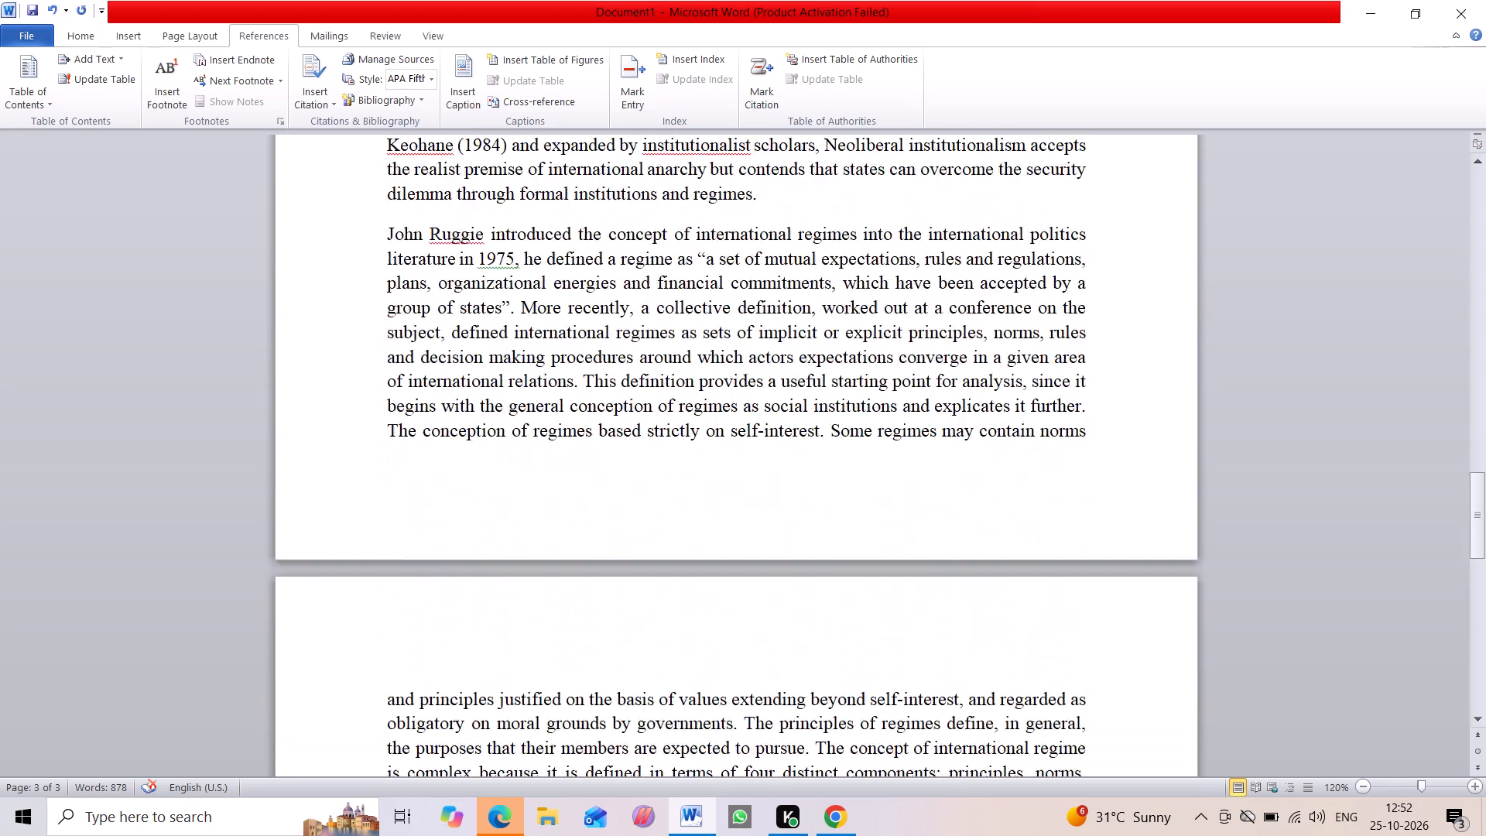
scroll(503, 560, "down", 2)
scroll(503, 560, "up", 6)
scroll(503, 560, "down", 1)
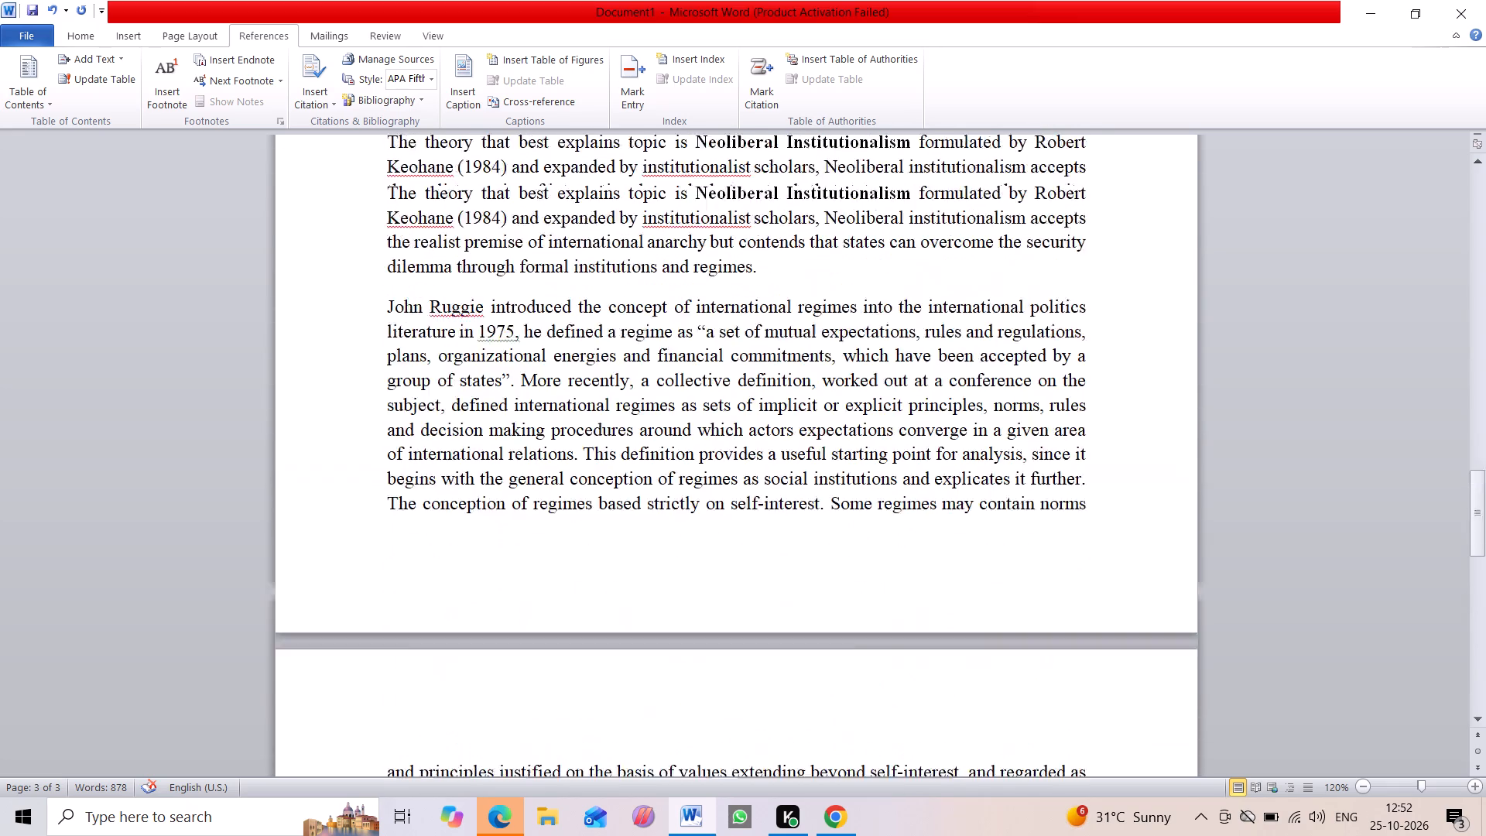
scroll(503, 560, "down", 4)
scroll(487, 585, "up", 1)
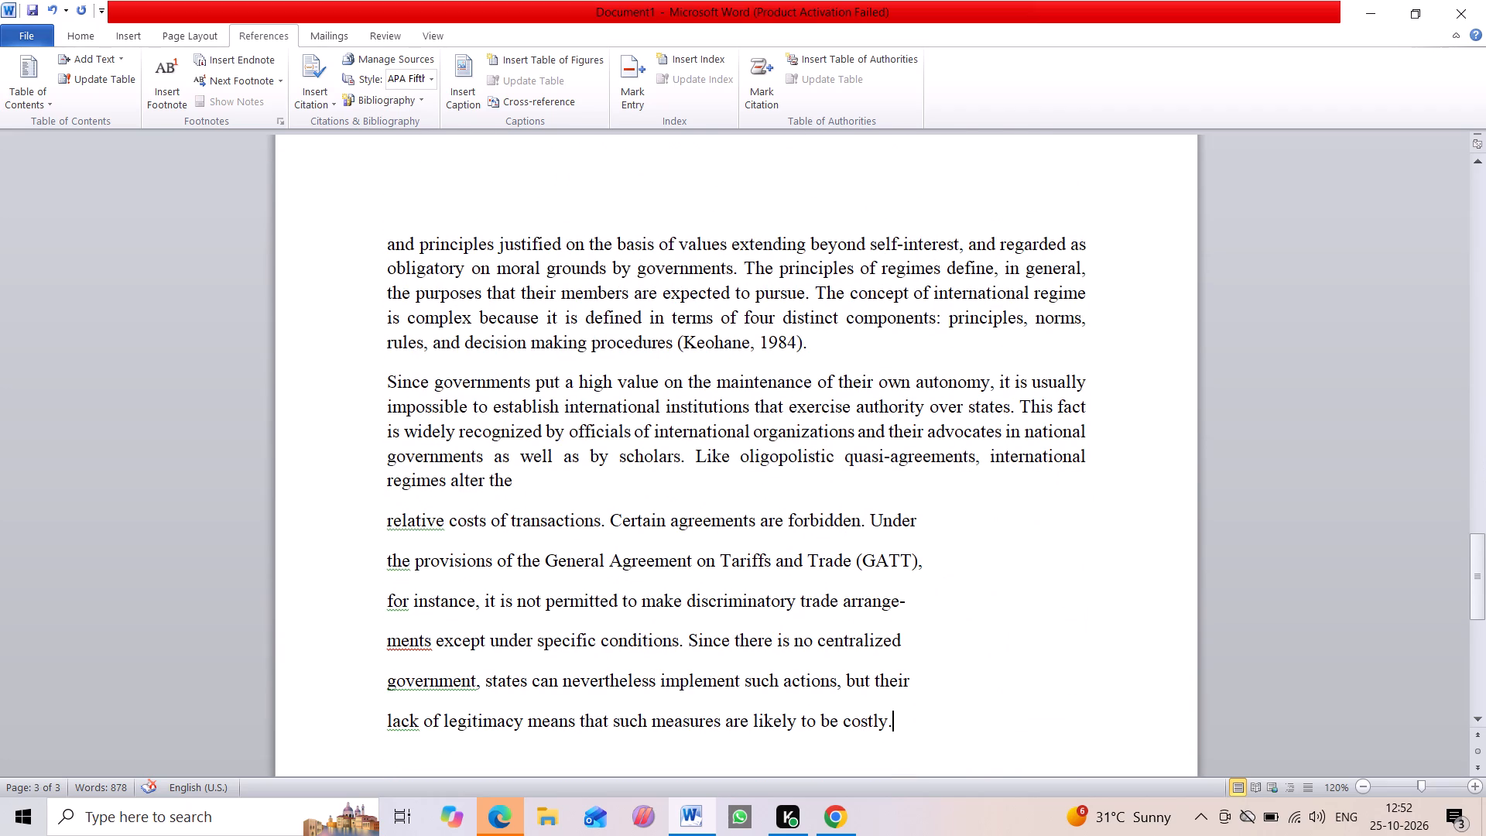
Join the broken lines starting "relative costs", "the provisions" and "for instance" to the preceding text, separated by single spaces.
left_click(382, 520)
key("BackSpace")
key("space")
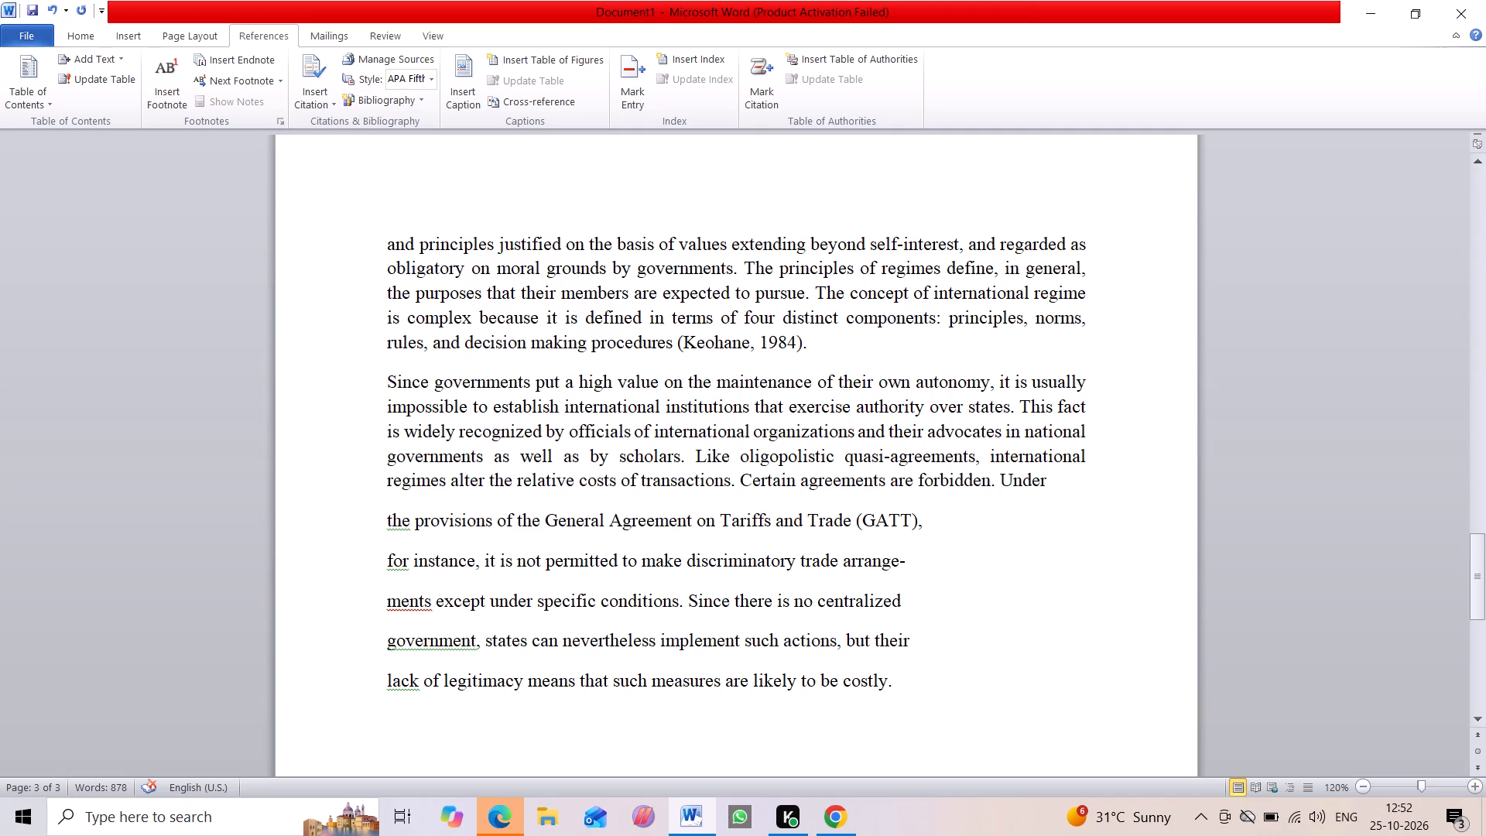
left_click(382, 526)
key("BackSpace")
key("space")
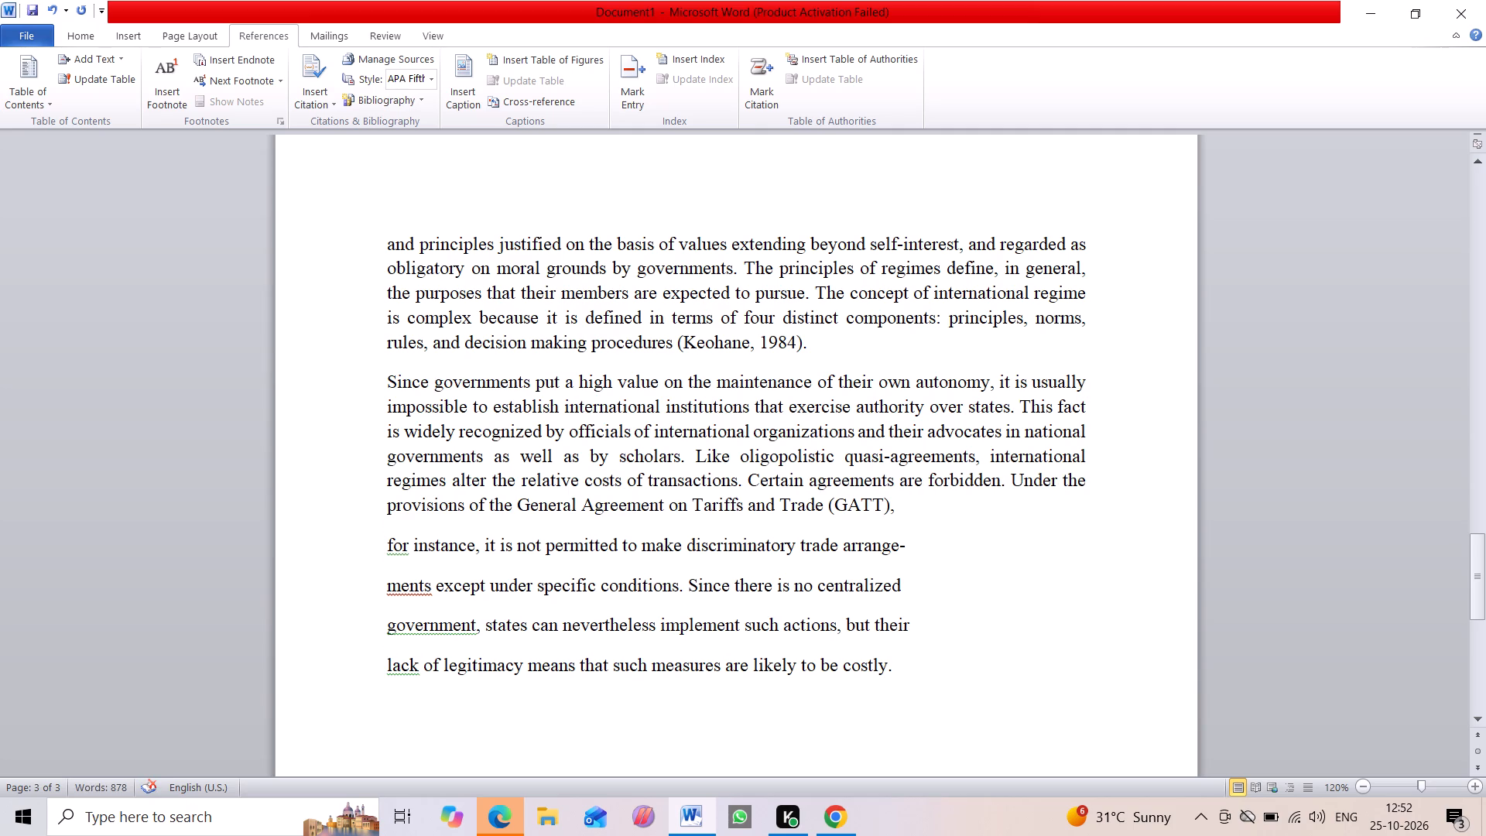
left_click(373, 542)
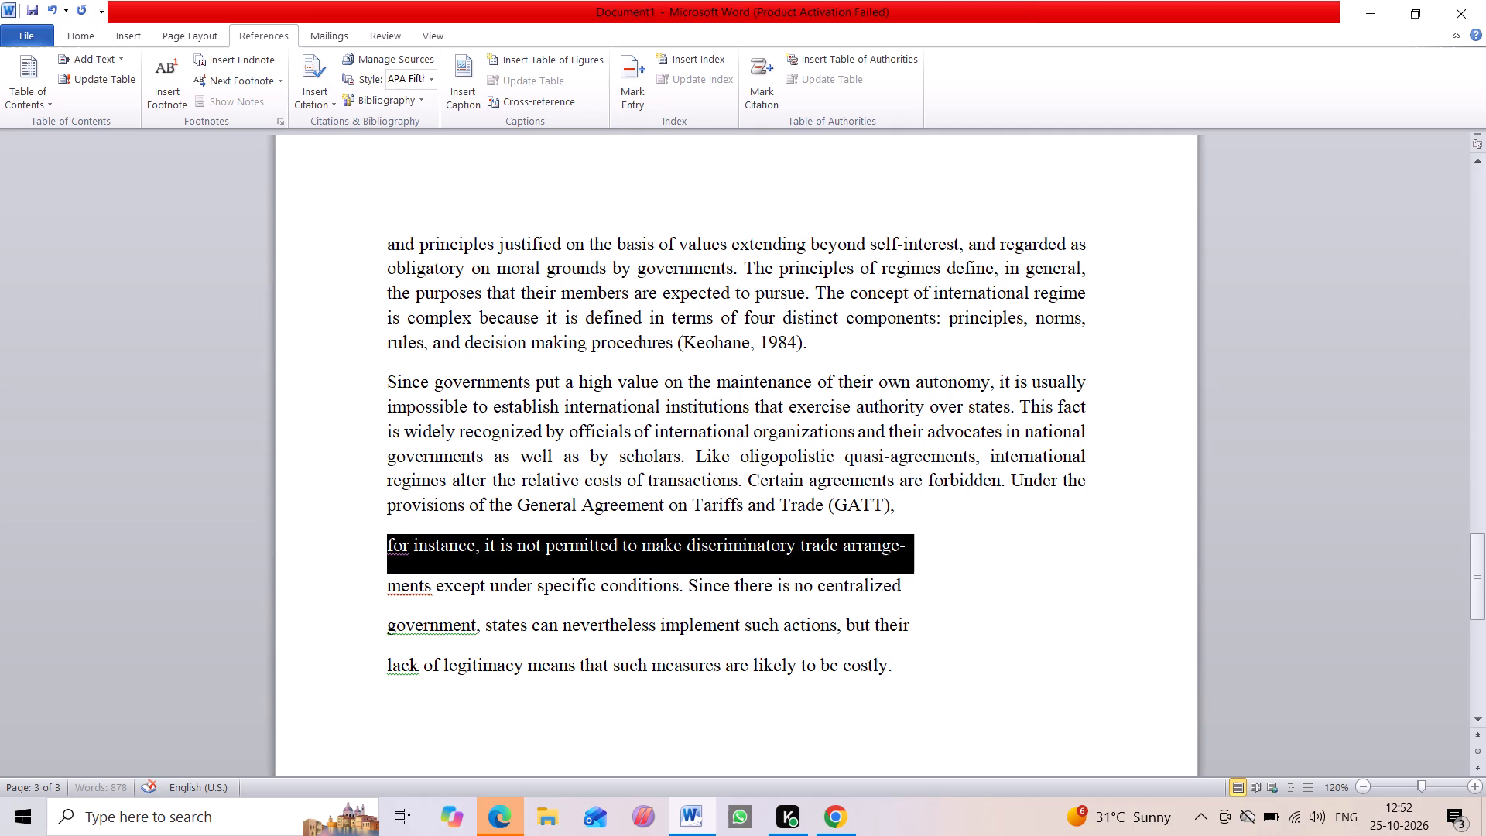
left_click(375, 549)
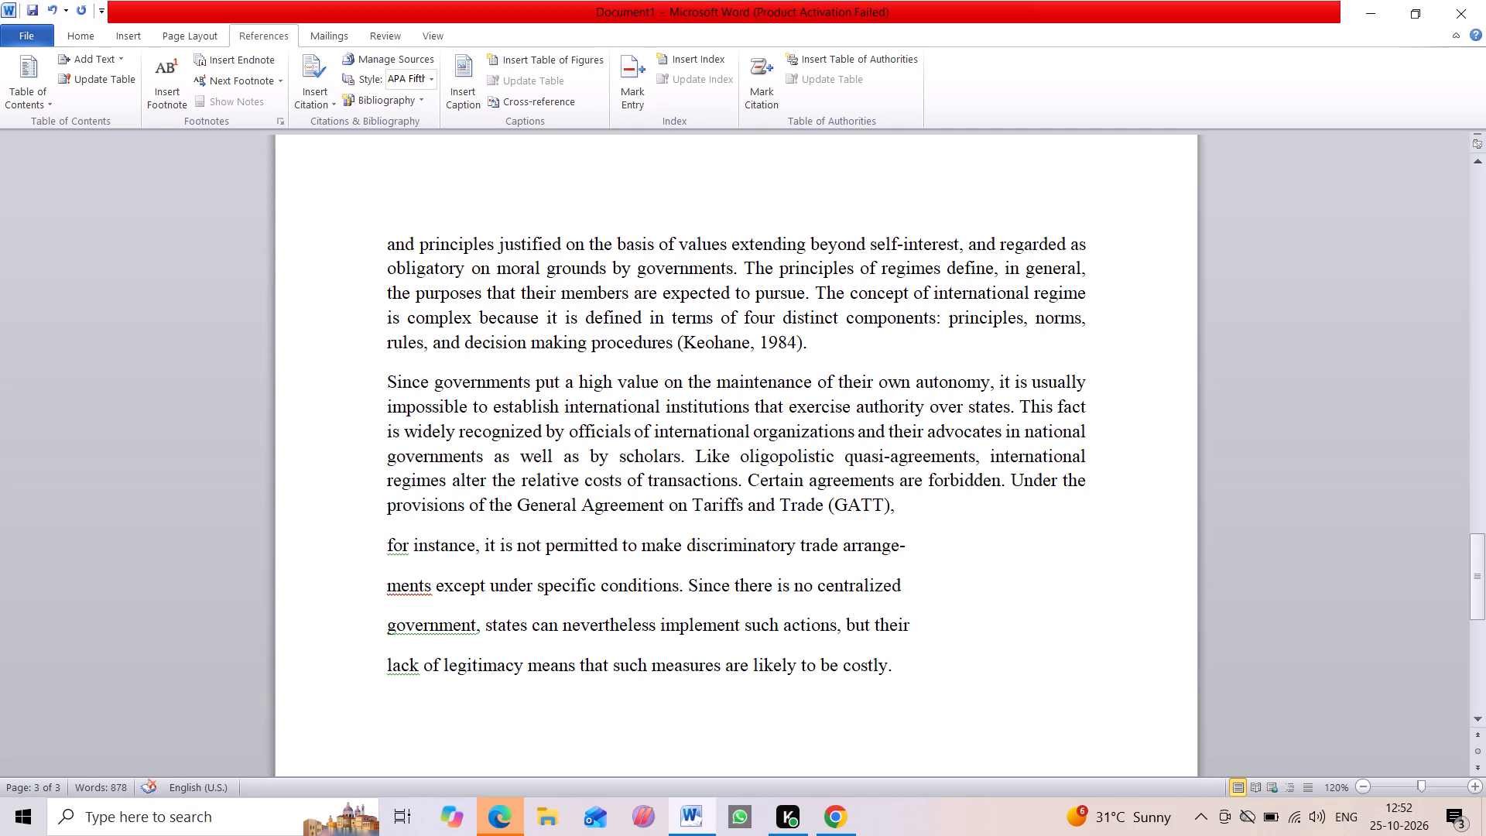
key("BackSpace")
key("space")
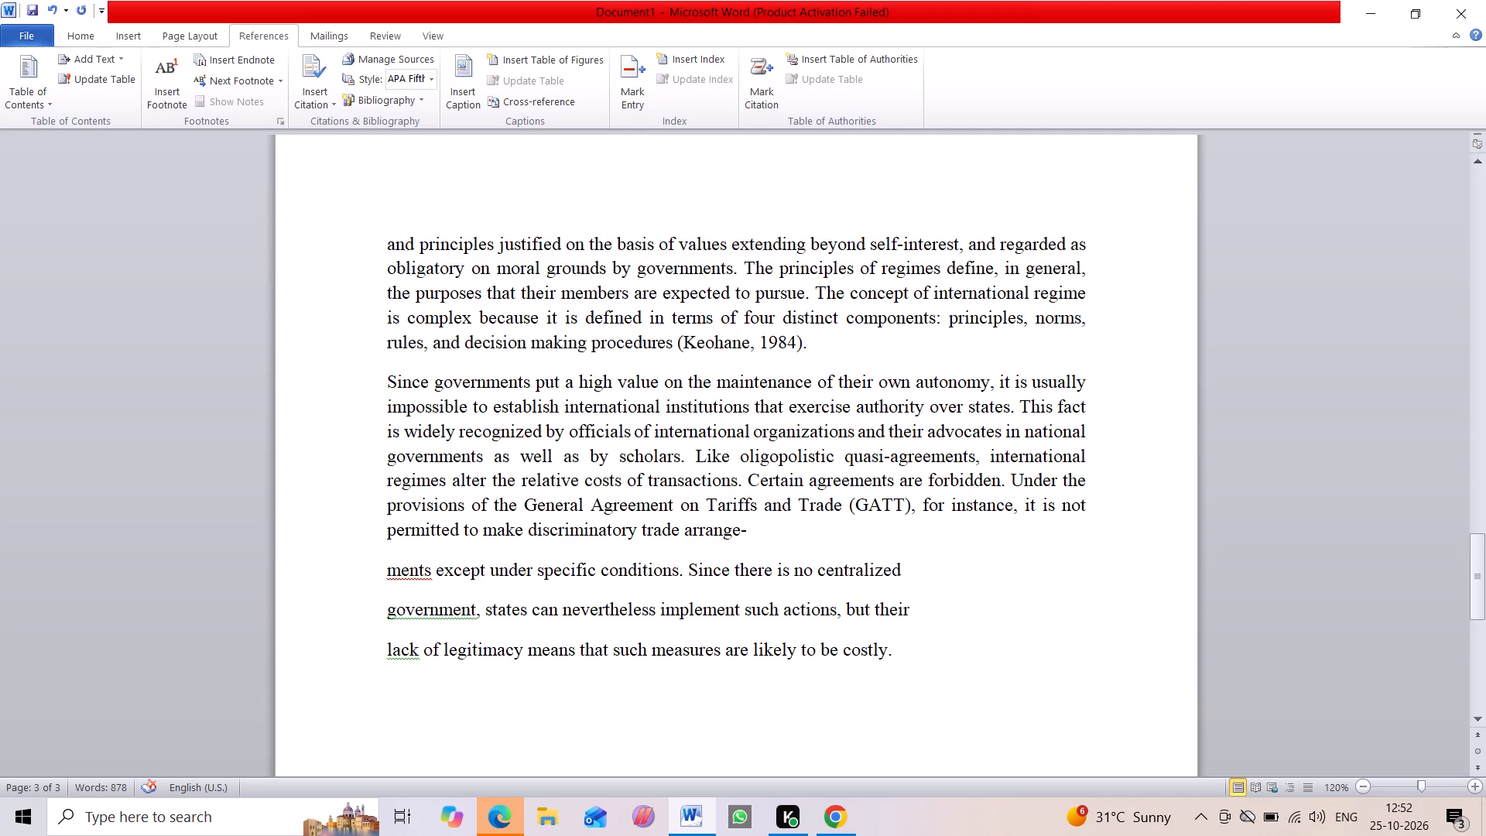
Rejoin the split word "arrange-ments" as "arrangements" by removing its line break and hyphen.
left_click(385, 570)
key("BackSpace")
key("BackSpace")
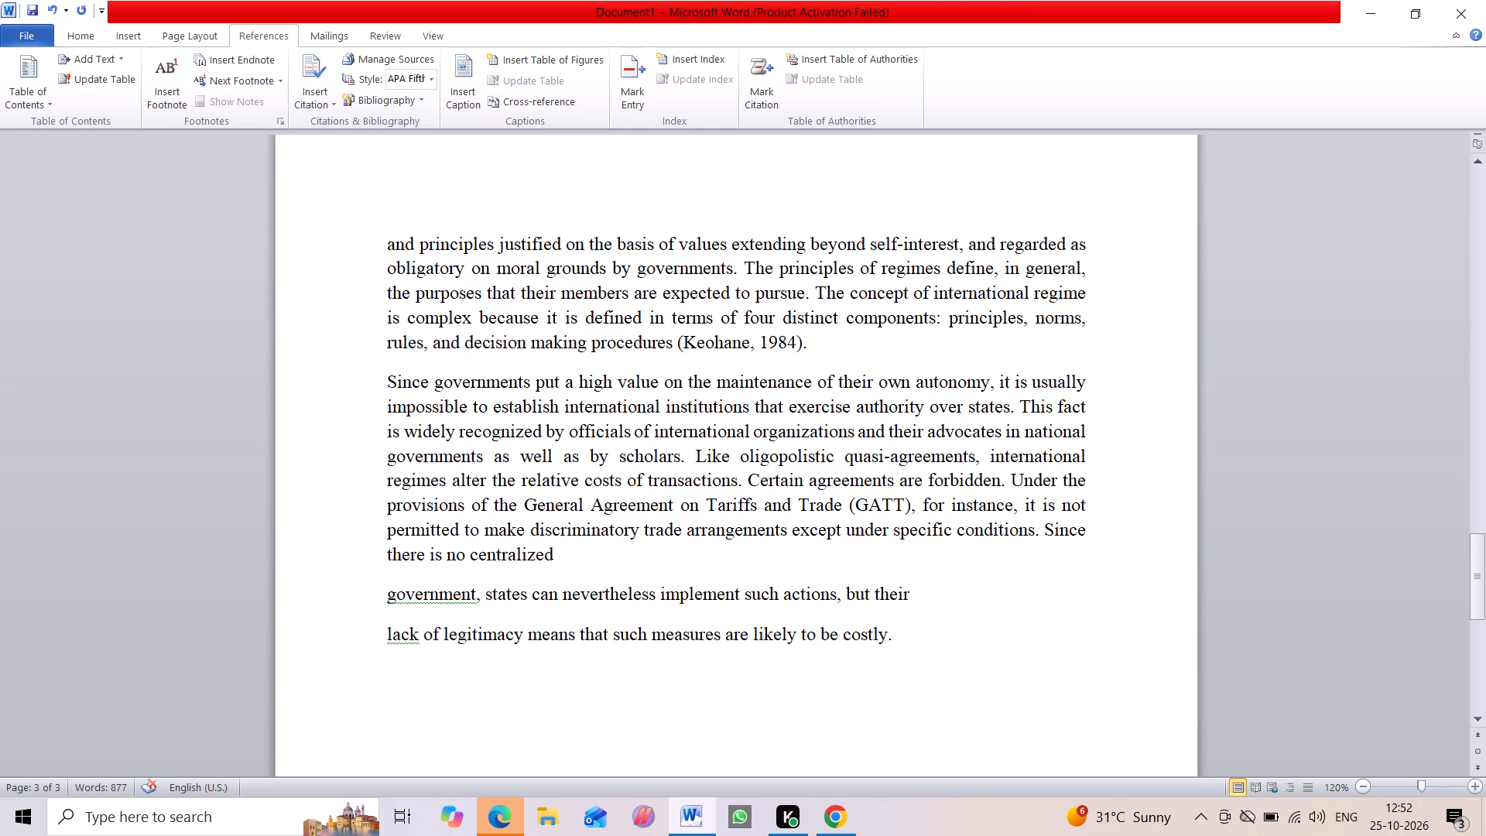
Join the remaining broken lines starting "government, states" and "lack of legitimacy" to the paragraph above.
left_click(378, 593)
key("BackSpace")
key("space")
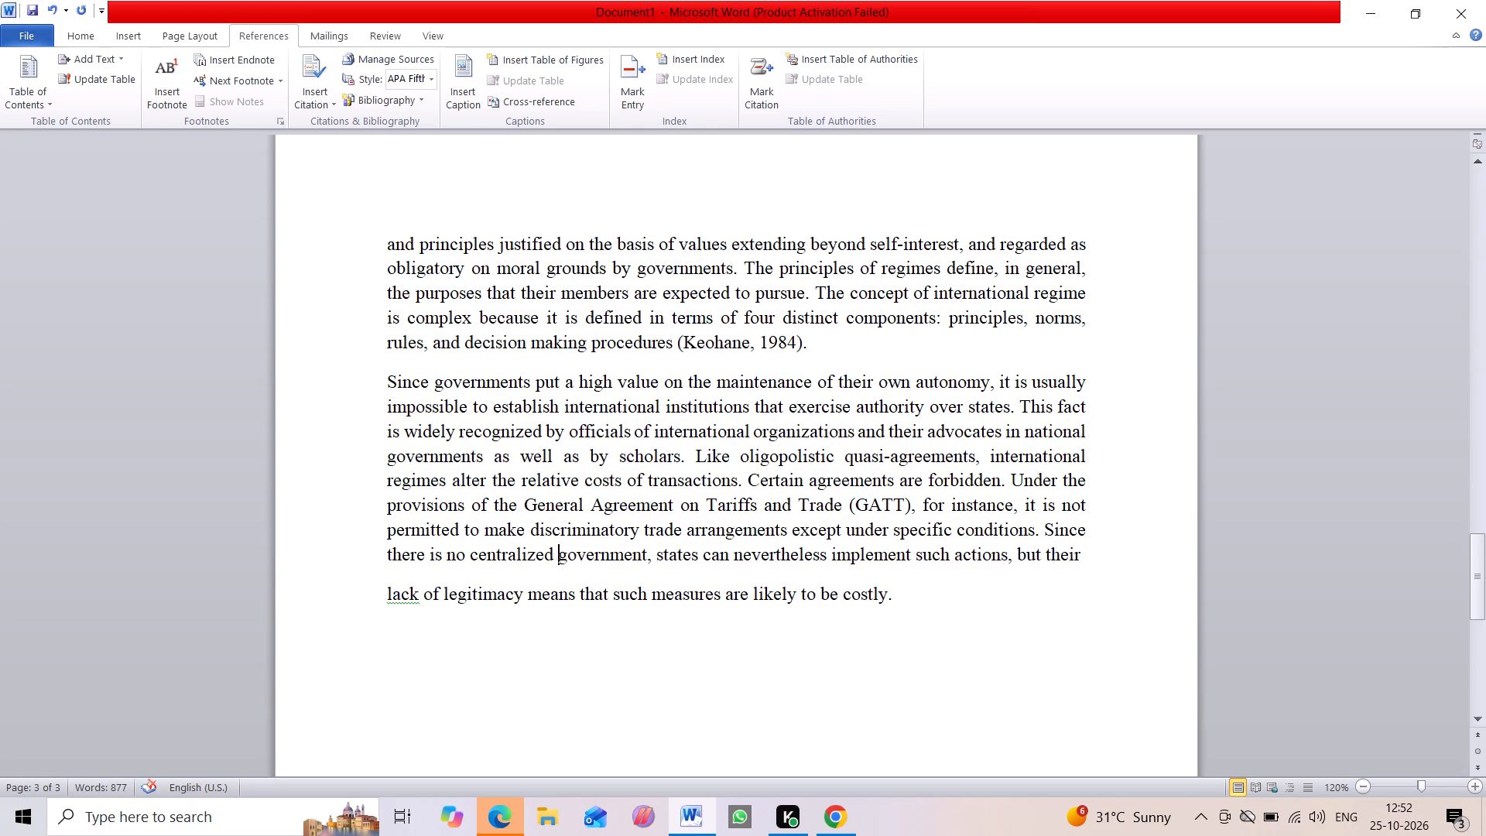
left_click(375, 601)
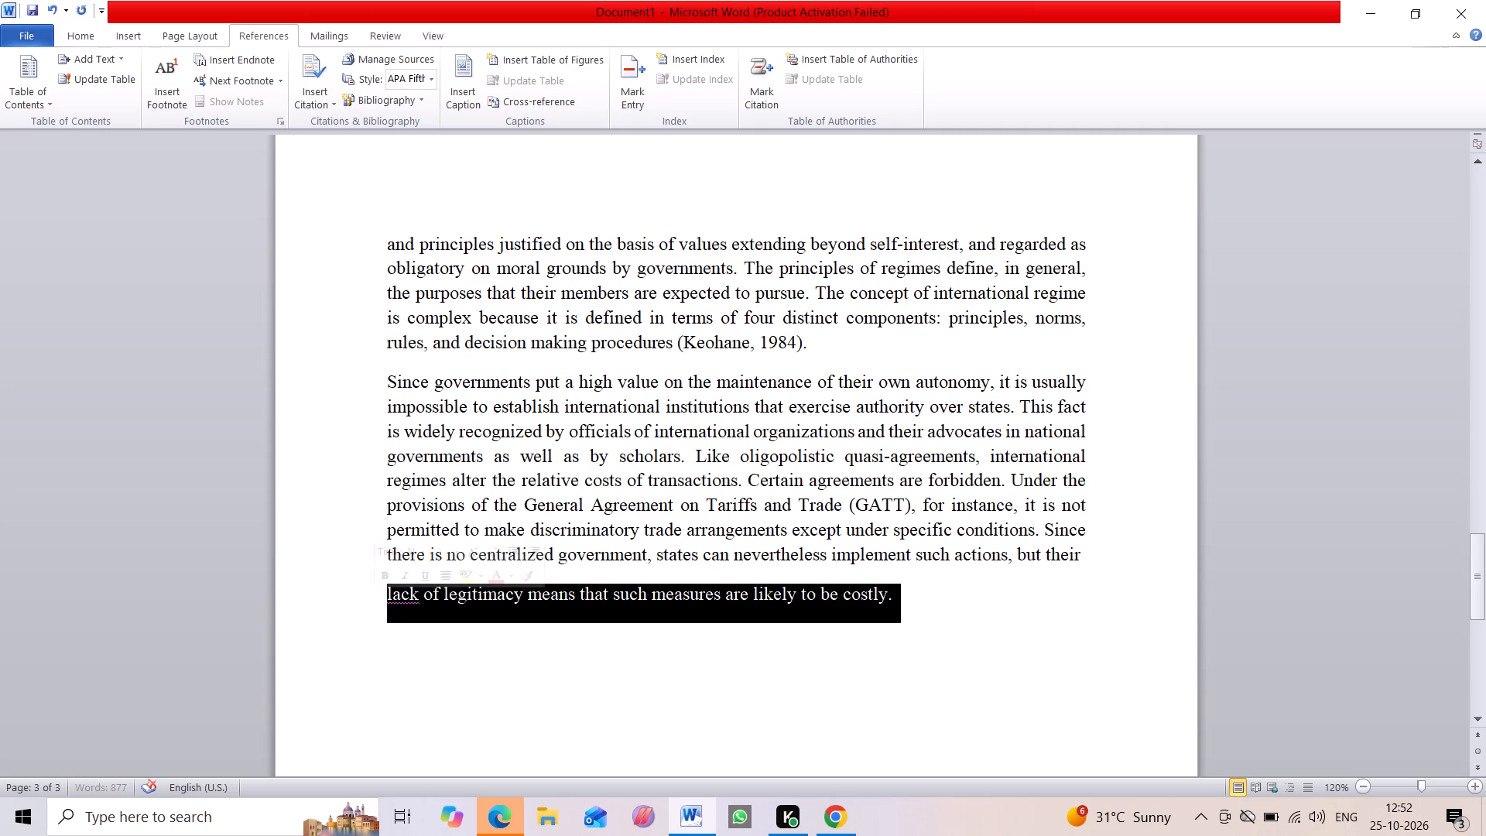
left_click(415, 632)
left_click(382, 594)
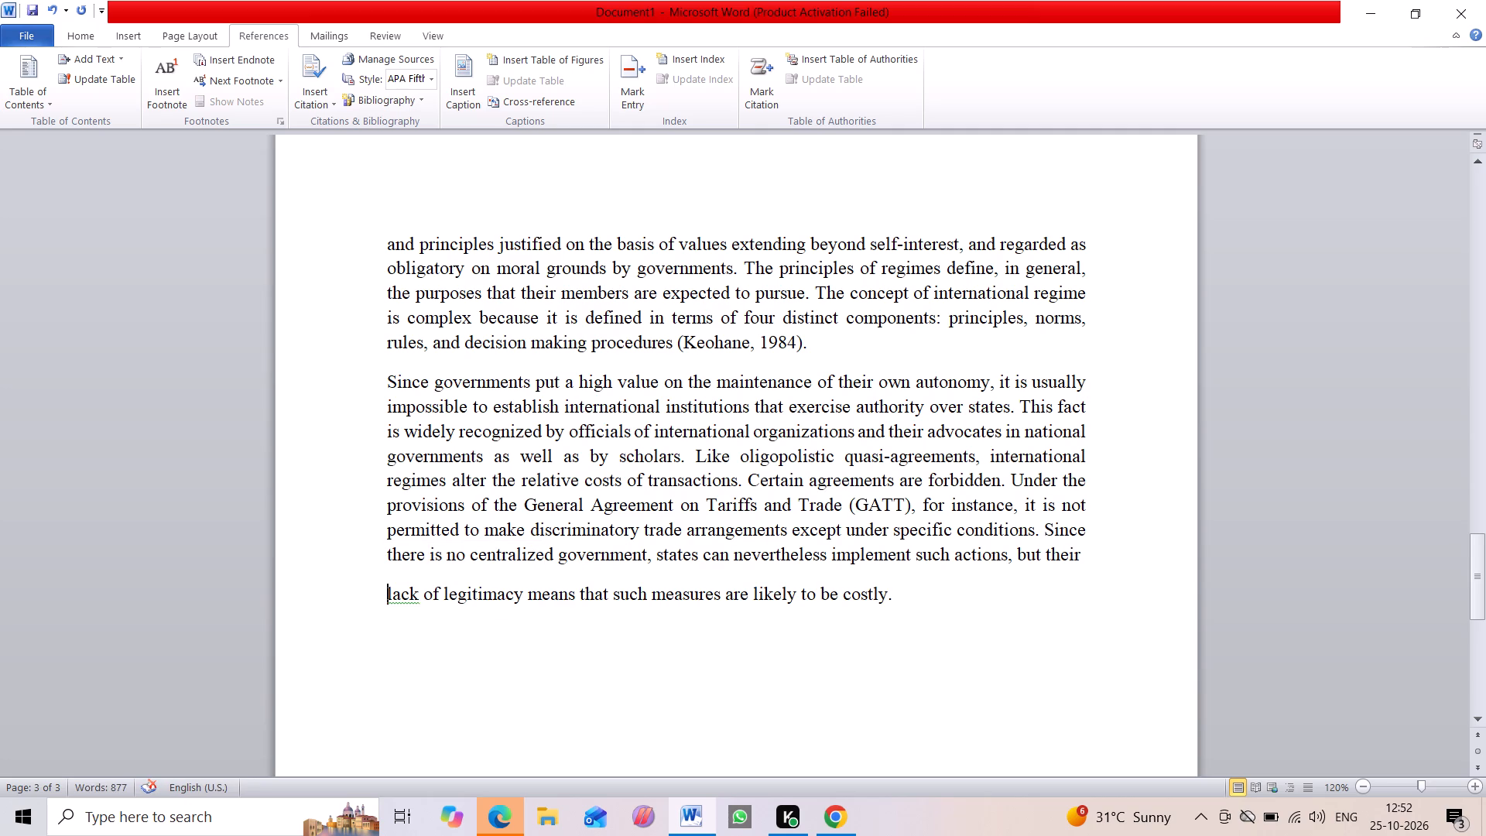
key("BackSpace")
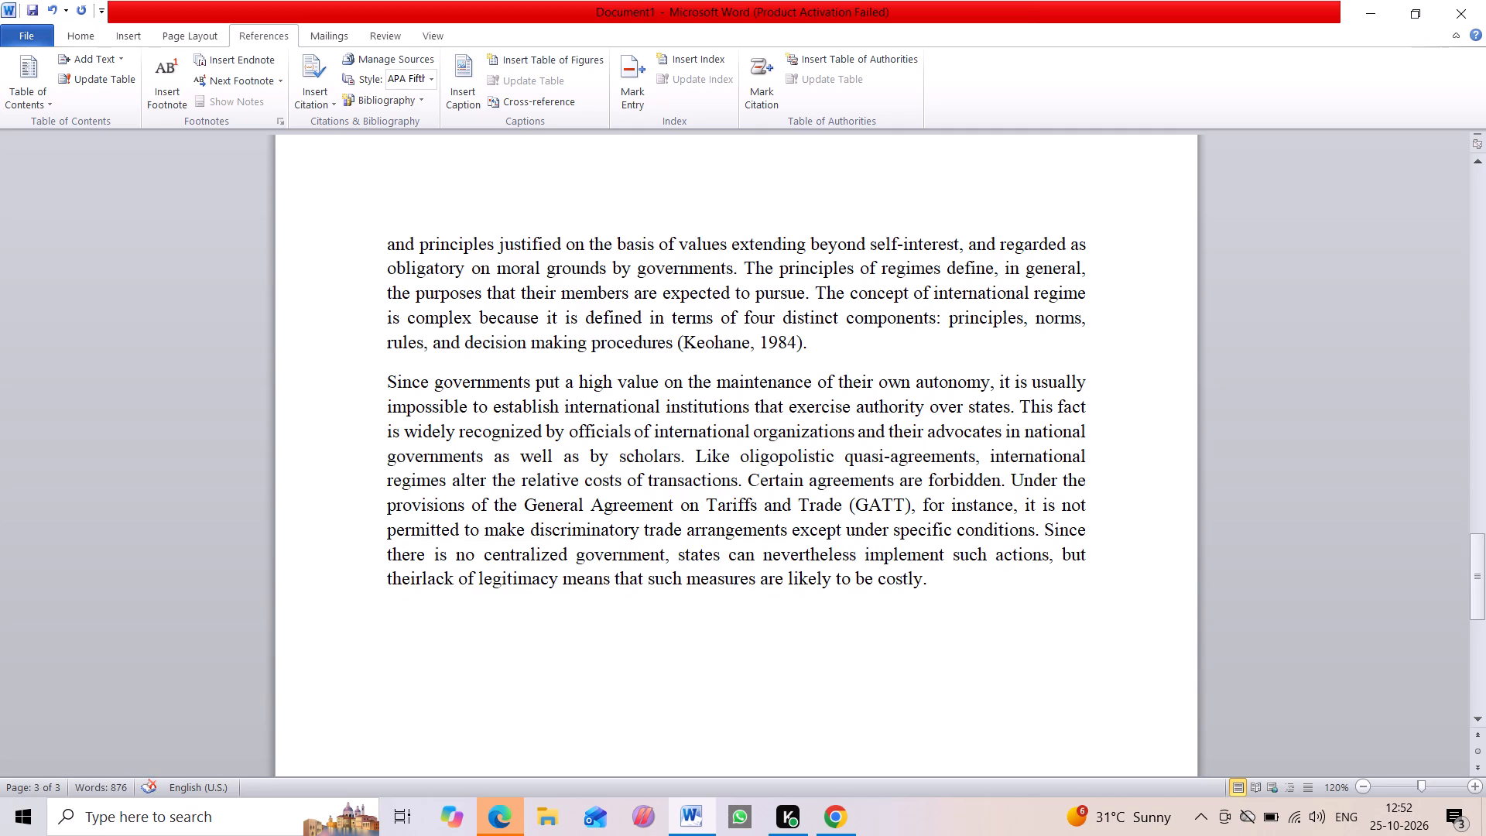
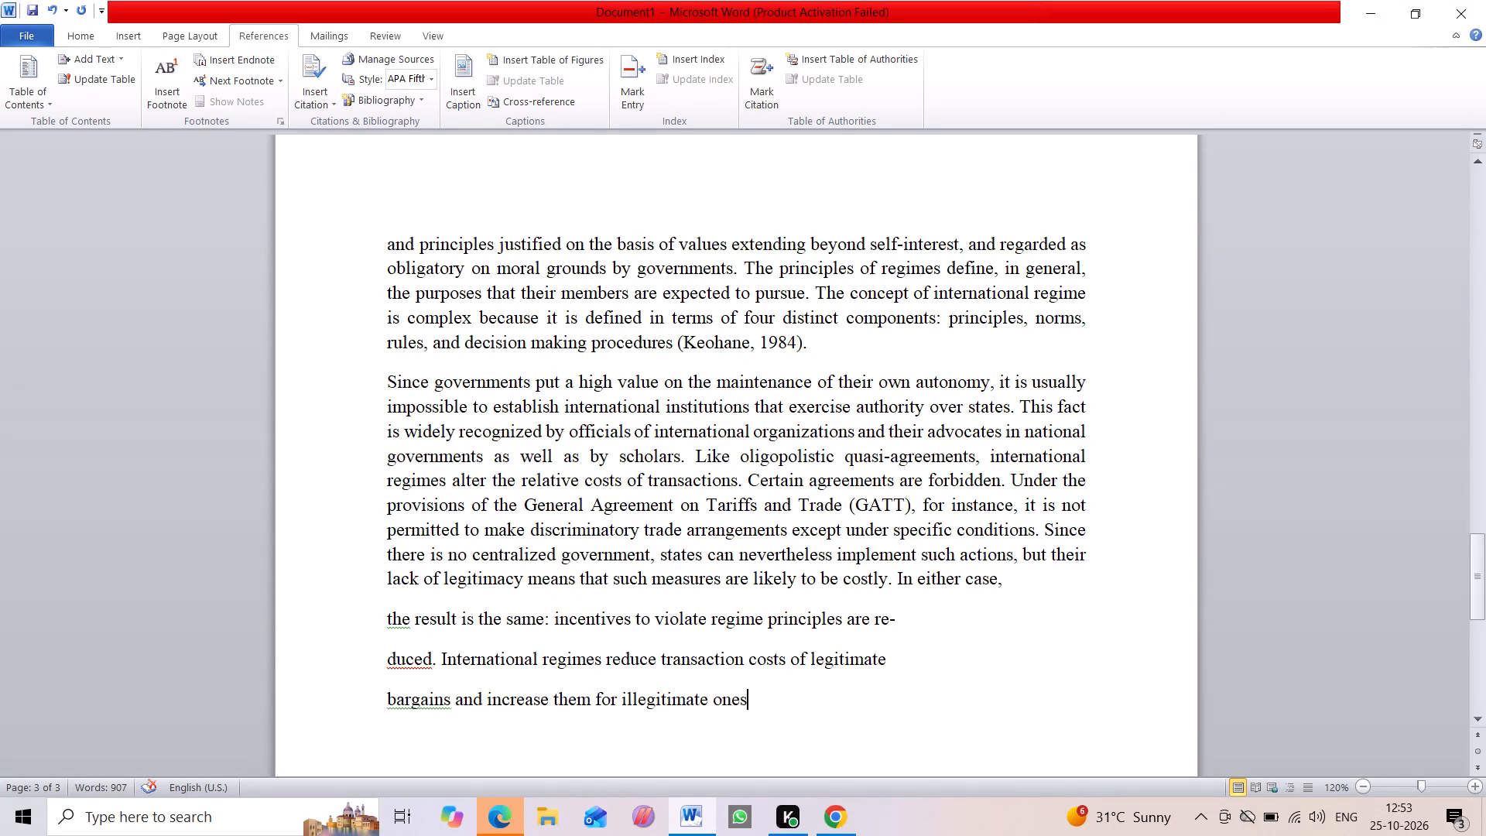
Replace "either" with "other" in the phrase "In either case" at the end of the regimes paragraph.
left_click(963, 582)
key("BackSpace")
key("BackSpace")
key("BackSpace")
key("BackSpace")
key("BackSpace")
key("BackSpace")
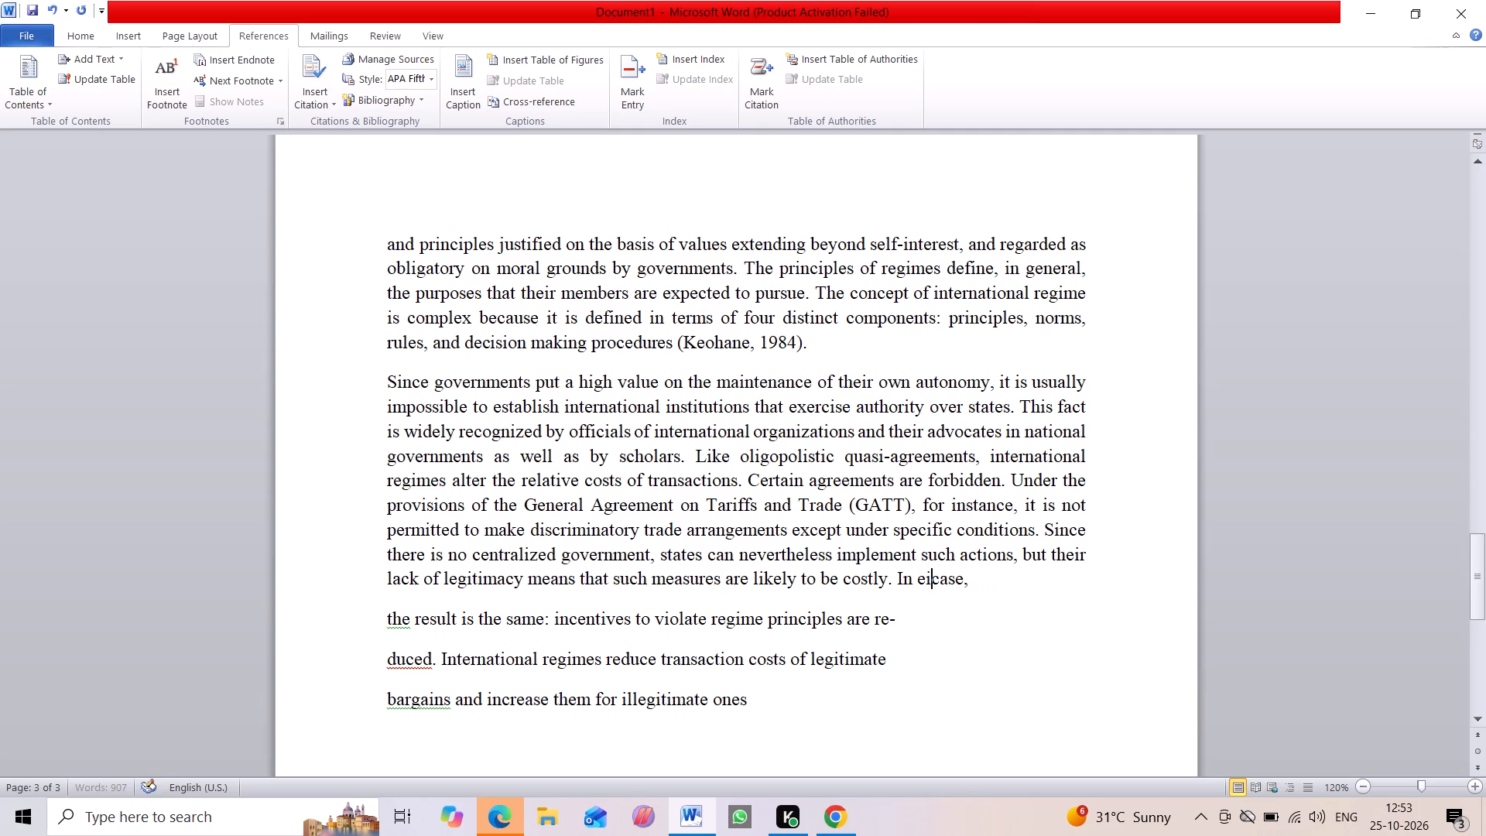
key("BackSpace")
type("other")
key("space")
Join the broken line starting "the result is the same" to the preceding text, separated by a single space.
left_click(382, 623)
key("BackSpace")
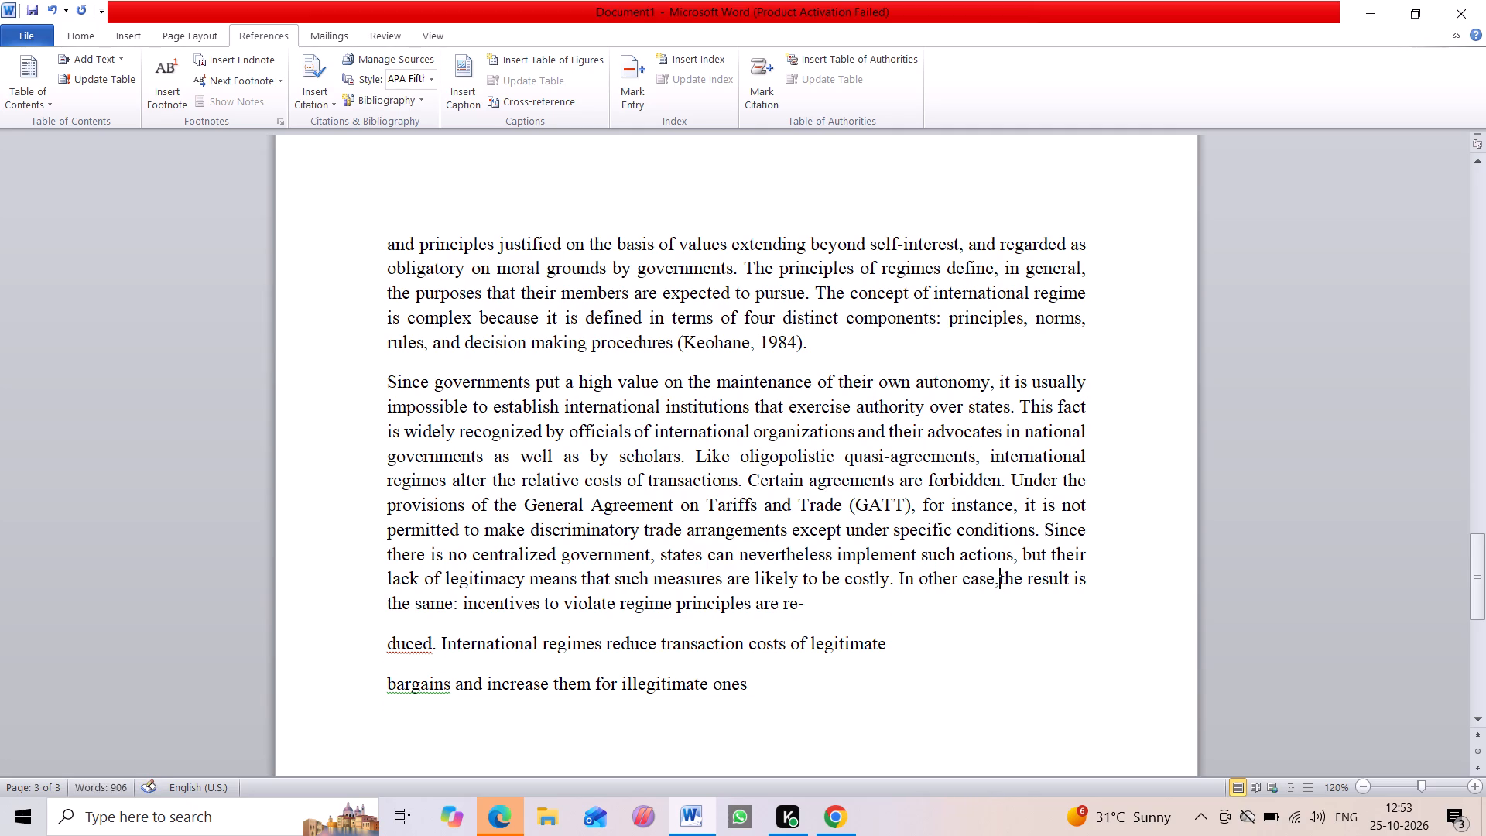
key("space")
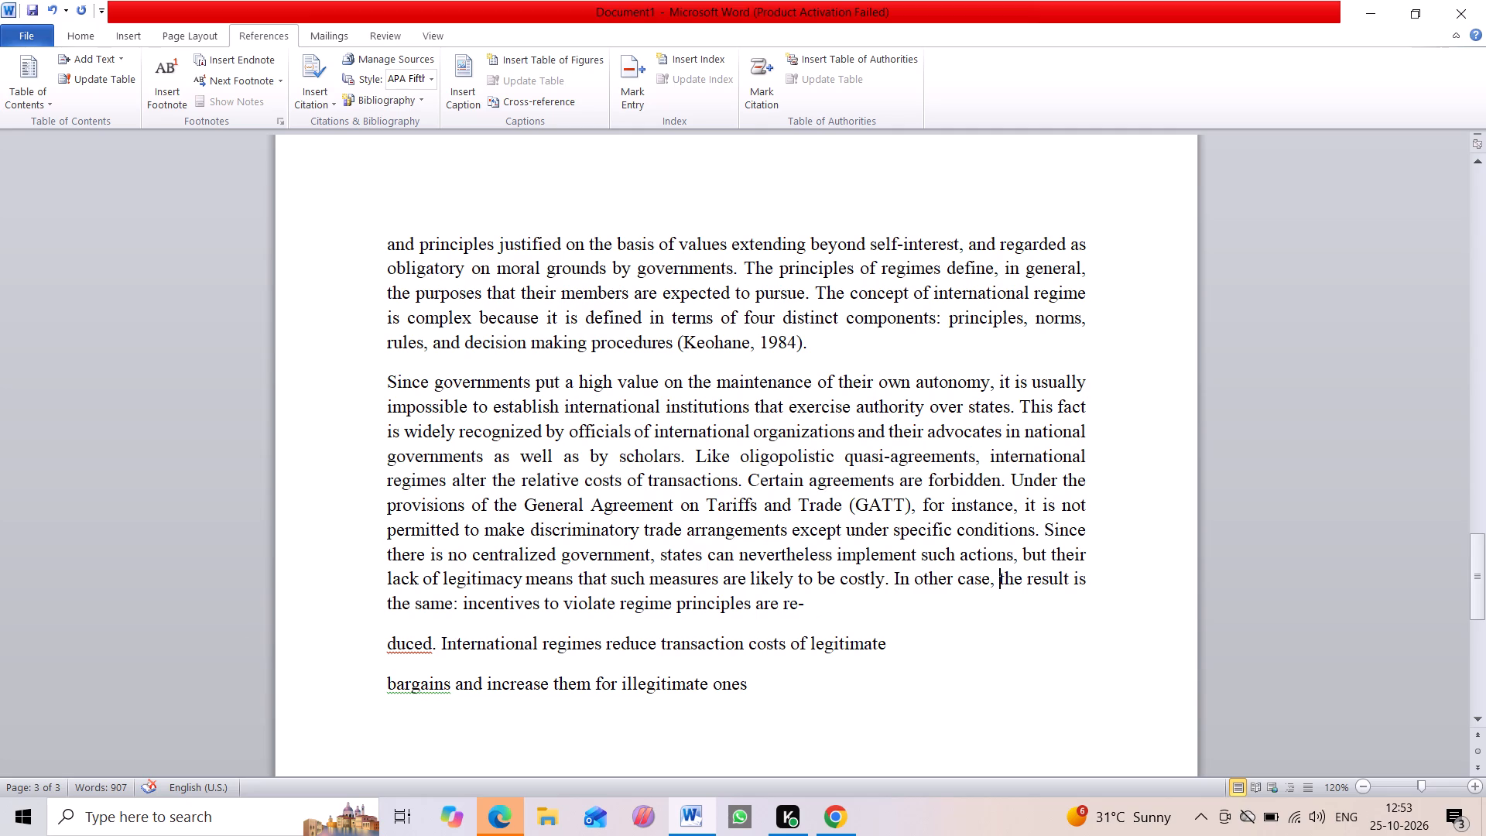
Replace the colon after "the result is the same" with a comma followed by a space.
left_click(461, 603)
key("BackSpace")
key("BackSpace")
type(",")
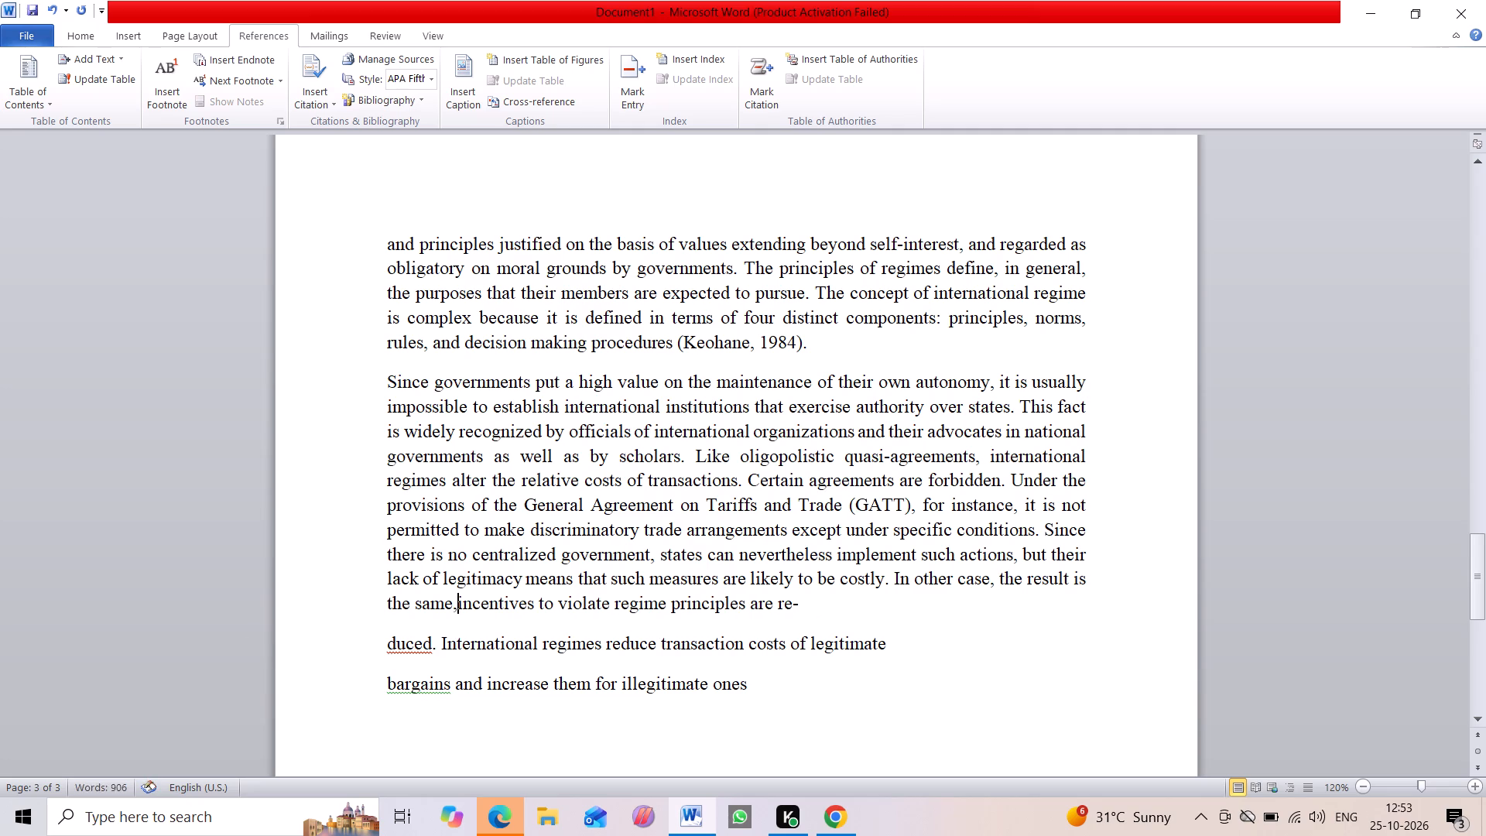
key("space")
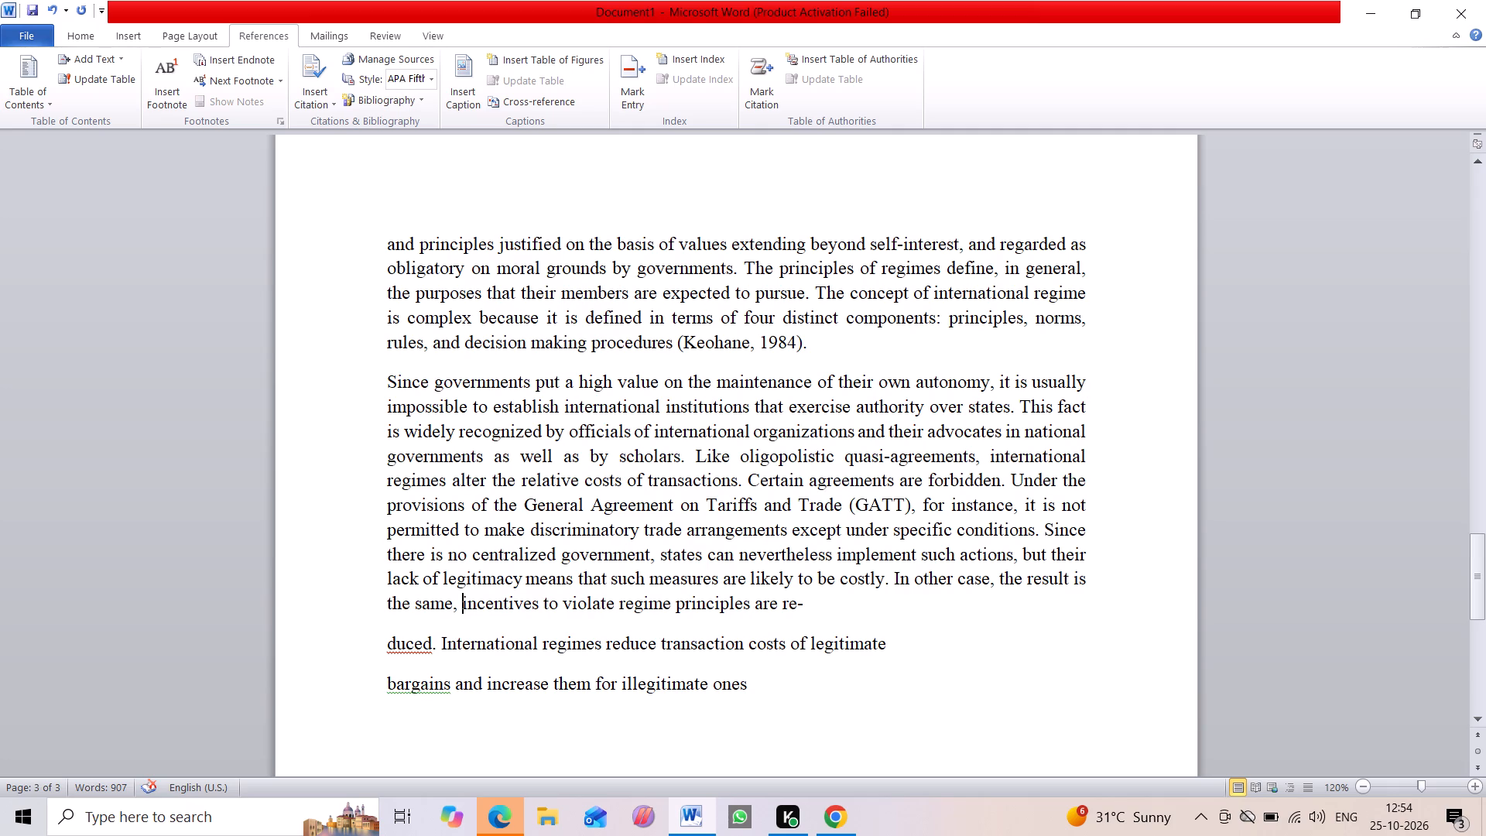
Rejoin the split word "re-duced" as "reduced" by removing its line break and hyphen.
left_click(375, 648)
key("BackSpace")
key("BackSpace")
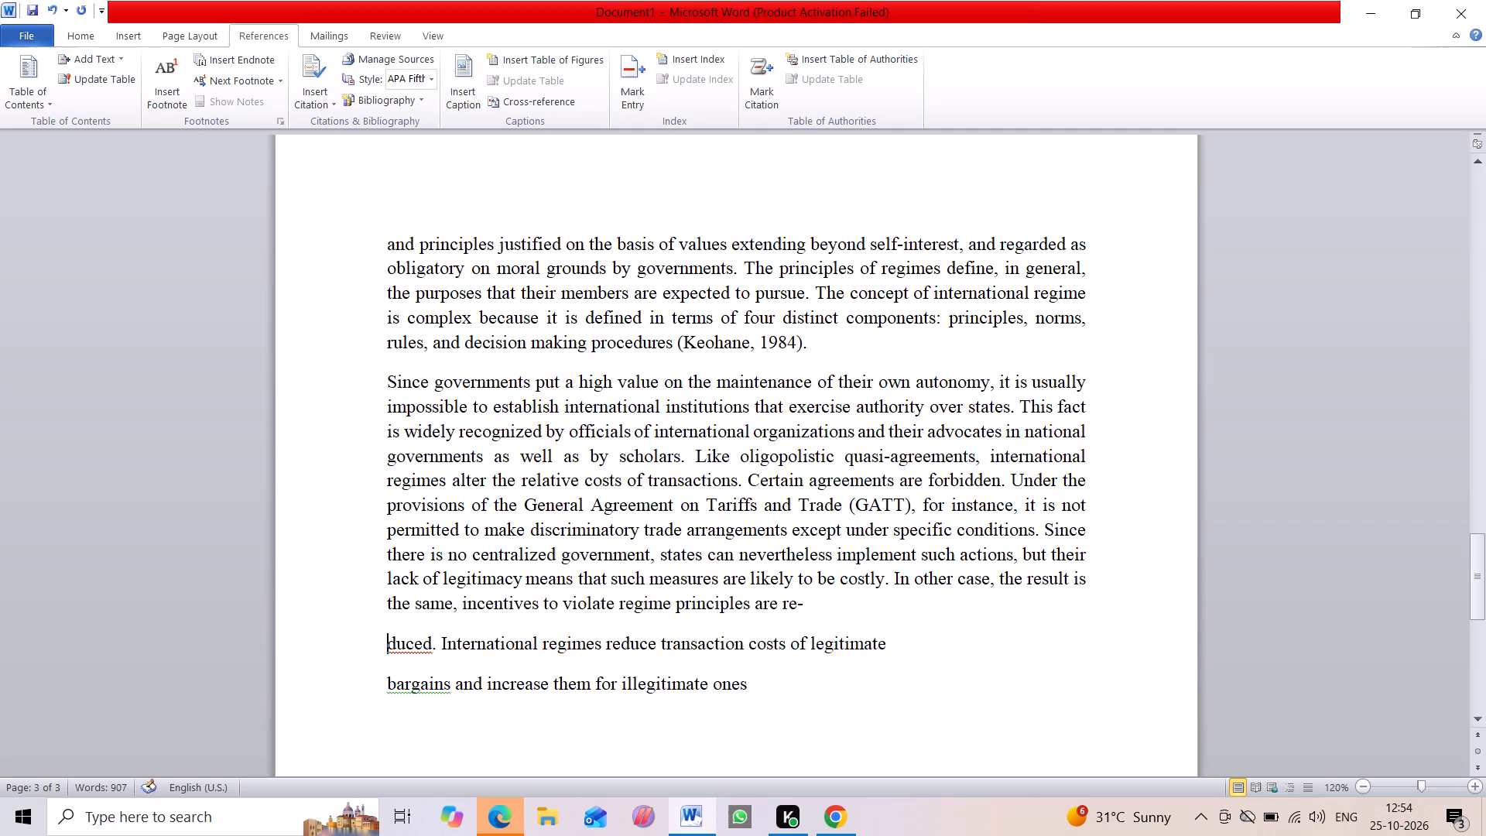
key("space")
key("BackSpace")
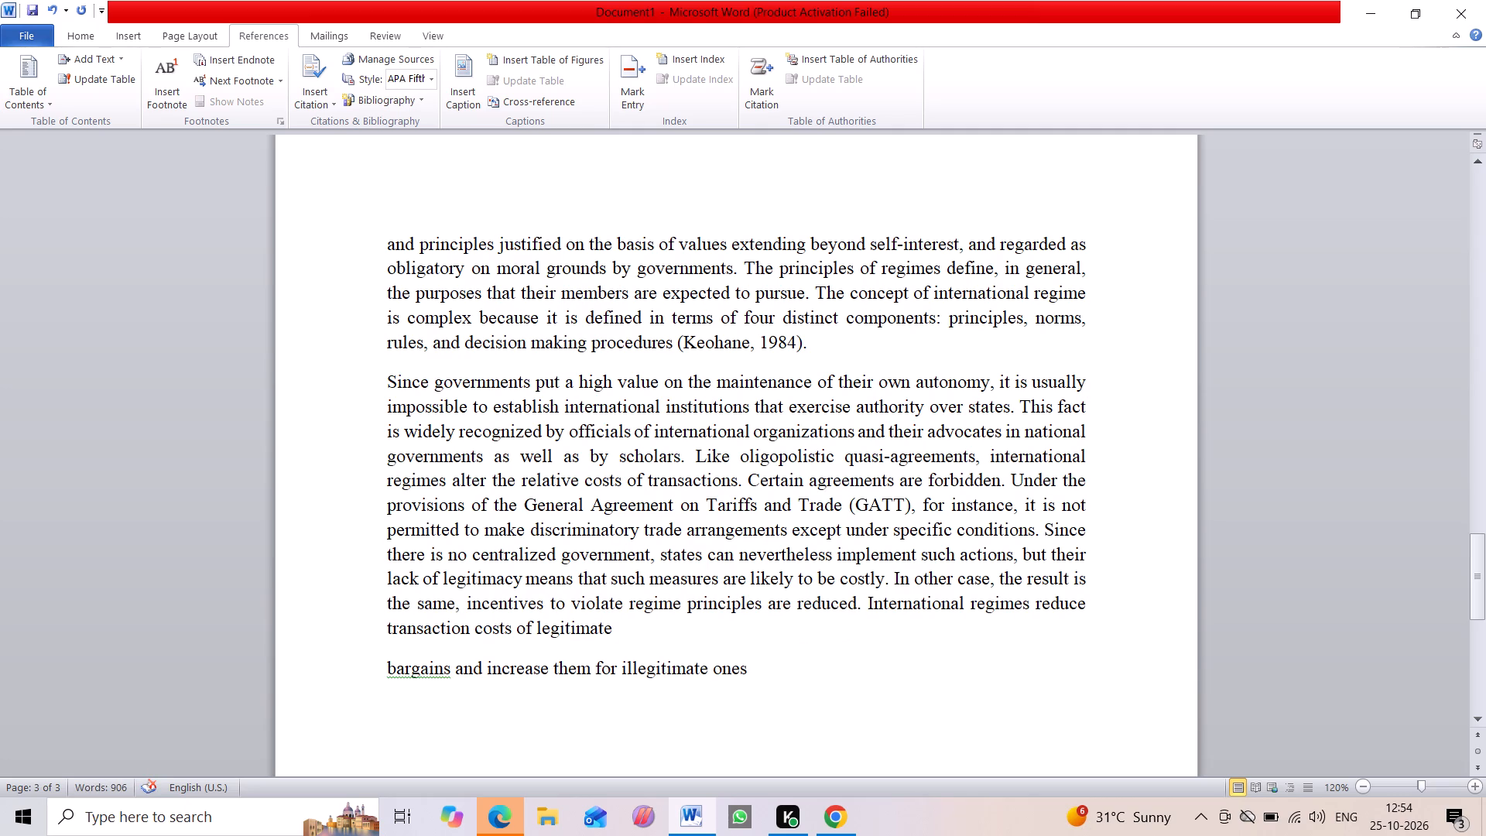
Join the last broken line starting "bargains and increase them" to the paragraph above, separated by a single space.
left_click(374, 673)
left_click(402, 696)
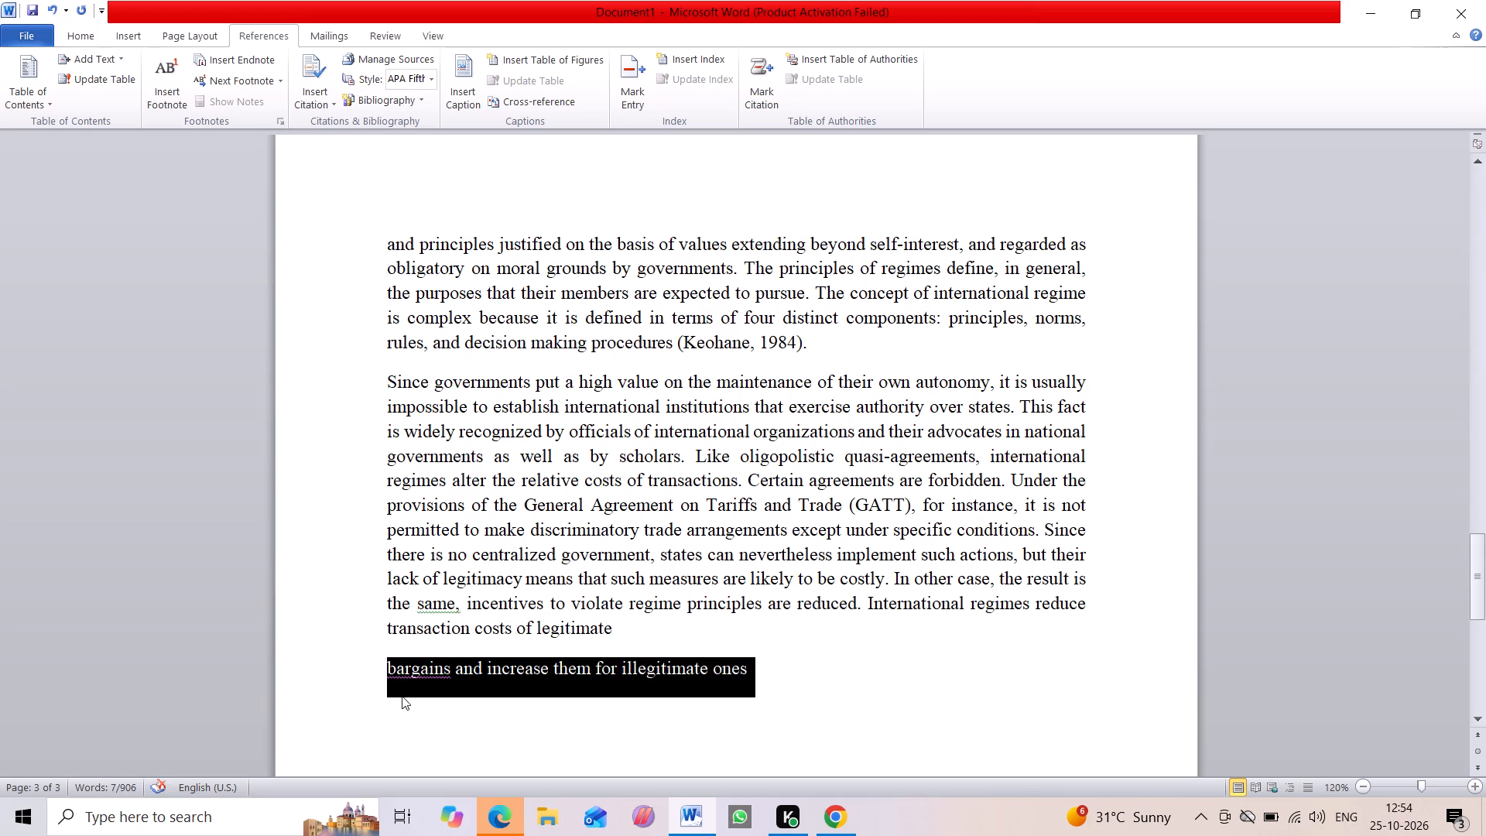
left_click(385, 670)
key("BackSpace")
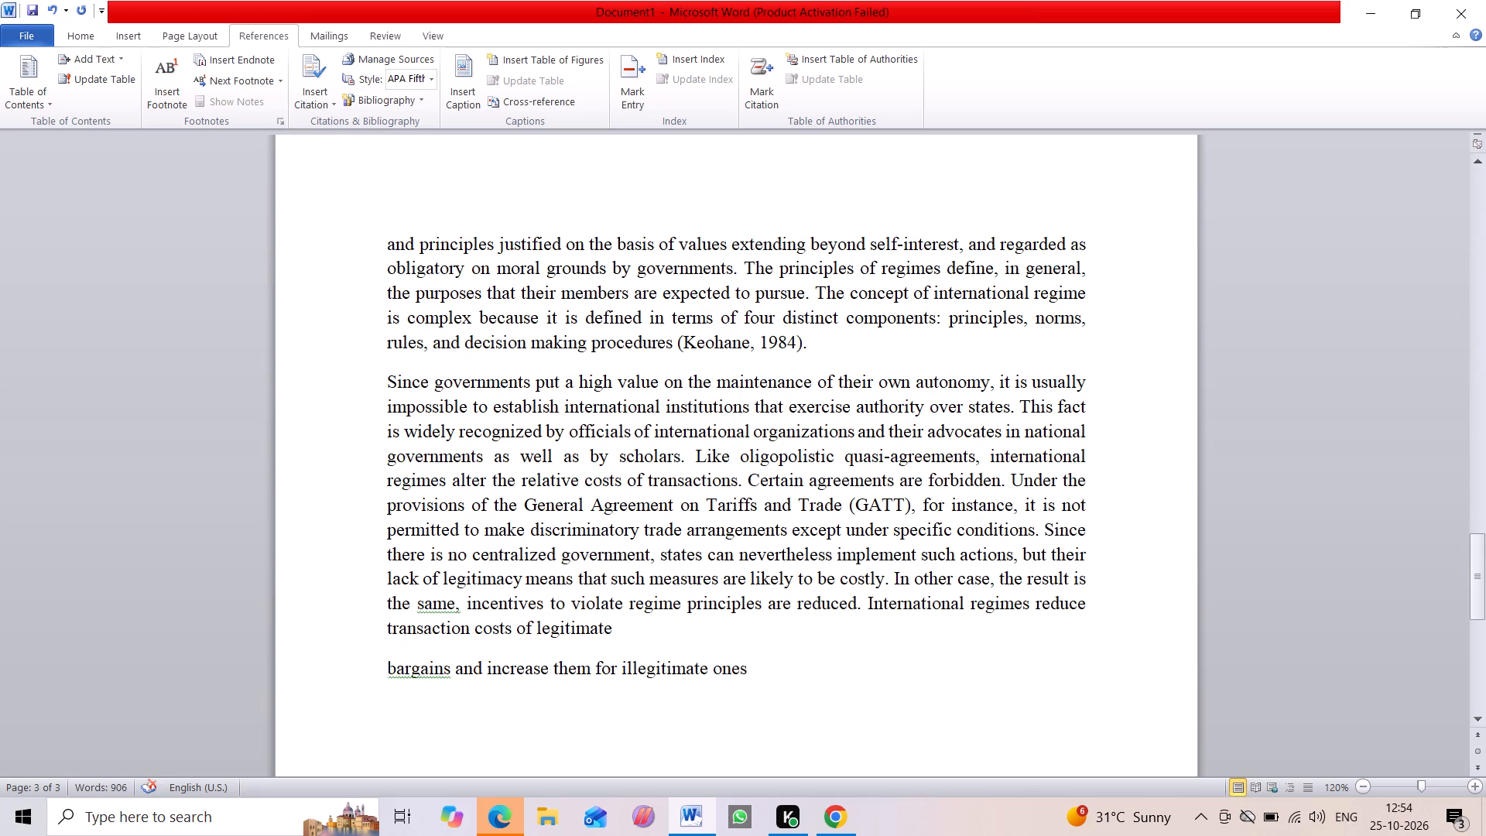
key("space")
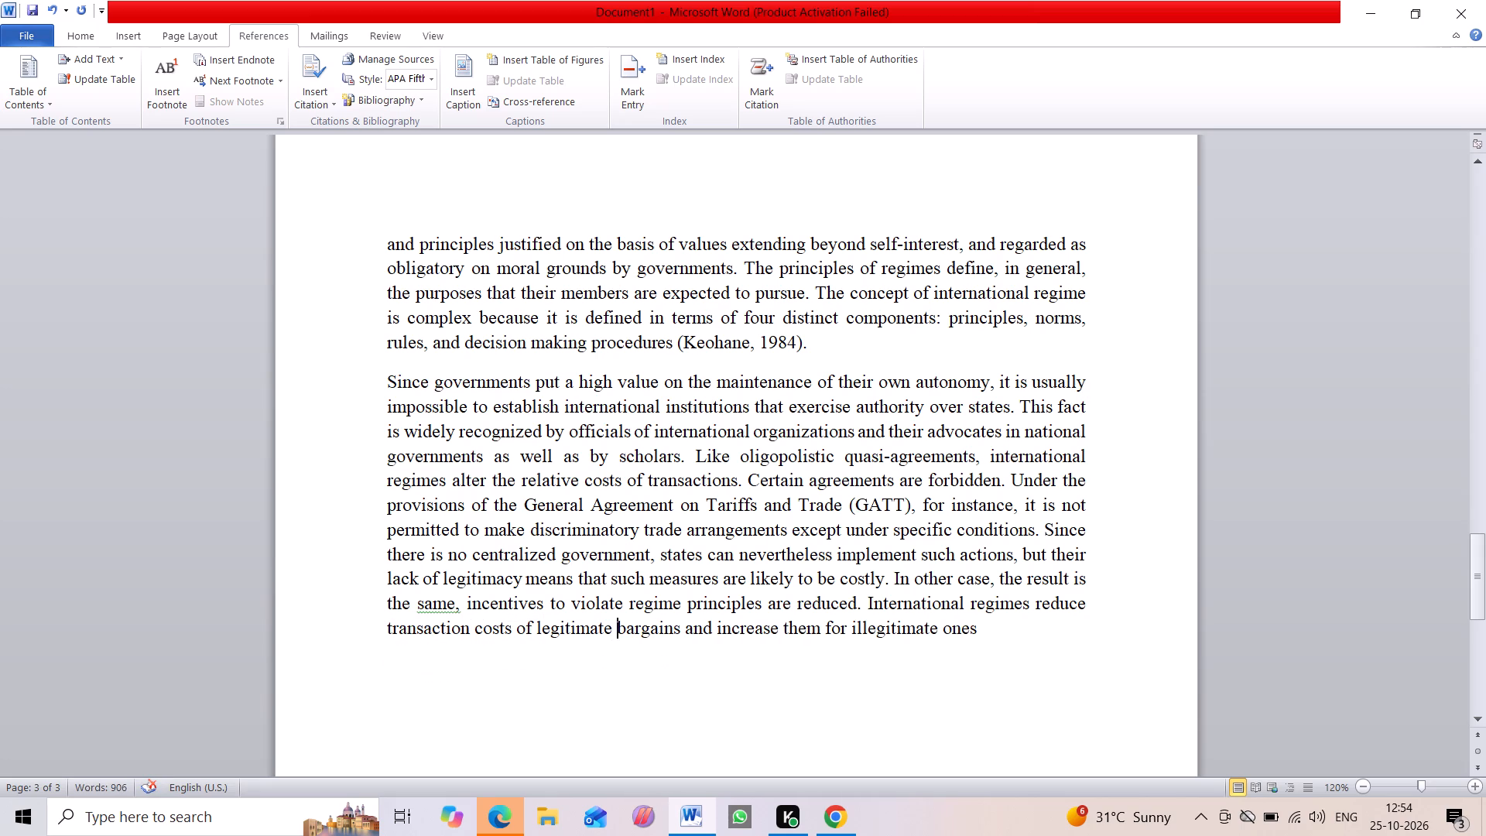
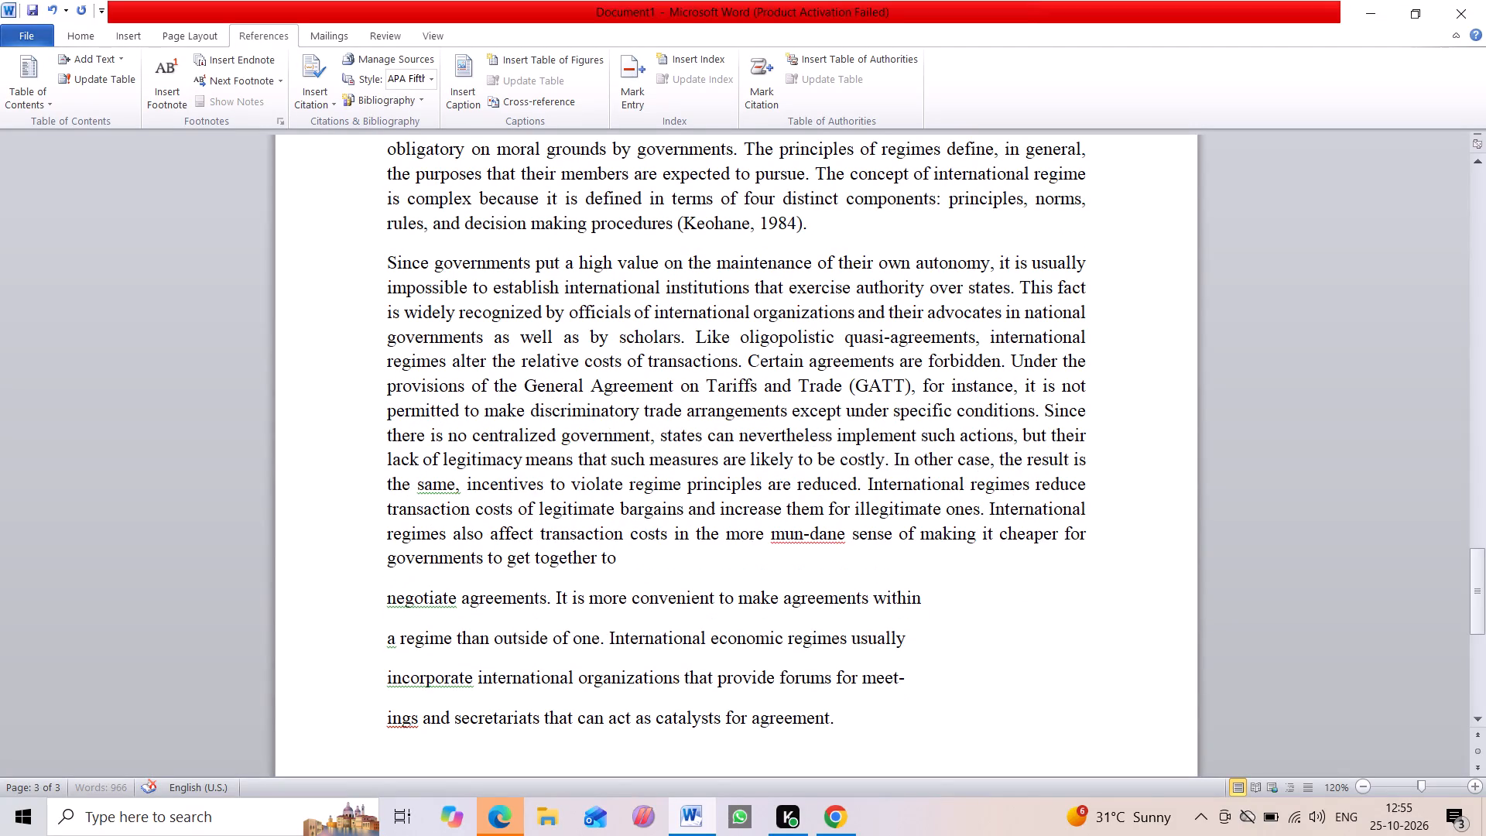
Remove the hyphen from "mun-dane" so the word reads "mundane".
key("BackSpace")
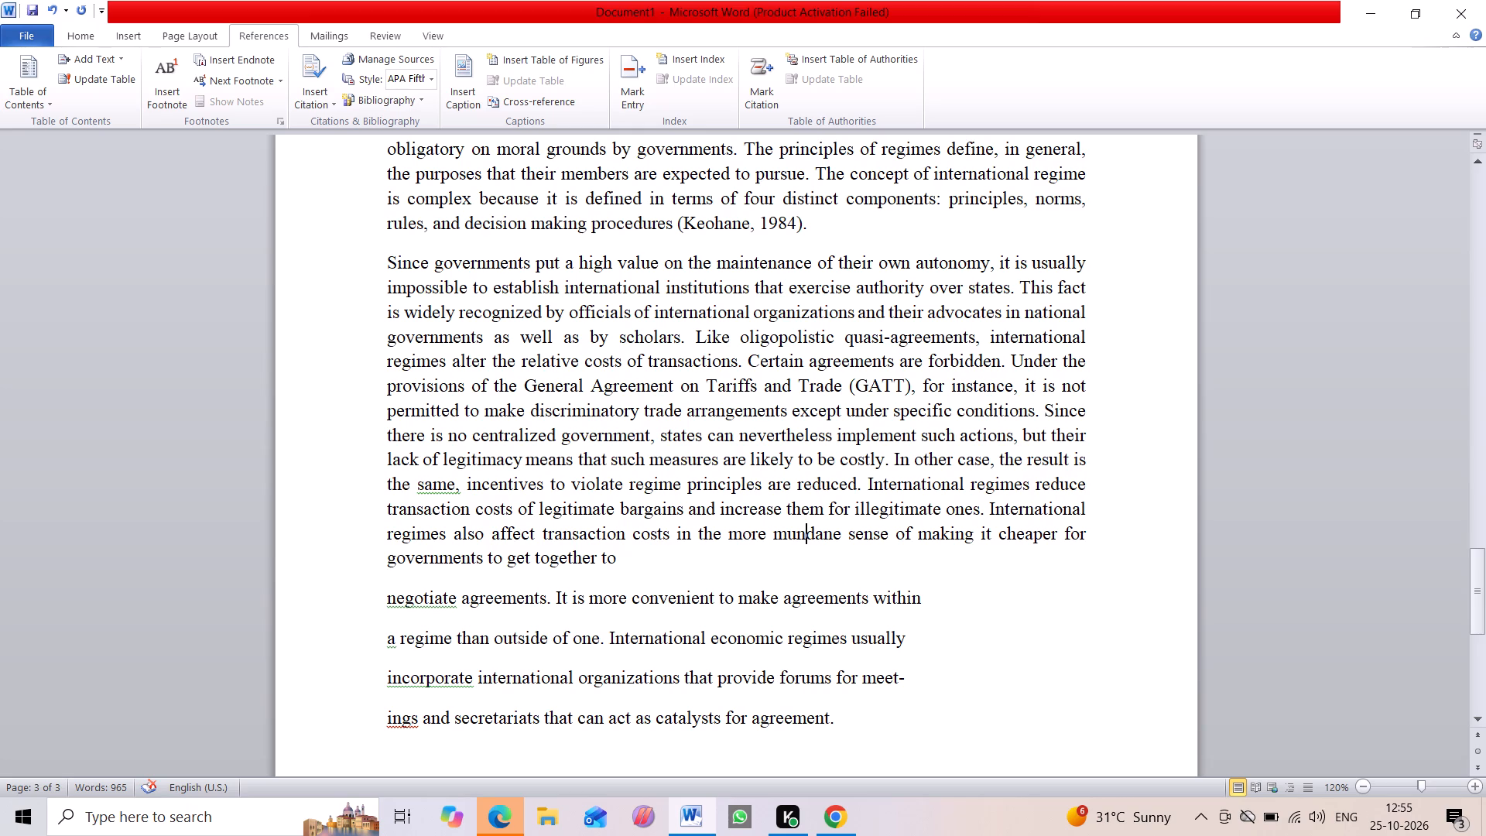
Join the broken line starting "negotiate agreements" to the paragraph above, separated by a single space.
left_click(374, 589)
left_click(374, 589)
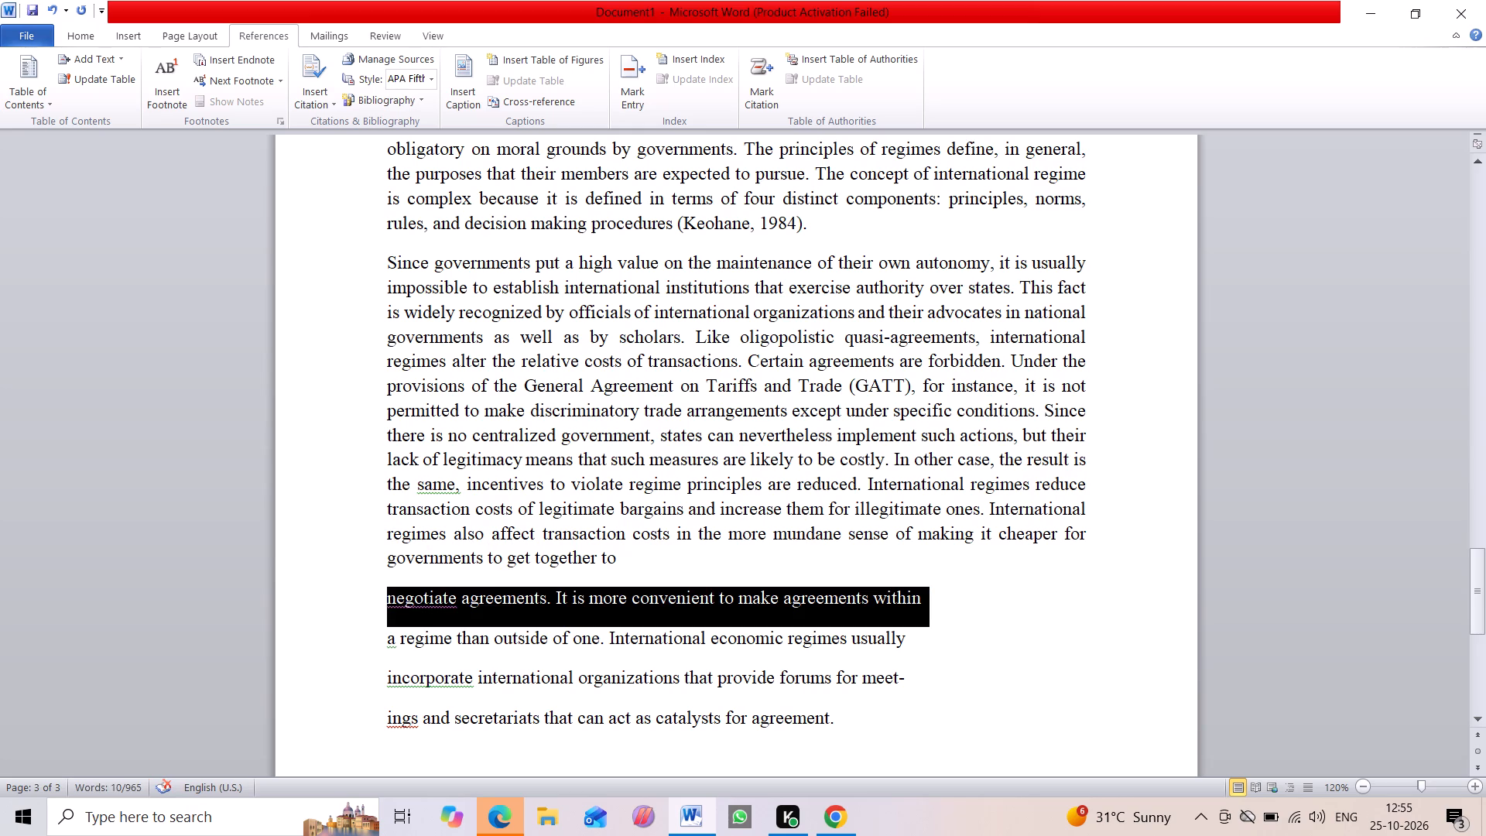
left_click(372, 607)
left_click(375, 628)
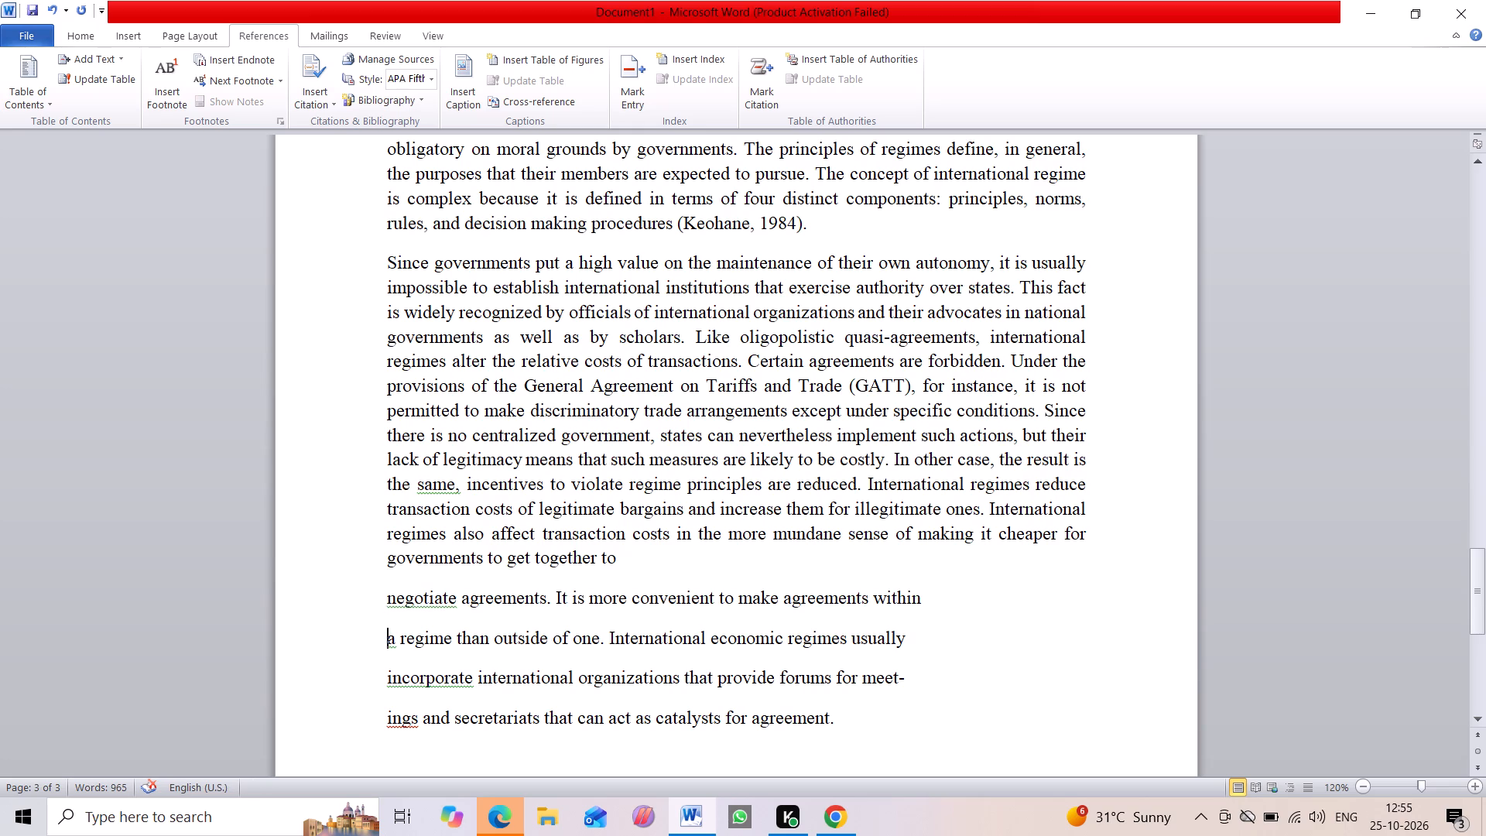
left_click(382, 599)
key("BackSpace")
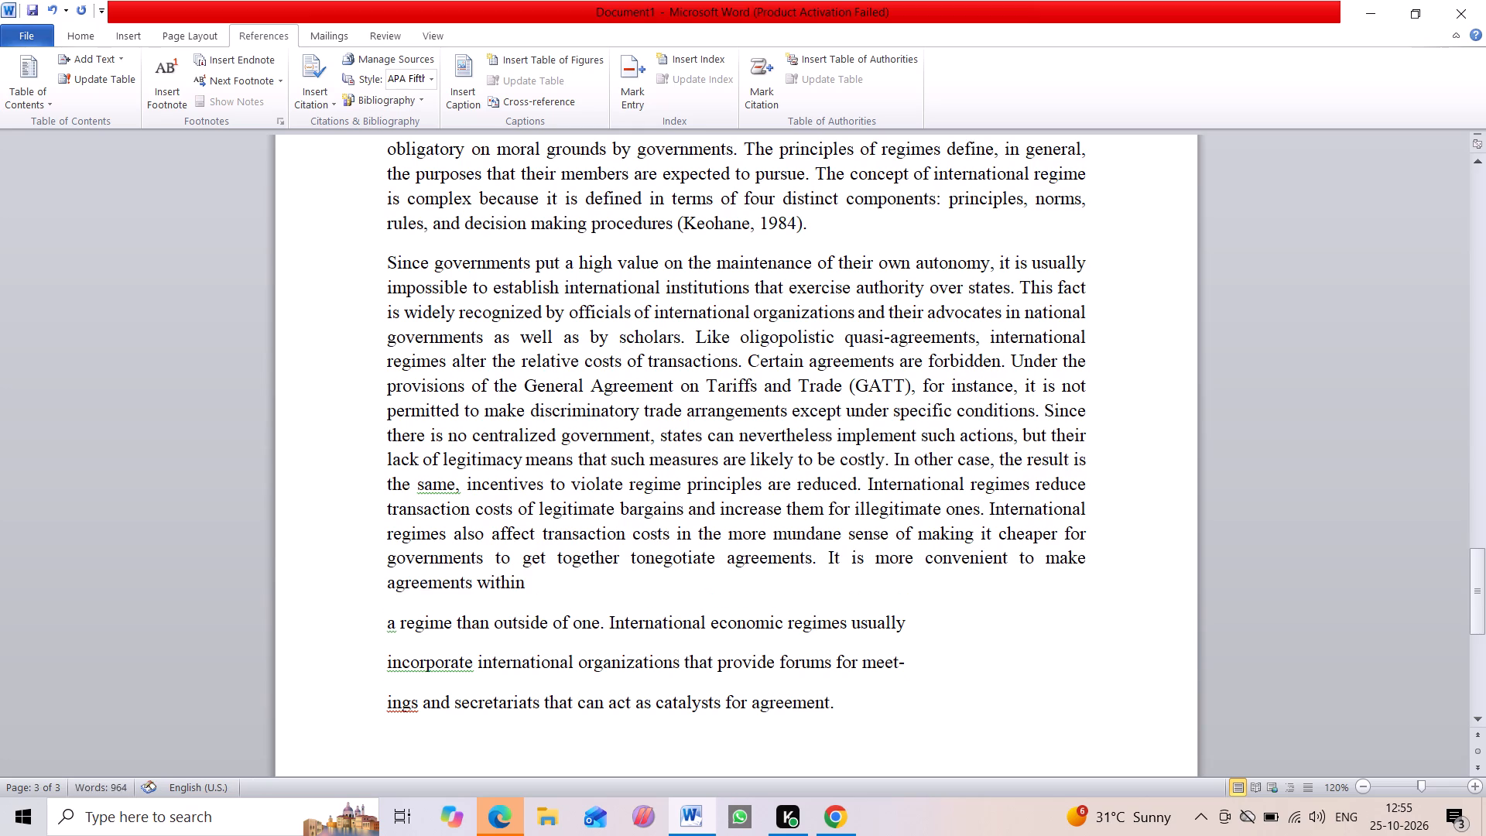
key("space")
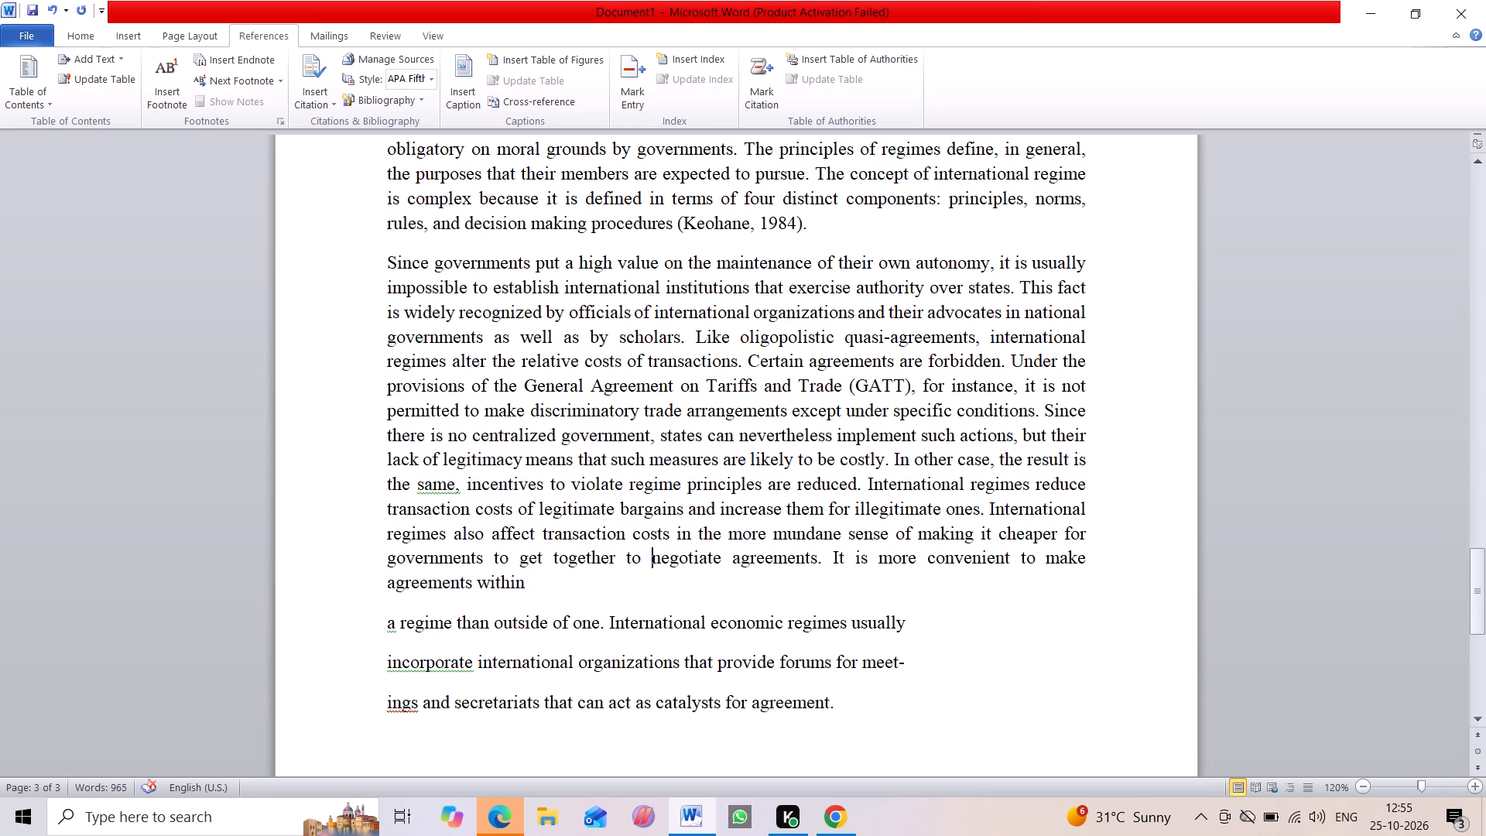
Join the broken lines starting "a regime than outside" and "incorporate international organizations" to the paragraph above, each separated by a single space.
left_click(375, 618)
key("BackSpace")
key("space")
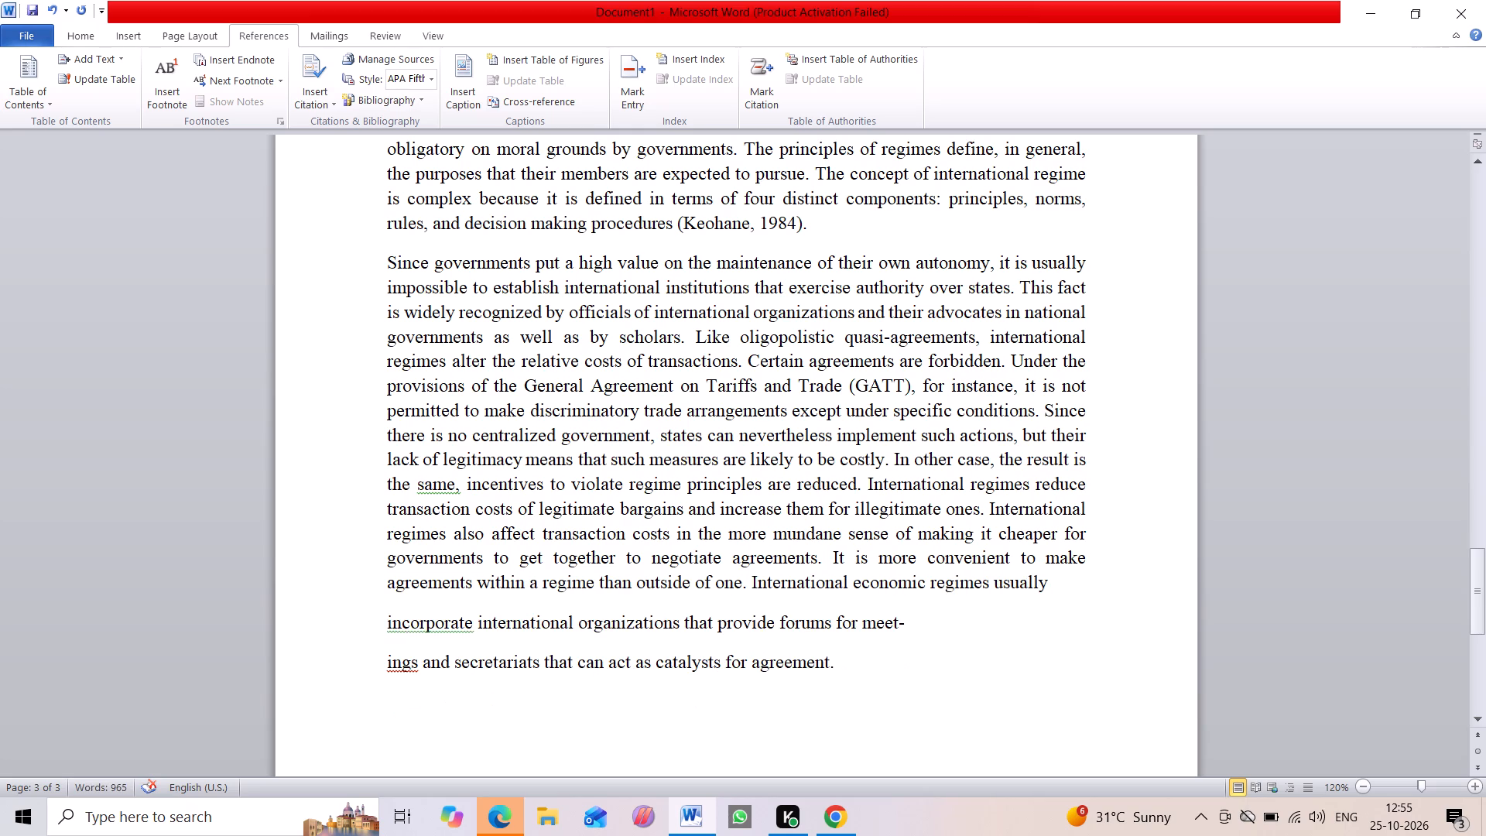
left_click(389, 624)
key("BackSpace")
key("space")
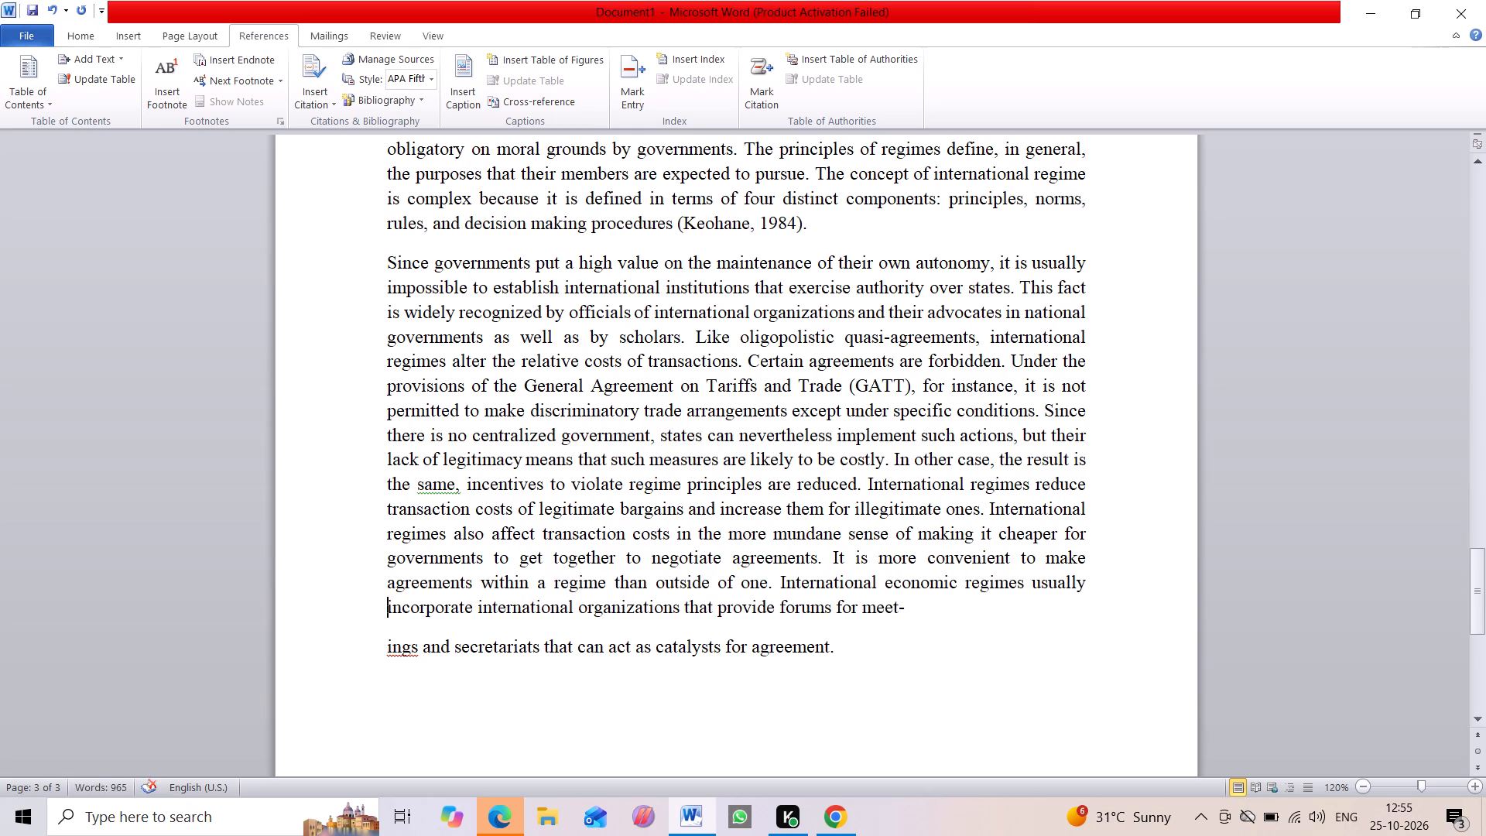
Rejoin the split word "meet-ings" as "meetings" by removing its line break and hyphen.
left_click(382, 648)
key("BackSpace")
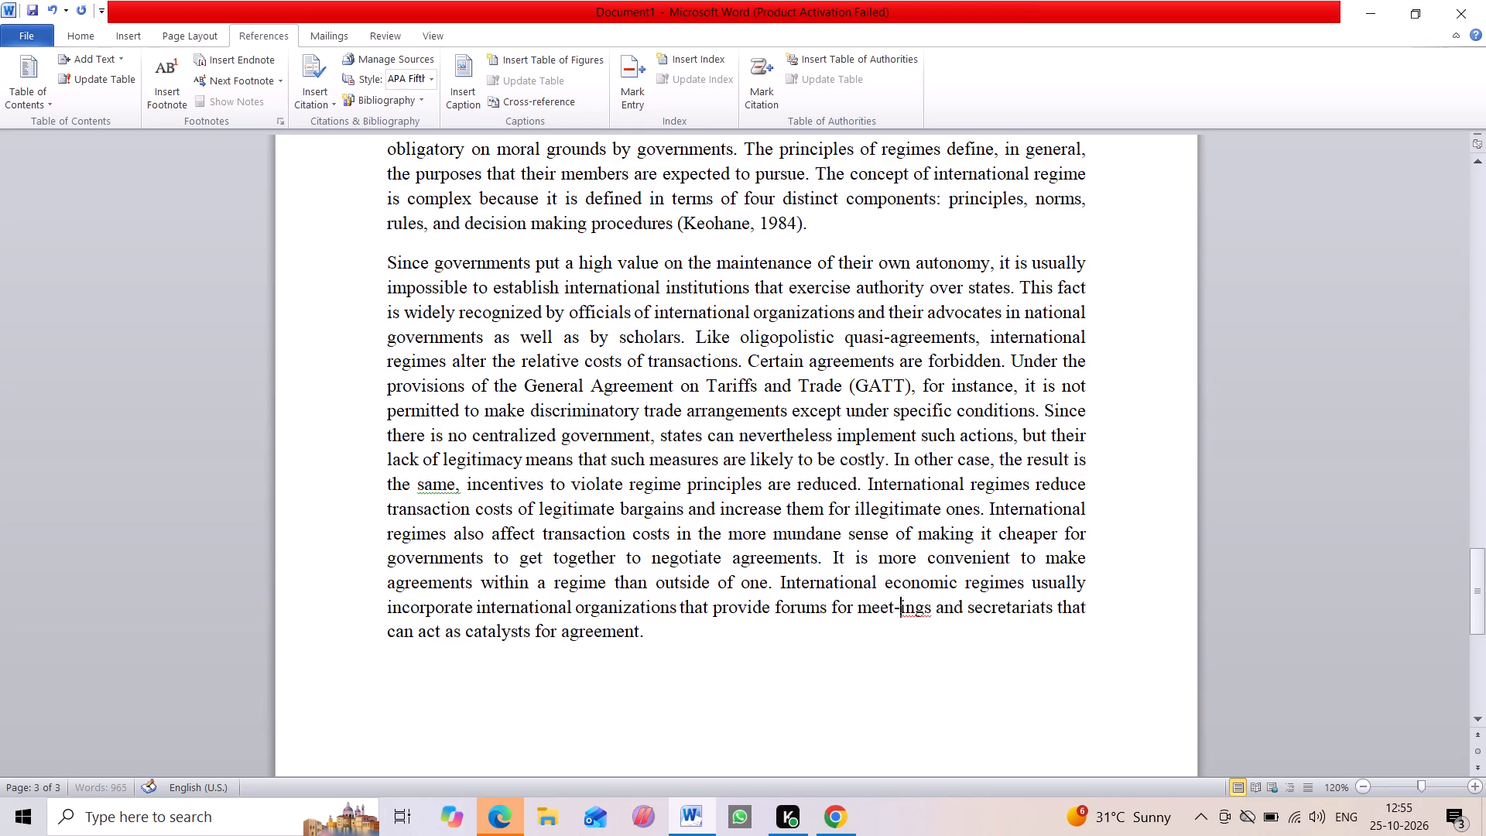
key("BackSpace")
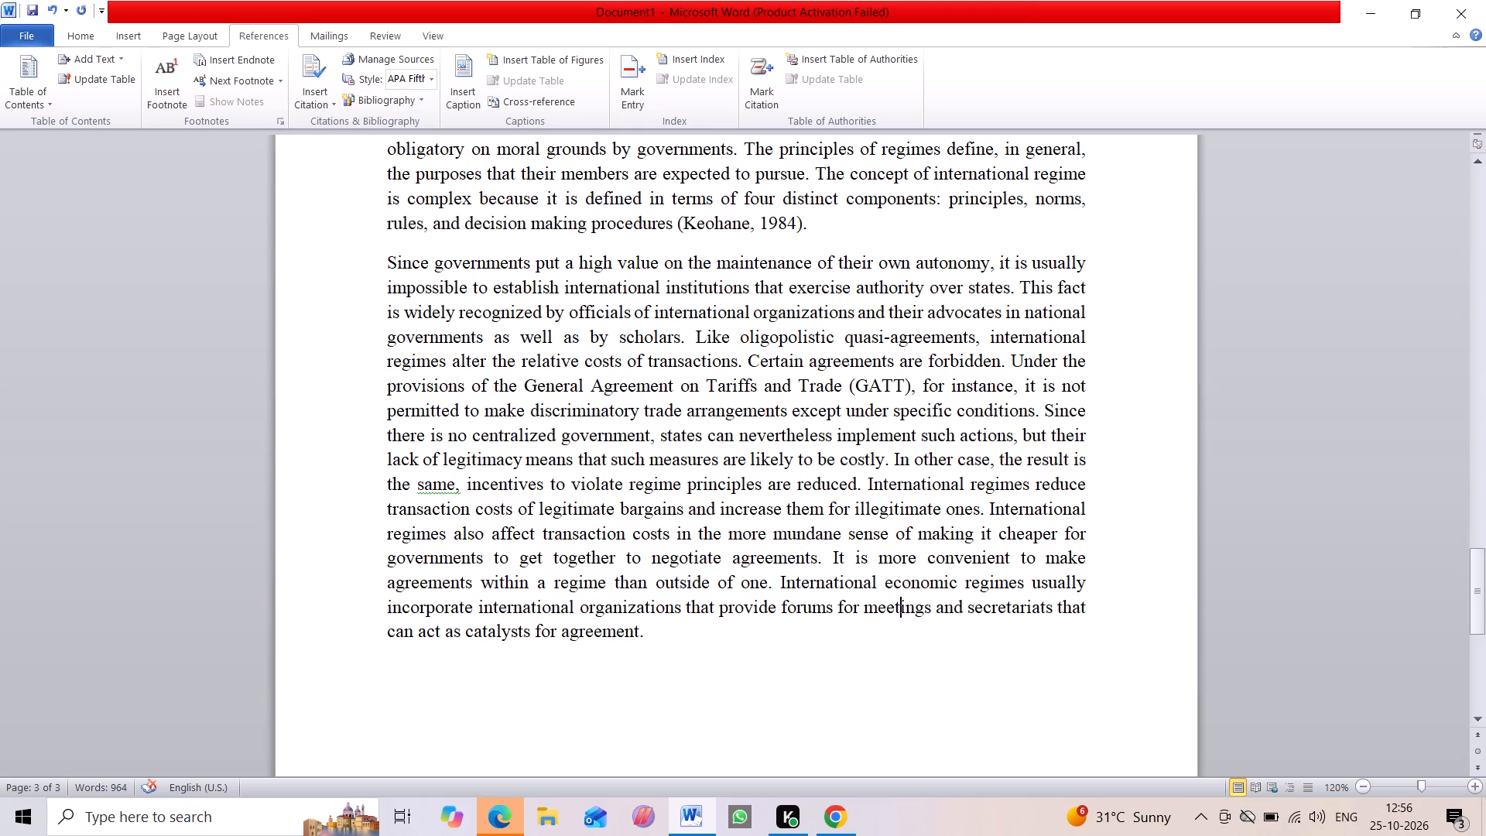
Insert the citation (Keohane, 1984) after "catalysts for agreement", placing the sentence's period after the citation.
left_click(687, 639)
key("BackSpace")
left_click(461, 88)
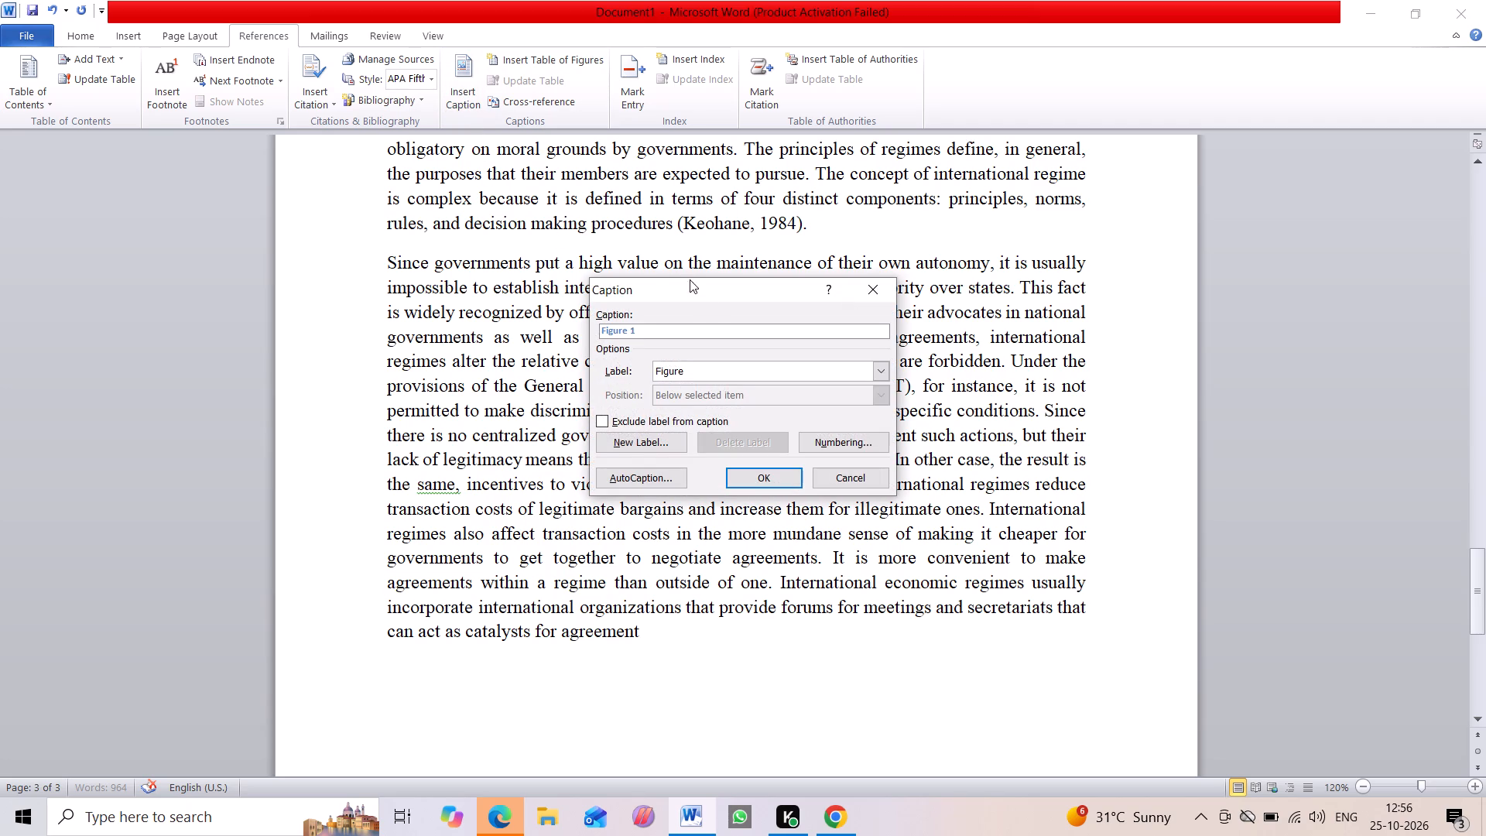
left_click(890, 298)
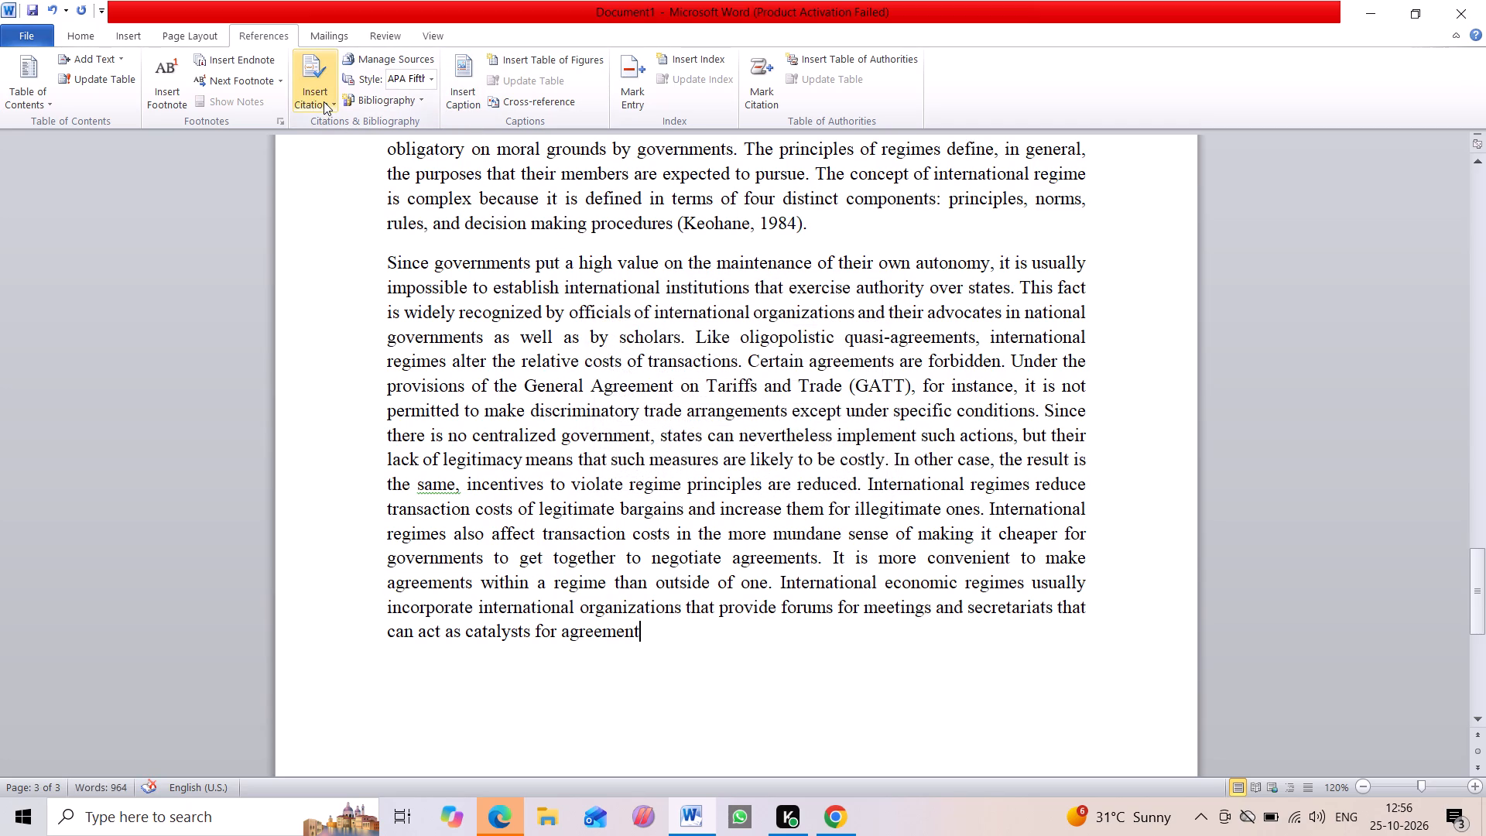
left_click(324, 101)
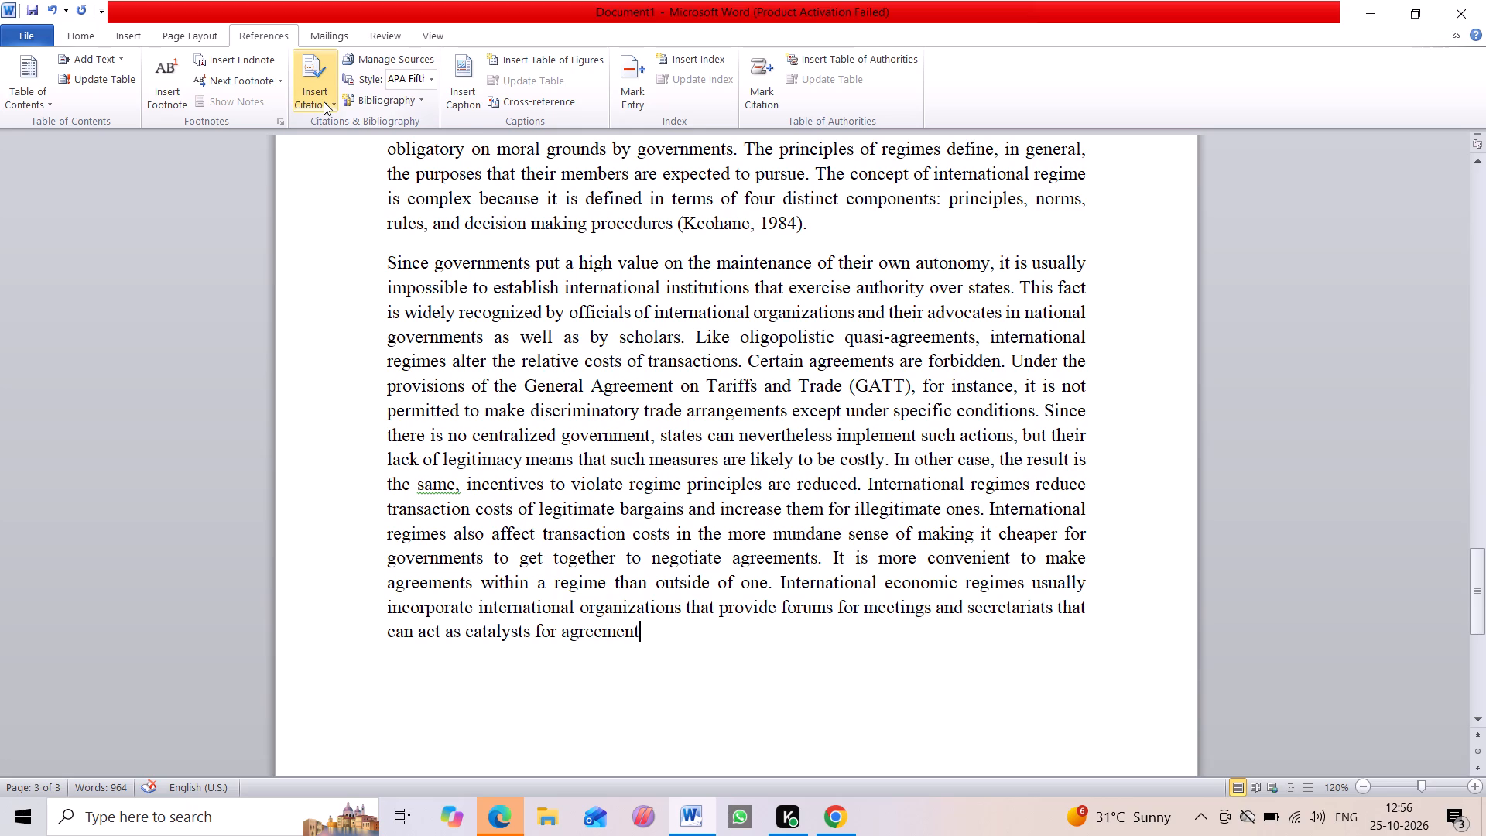
left_click(333, 125)
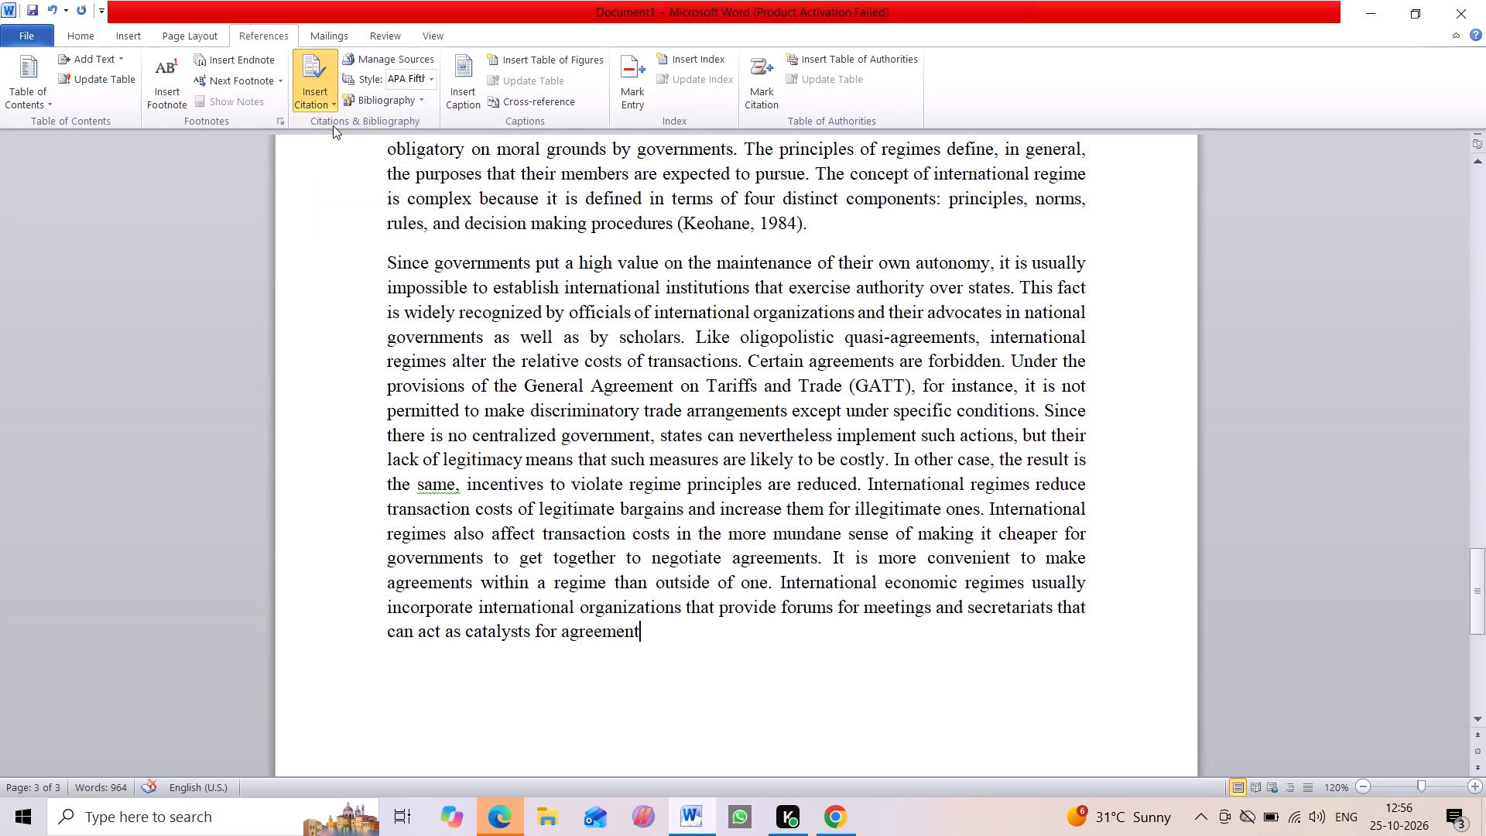
key("period")
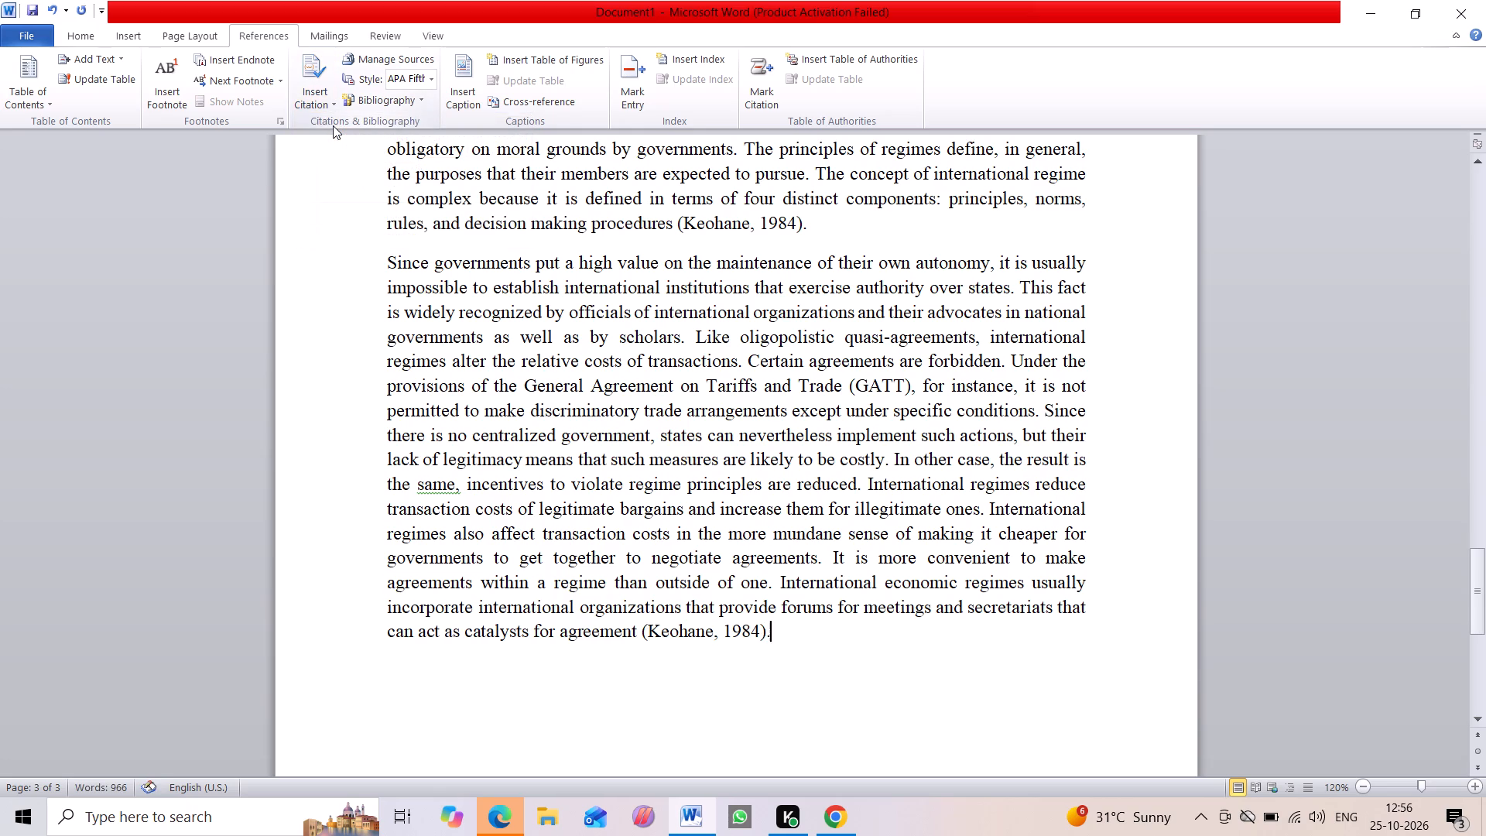
Start a new empty paragraph after the paragraph ending "catalysts for agreement (Keohane, 1984).".
key("Return")
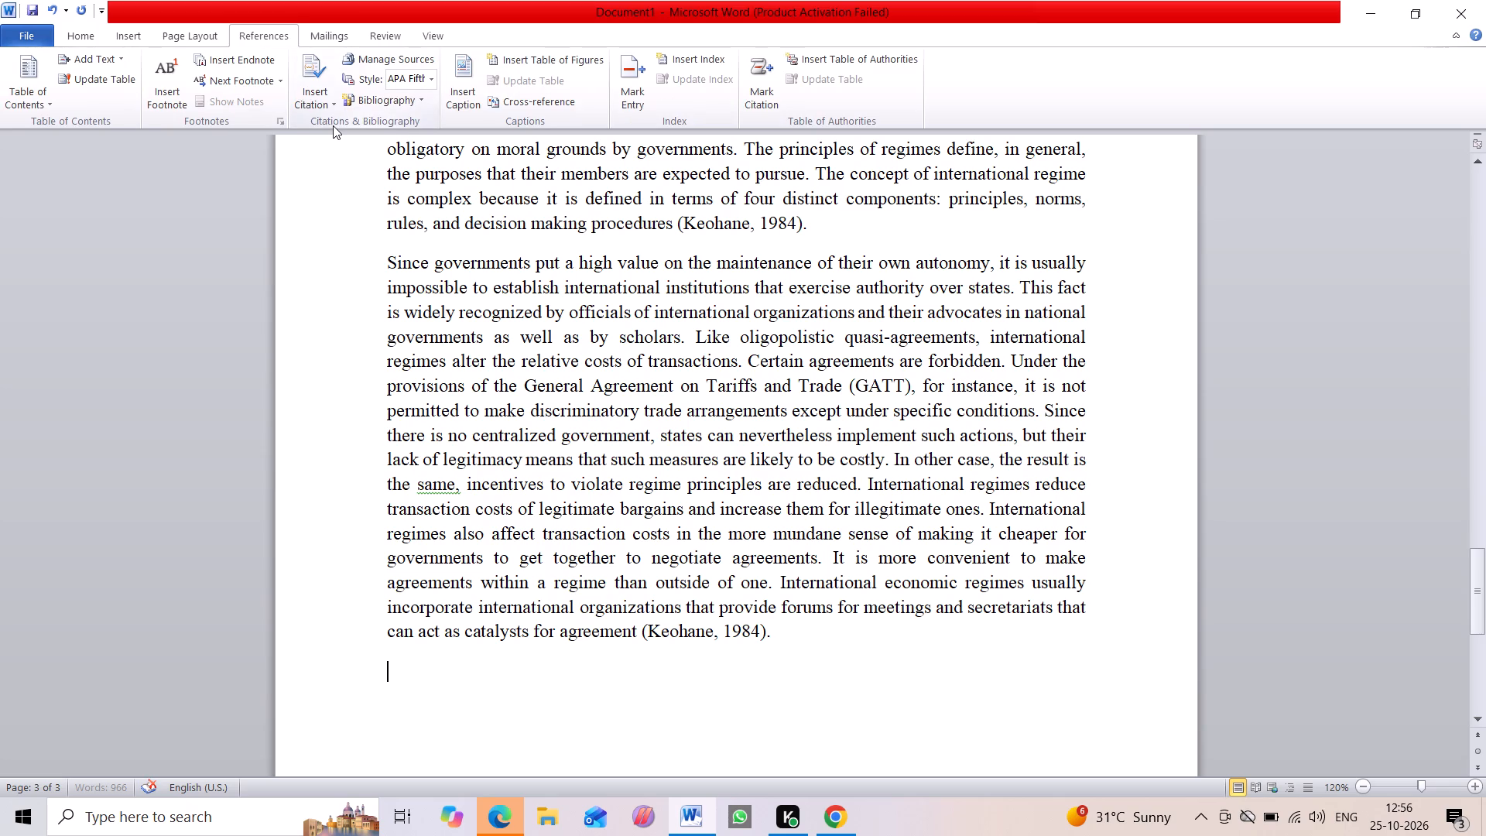
Review the "Theory that best explains the topic" section, from its heading to the last paragraph on international regimes.
scroll(667, 200, "up", 4)
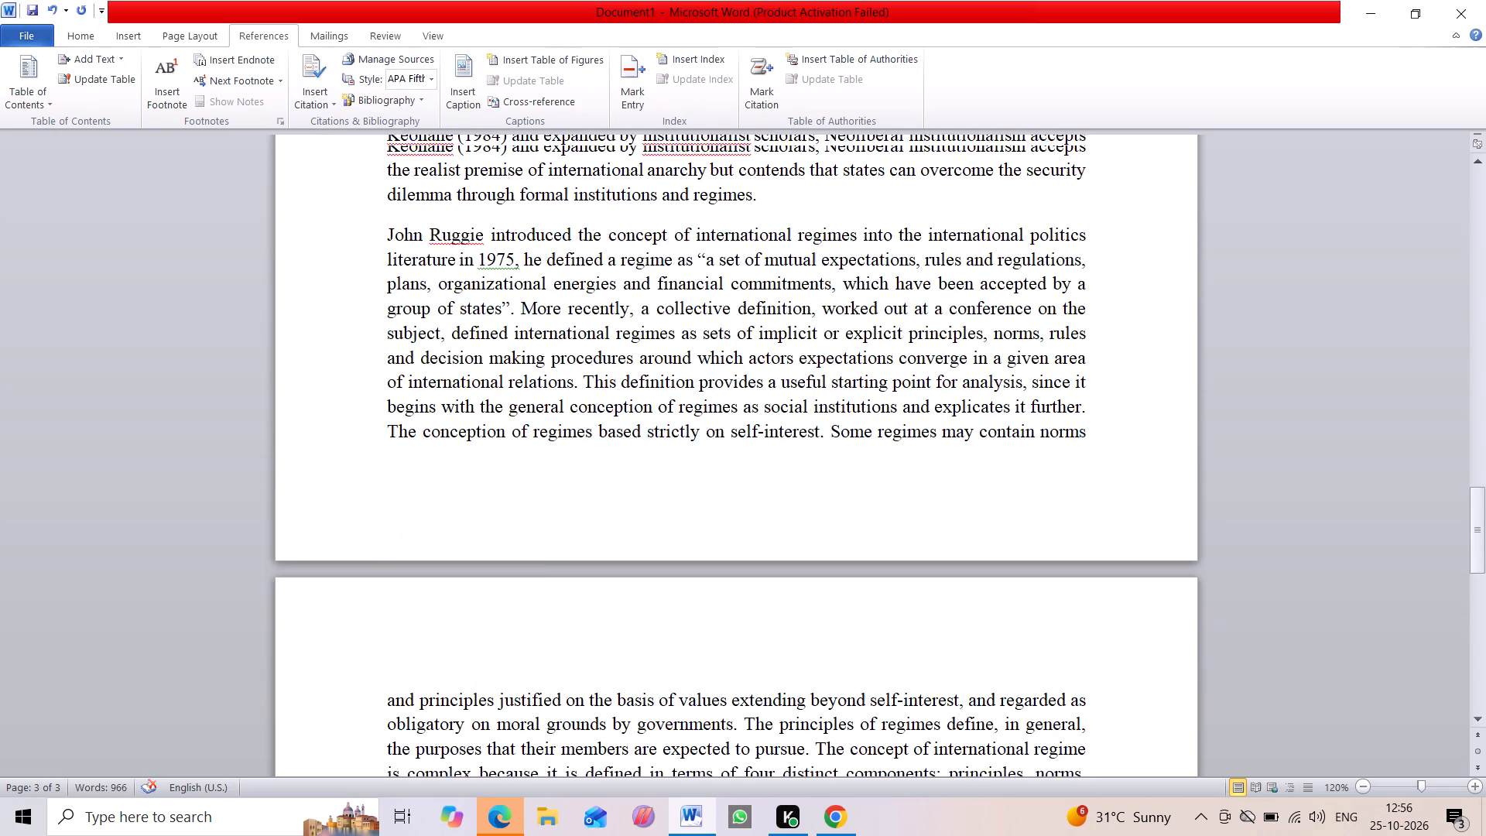
scroll(667, 200, "up", 19)
scroll(667, 200, "down", 11)
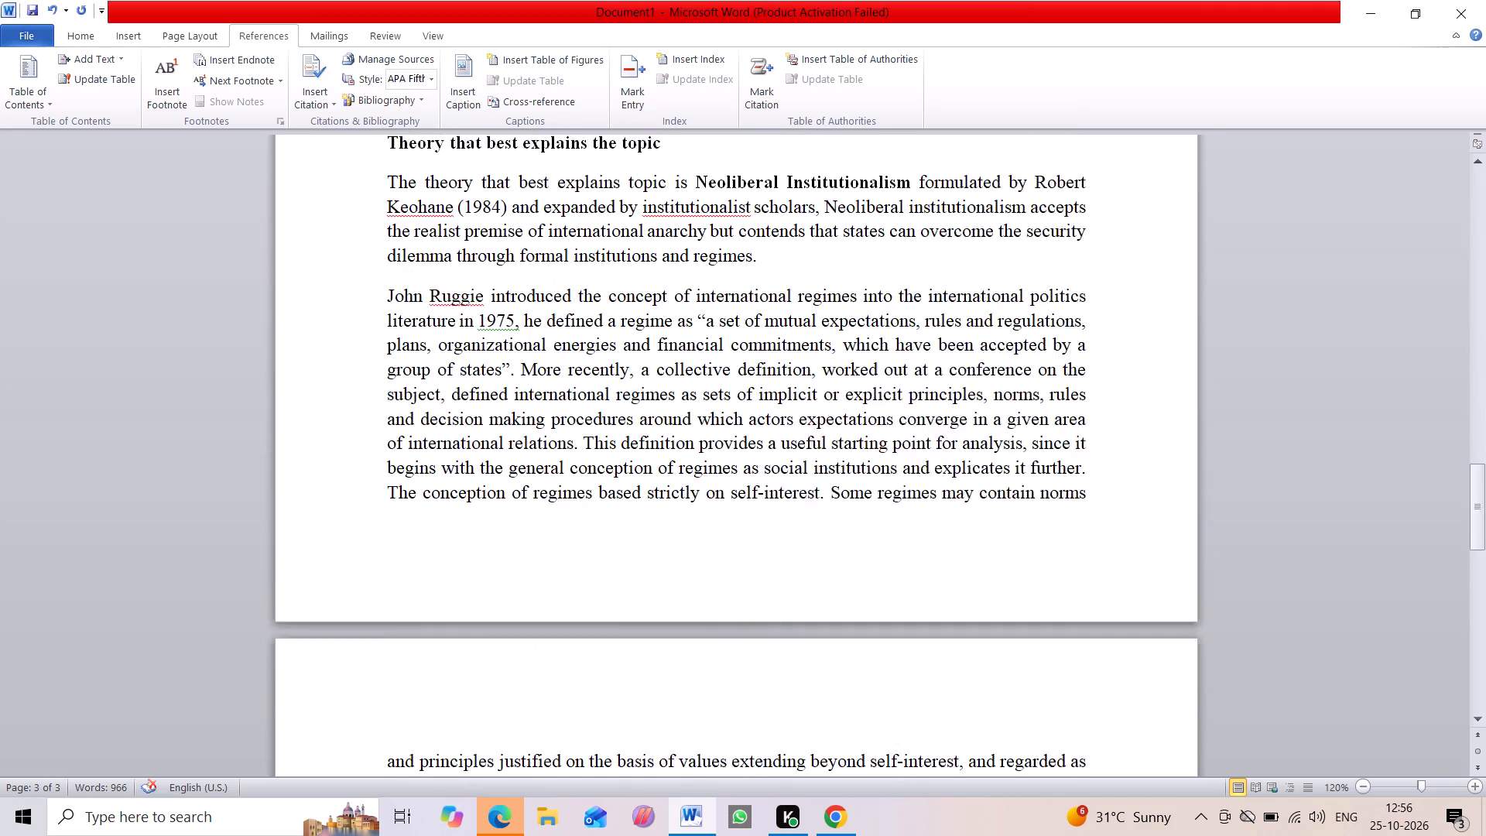
scroll(667, 200, "down", 7)
scroll(667, 200, "up", 2)
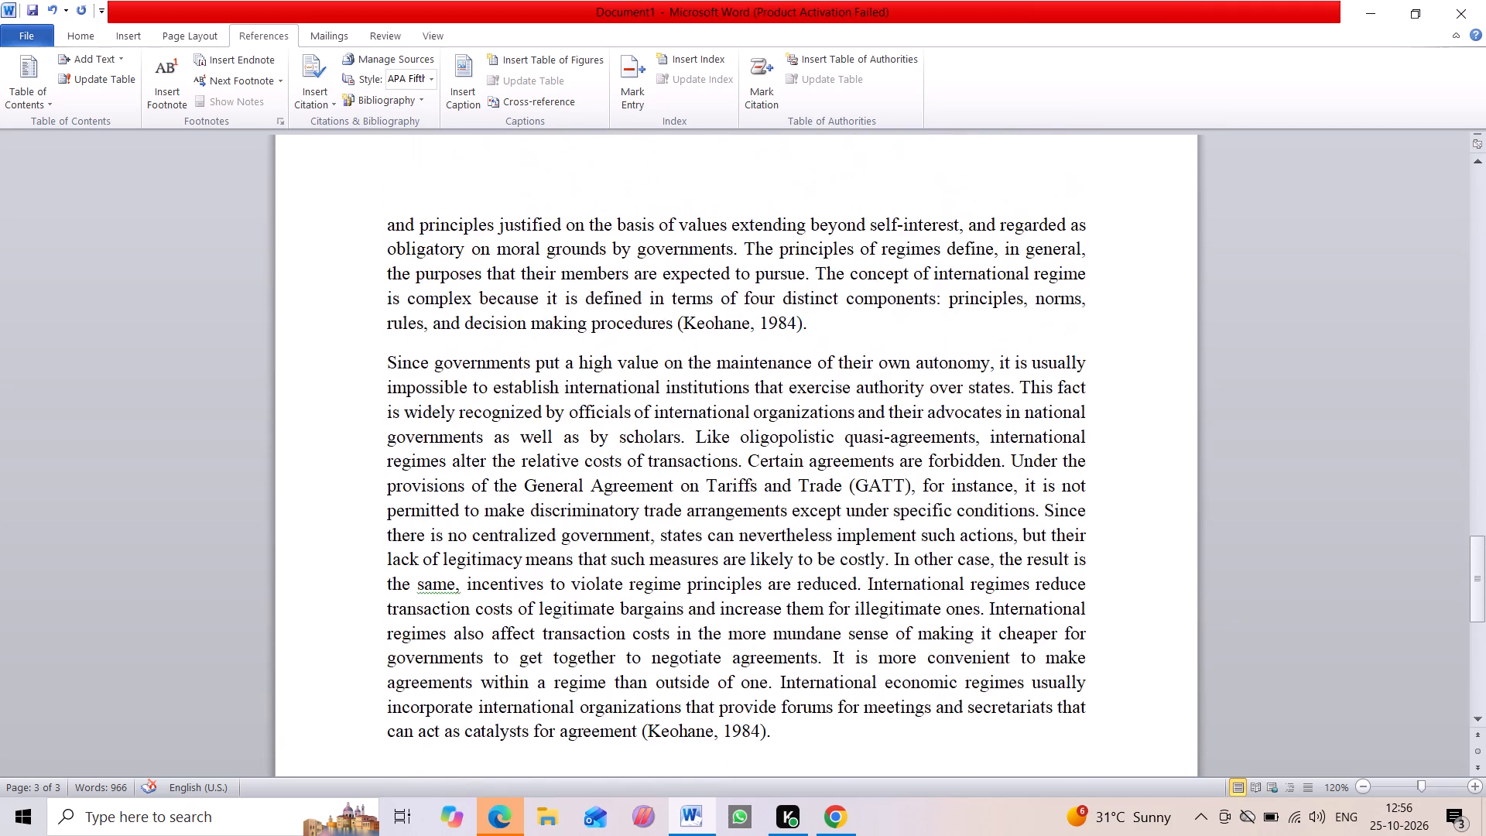
scroll(667, 200, "up", 4)
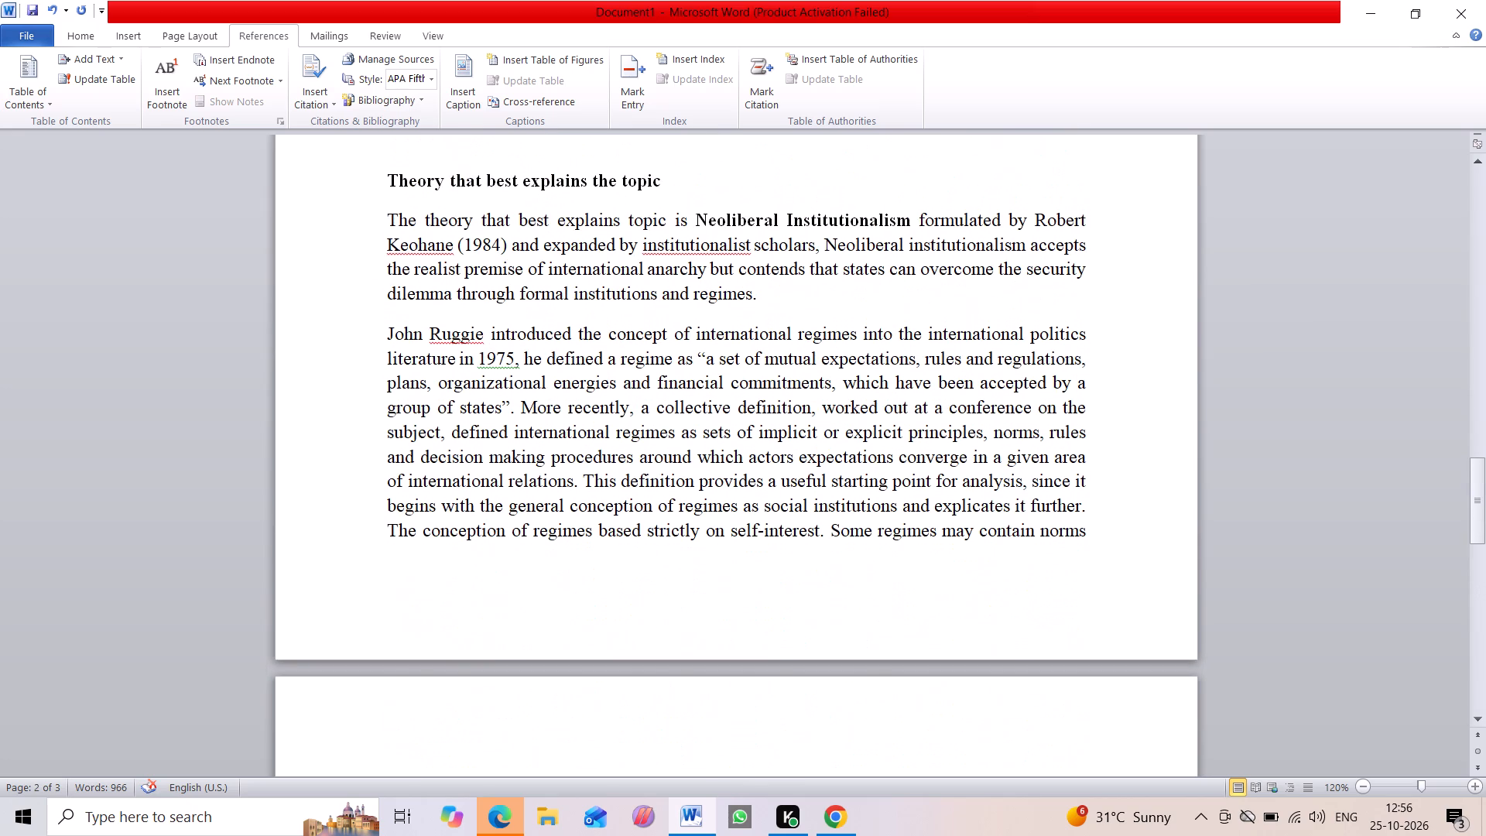
scroll(667, 200, "up", 2)
scroll(667, 200, "down", 3)
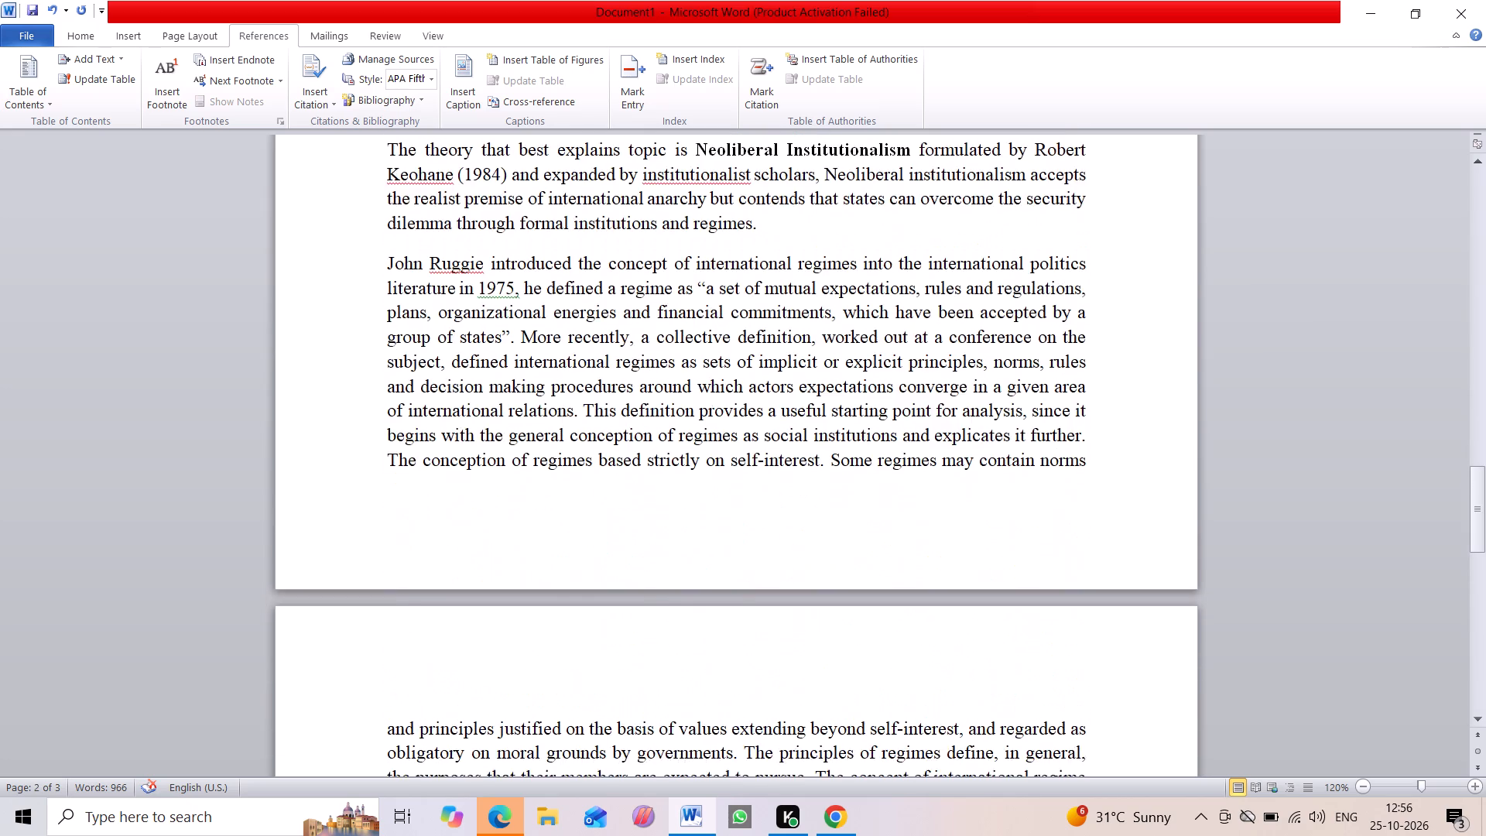
scroll(667, 200, "down", 6)
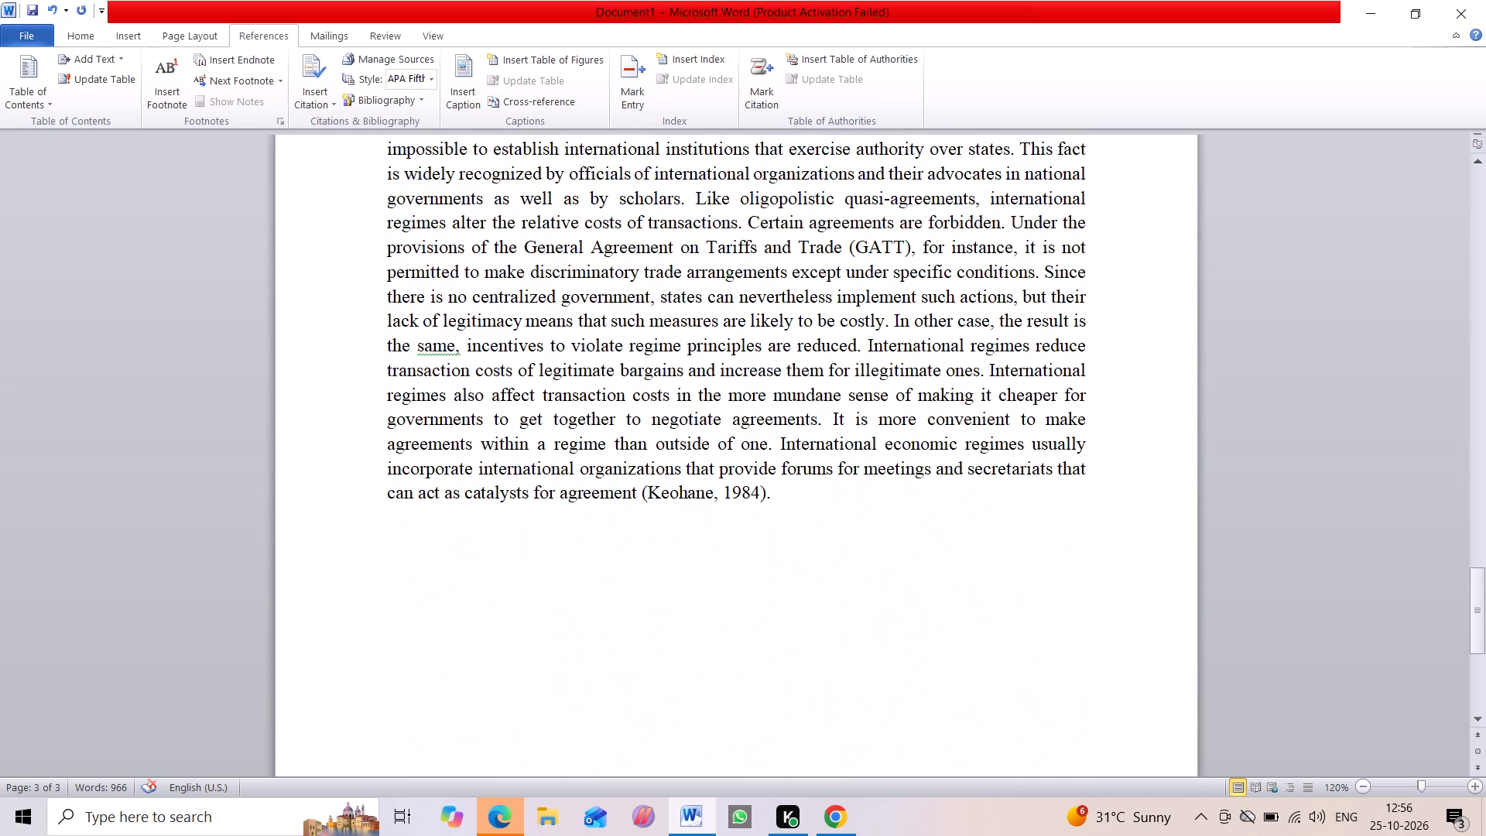
scroll(667, 200, "up", 6)
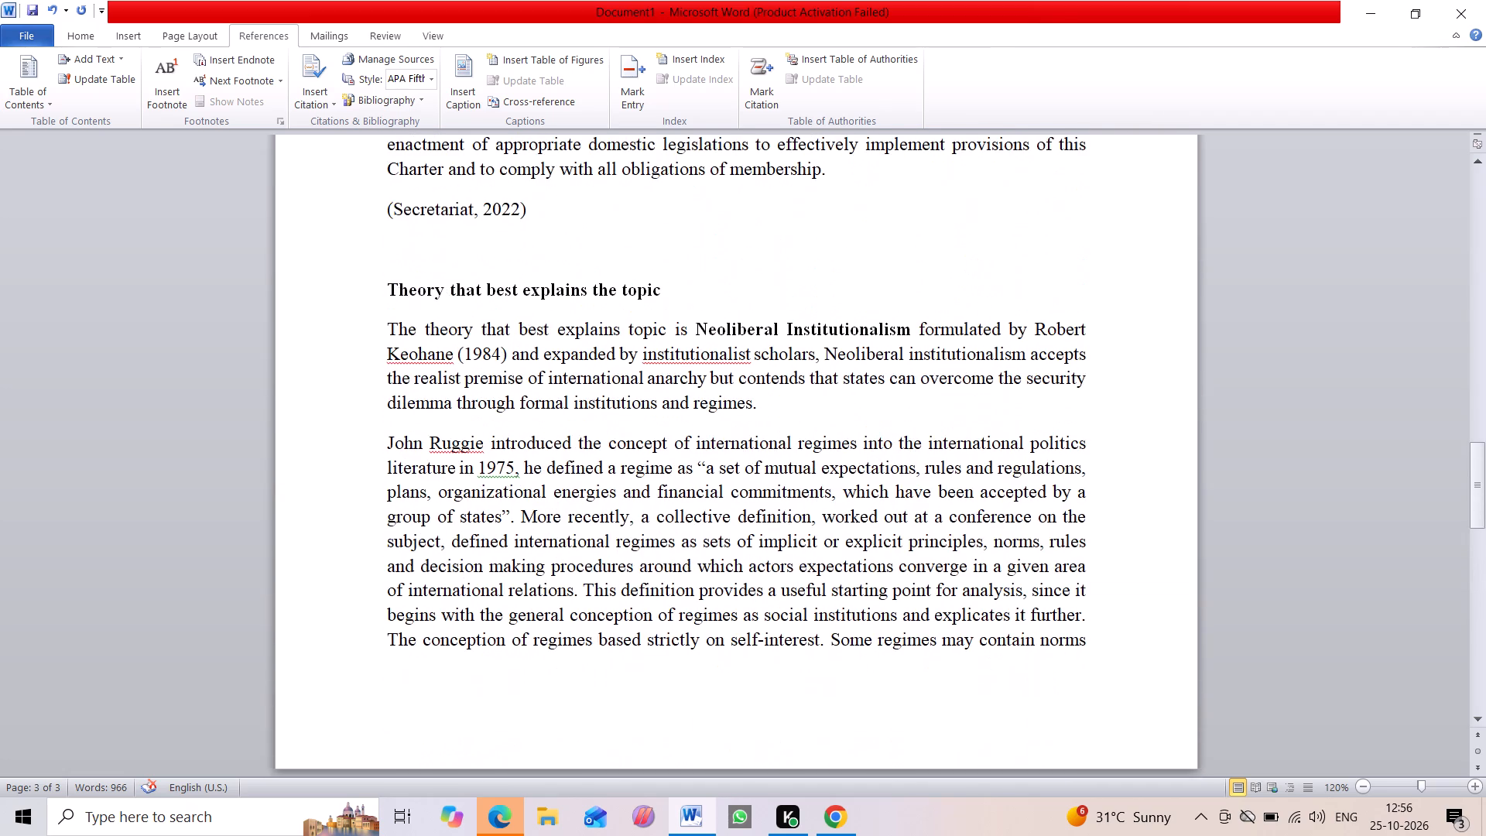
scroll(667, 200, "down", 3)
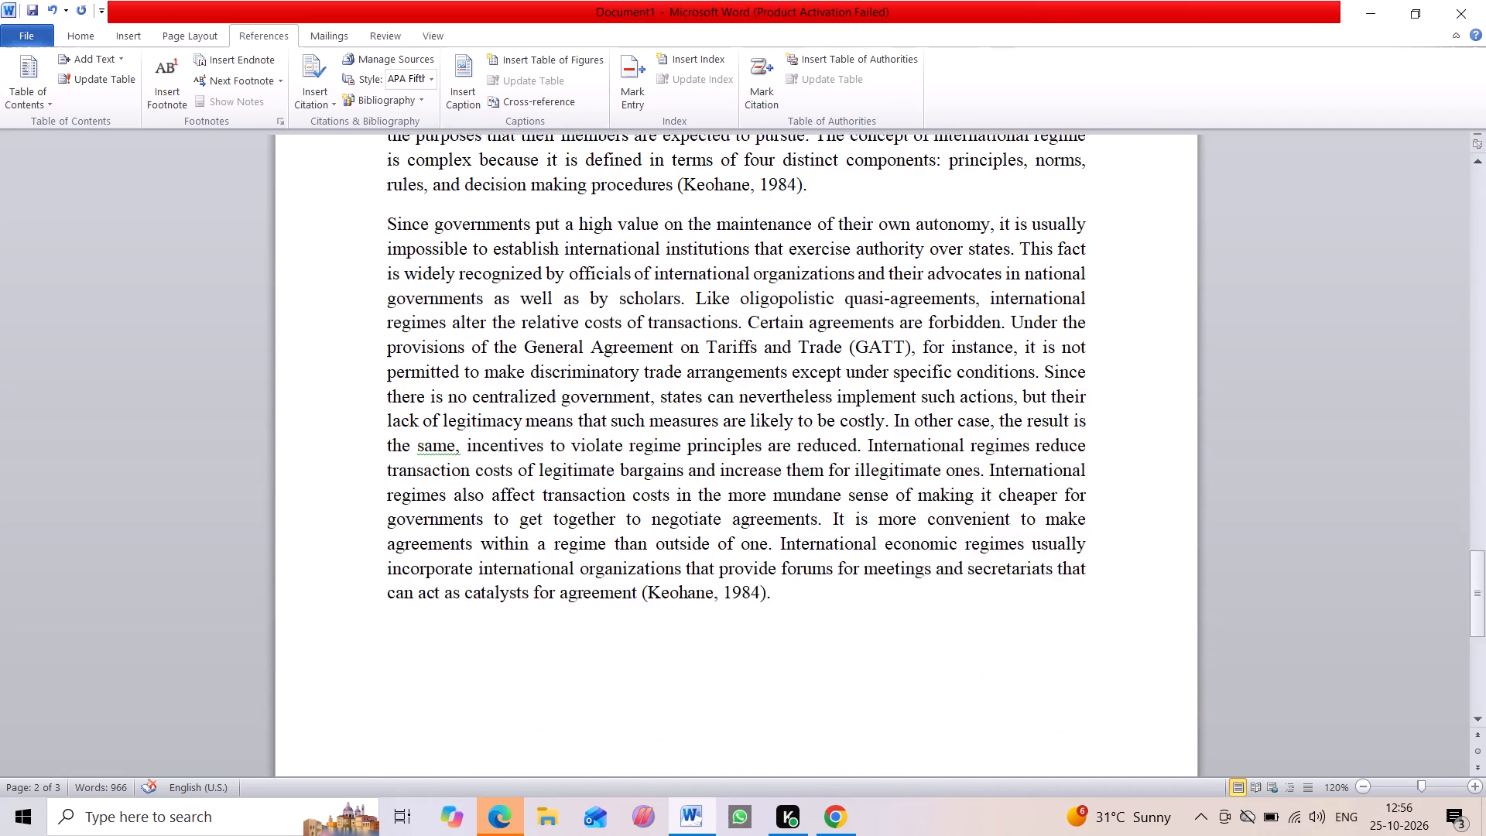
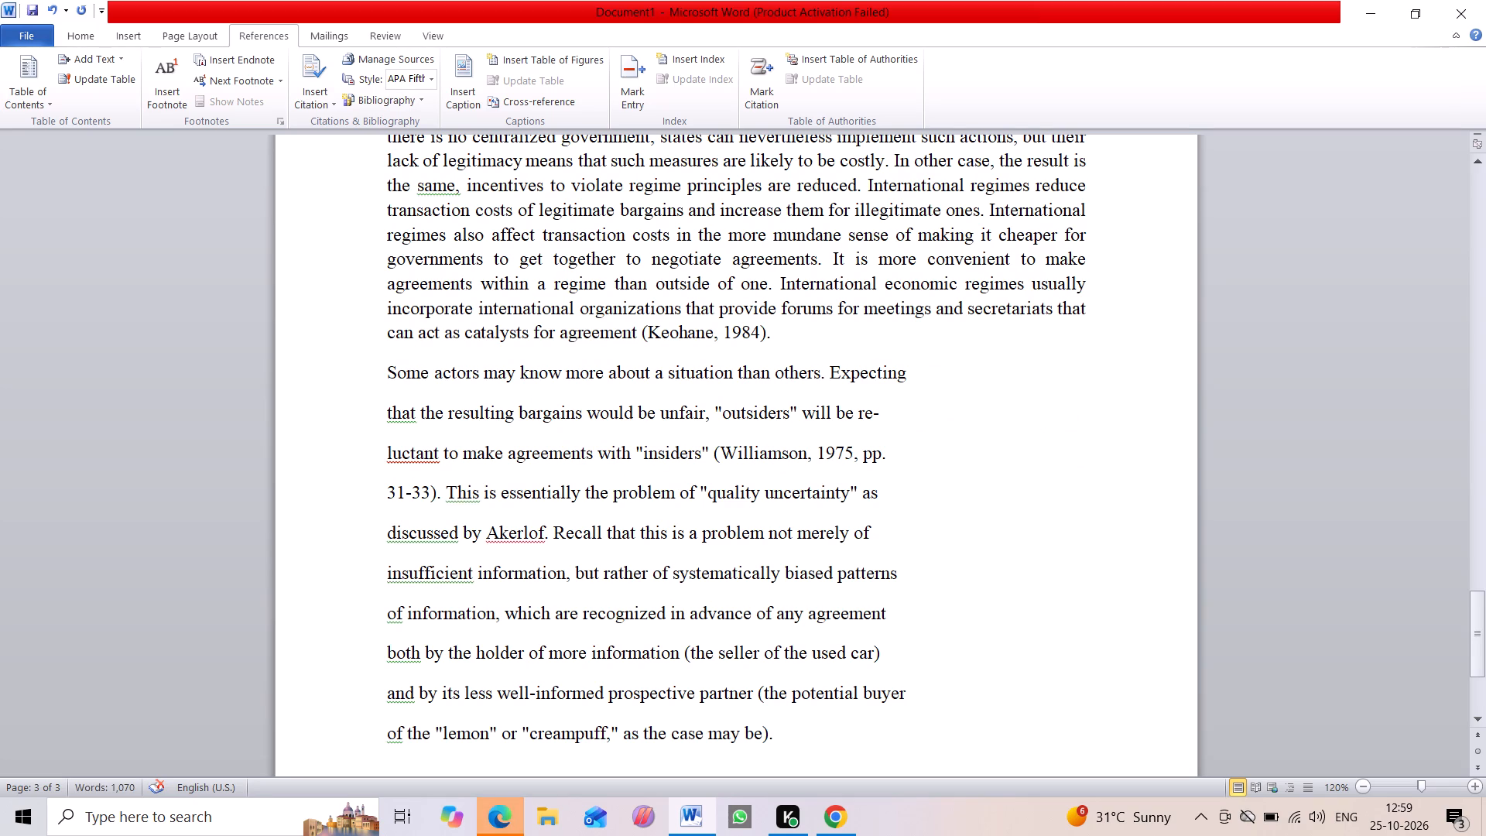
Join the broken line starting "that the resulting bargains" to the line ending in "Expecting", separated by a single space.
left_click(386, 417)
key("BackSpace")
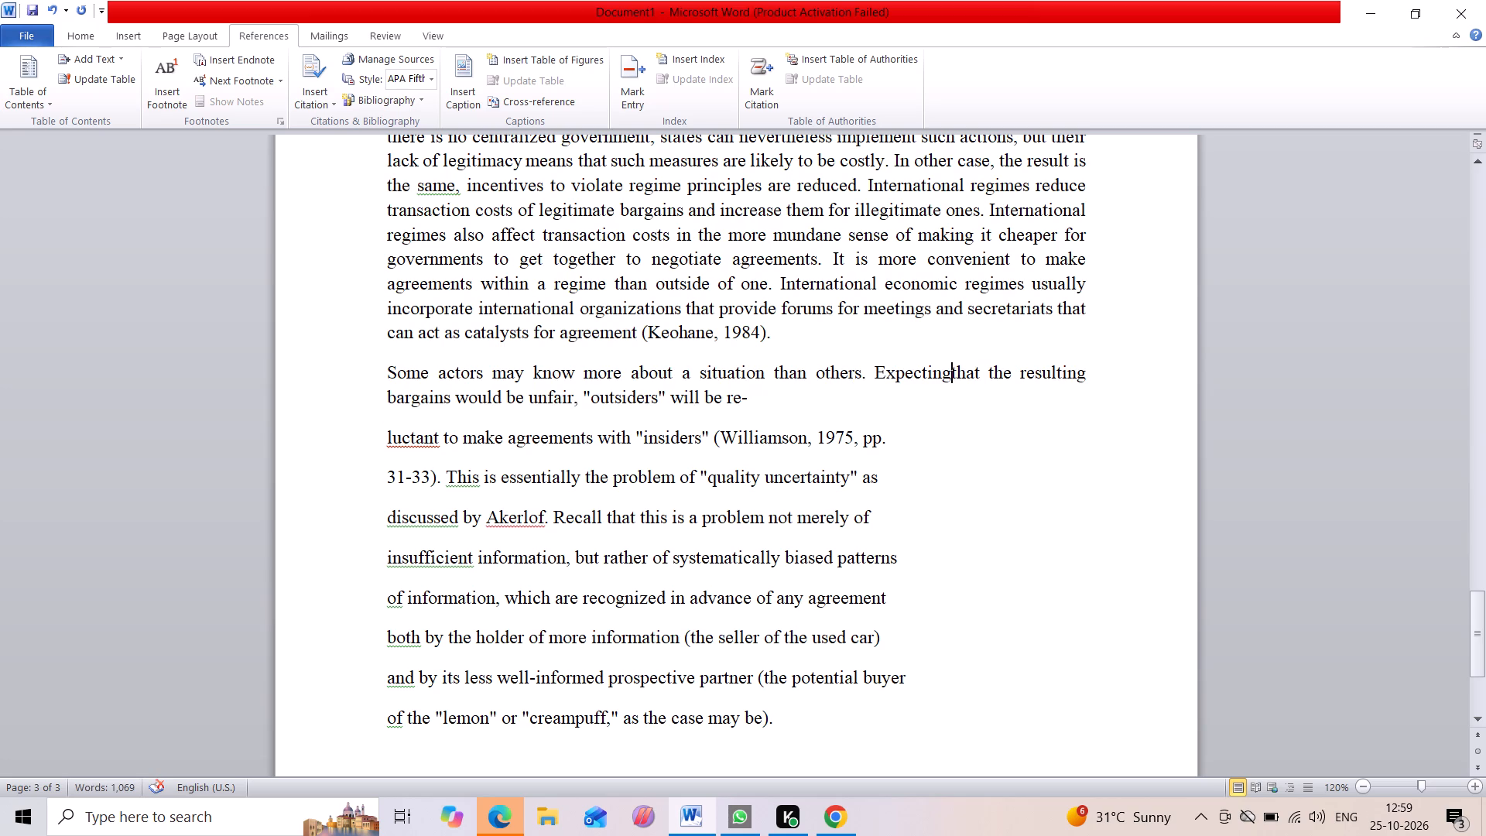
key("space")
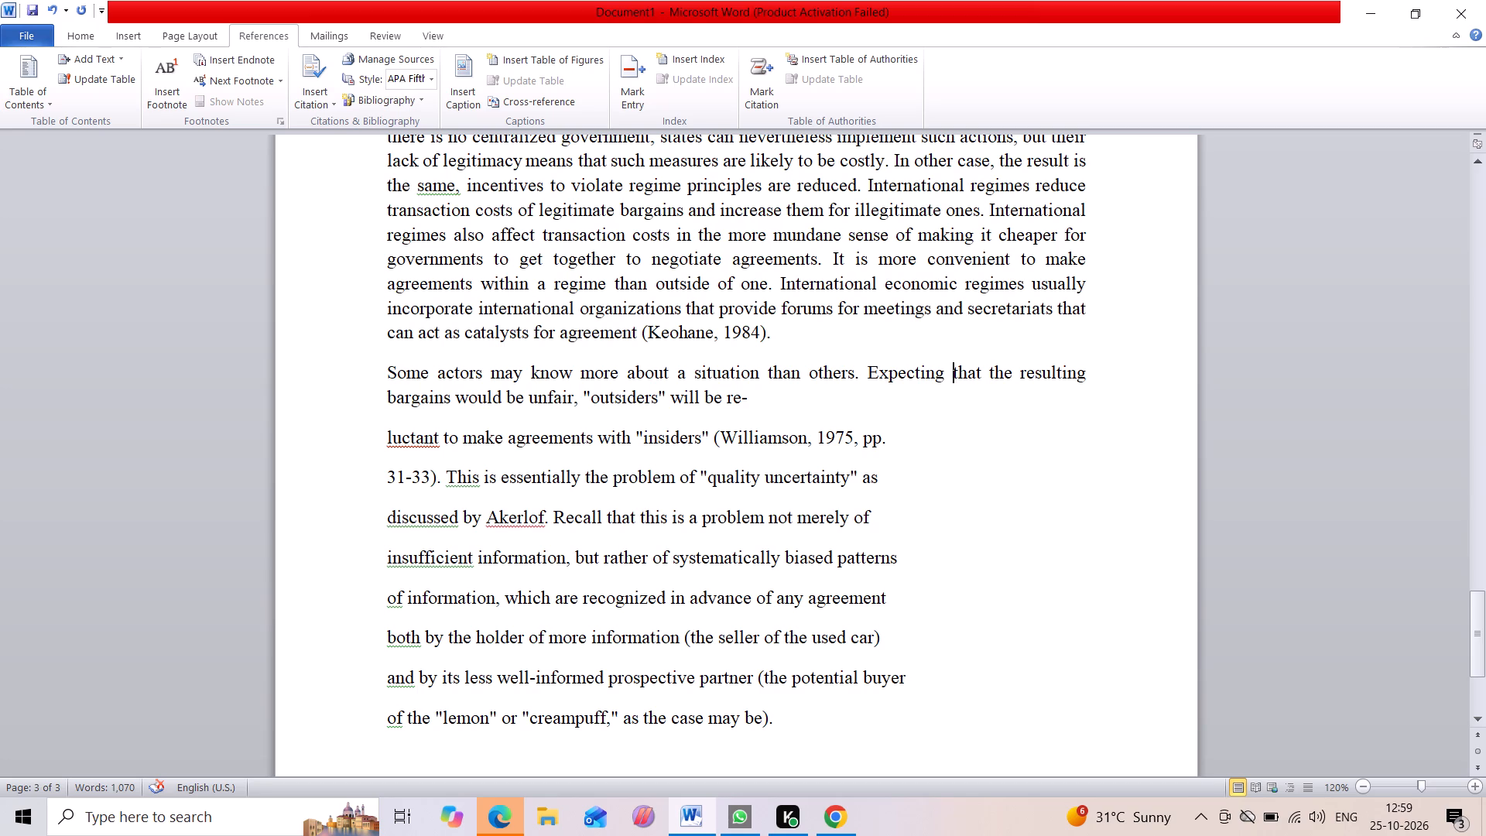
Remove the quotation marks around "outsiders", keeping a single space before "will be".
left_click(590, 396)
key("BackSpace")
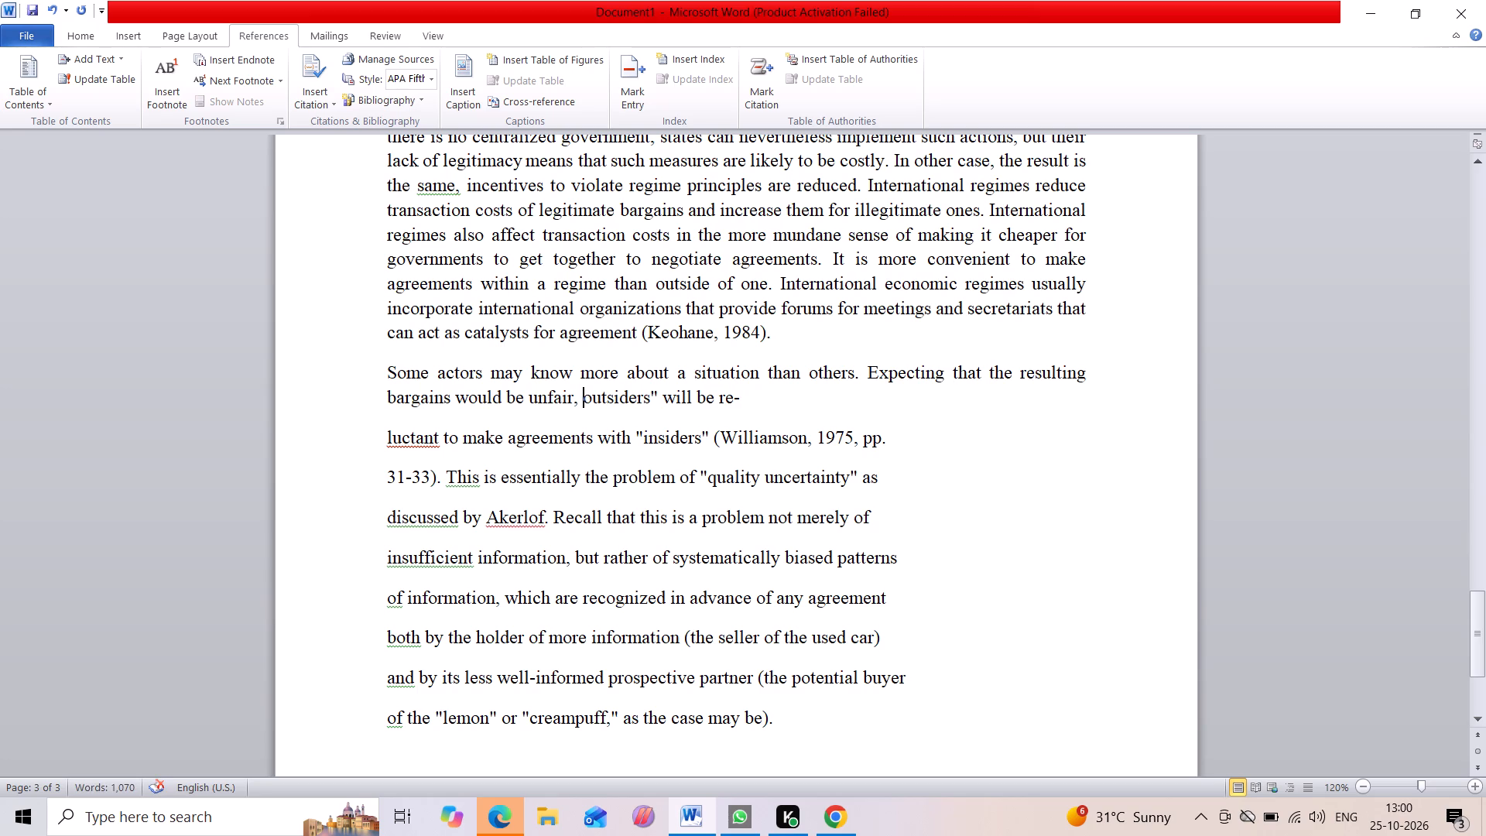
left_click(661, 396)
key("BackSpace")
key("BackSpace")
key("space")
Rejoin the split word "re-luctant" as "reluctant" by removing its line break and hyphen.
left_click(386, 438)
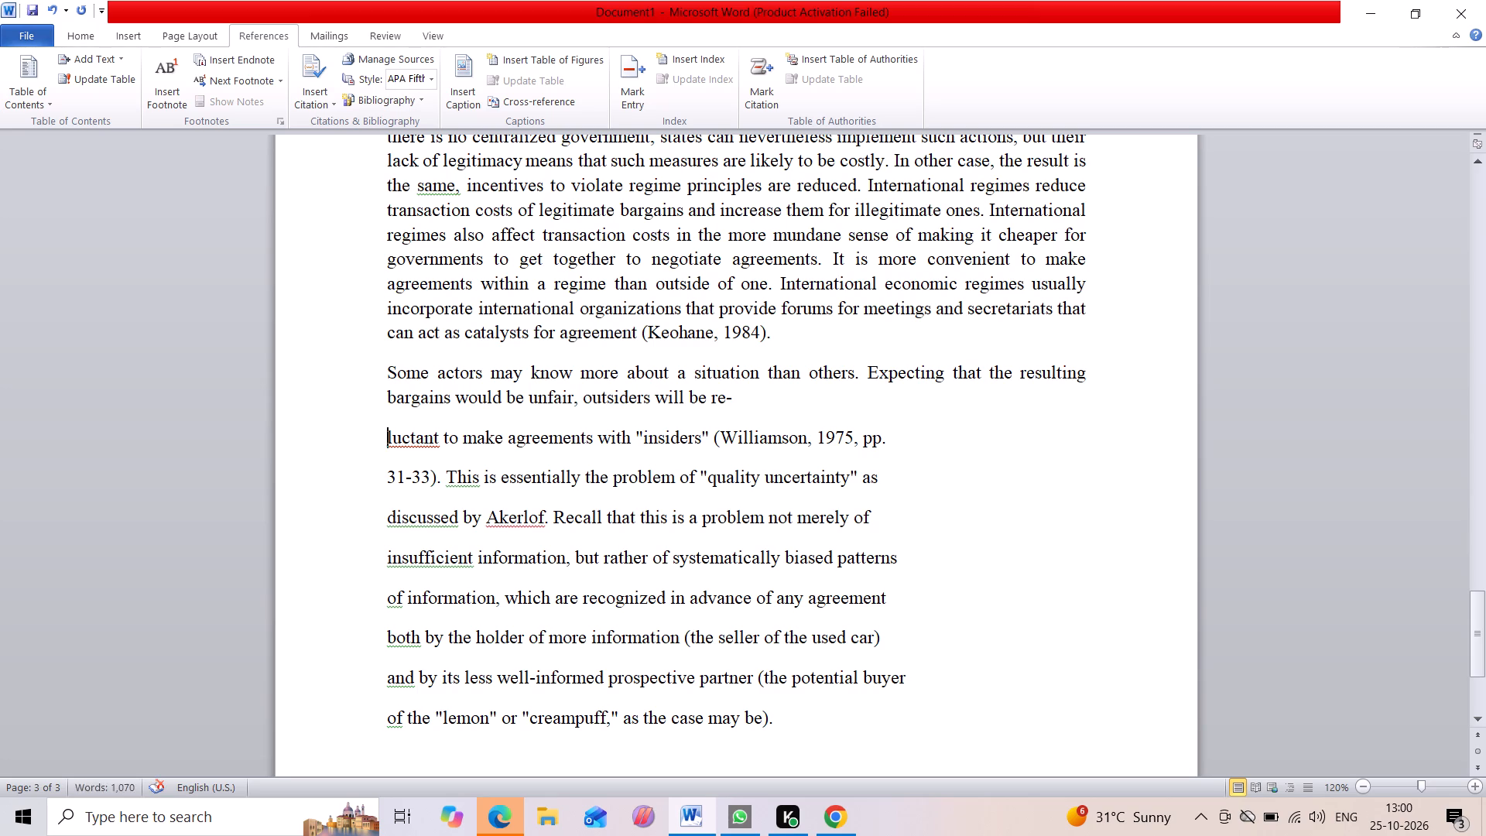
key("BackSpace")
key("BackSpace")
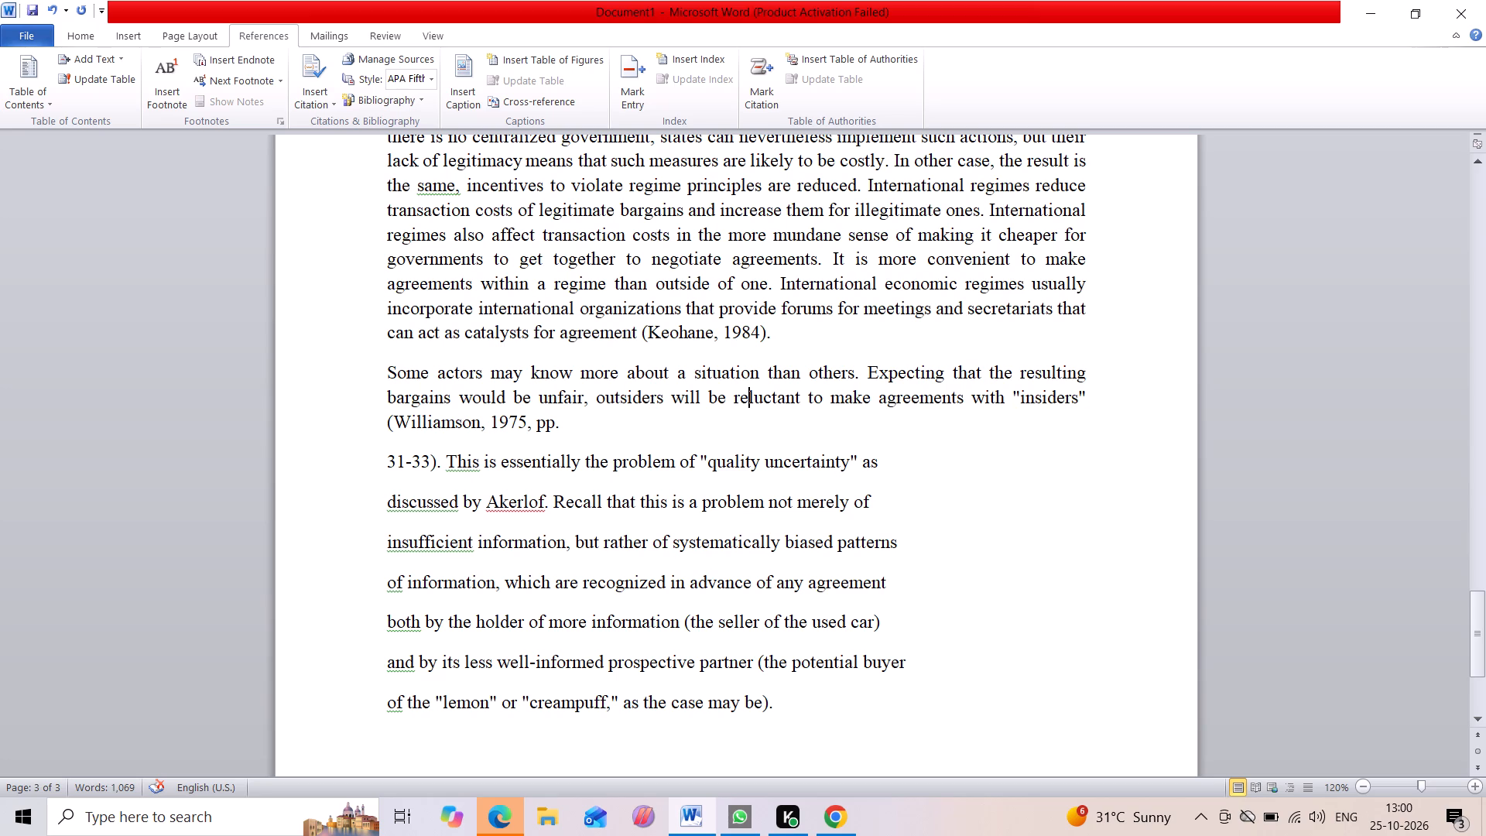
Remove the quotation marks around "insiders" and the space before the Williamson citation.
left_click(1020, 398)
key("BackSpace")
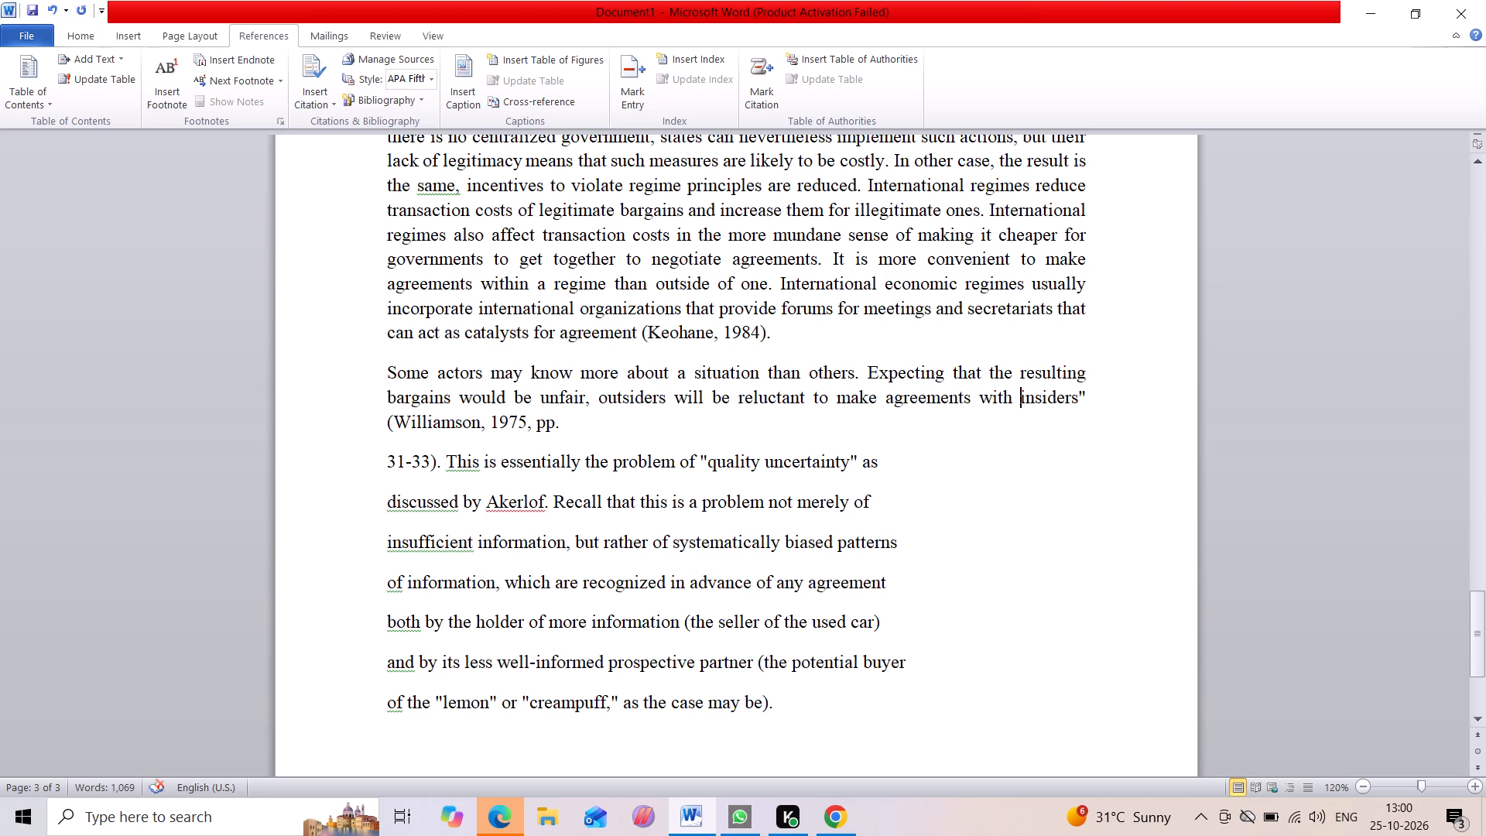
left_click(1091, 401)
key("BackSpace")
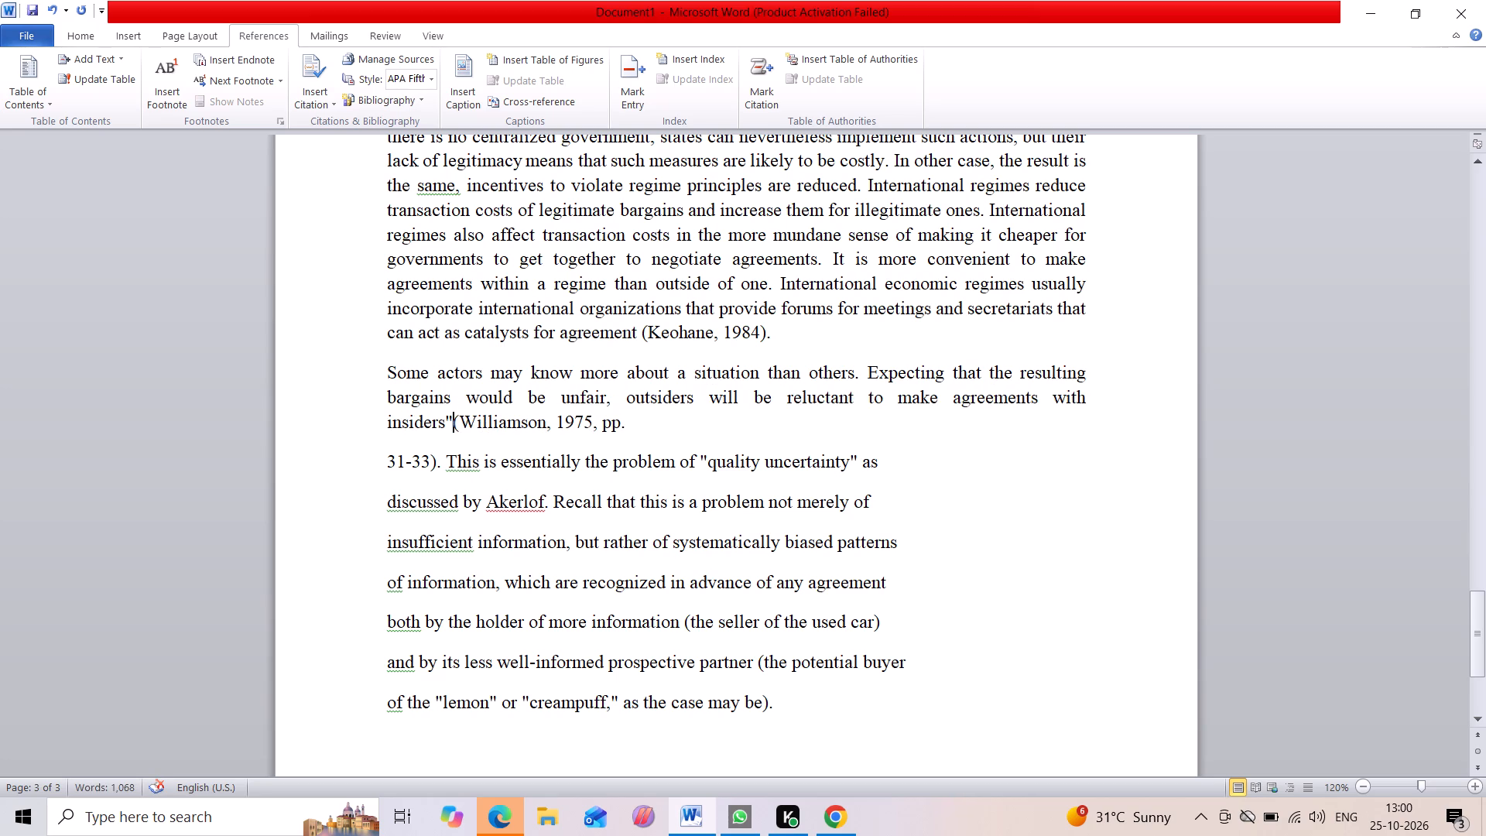
key("BackSpace")
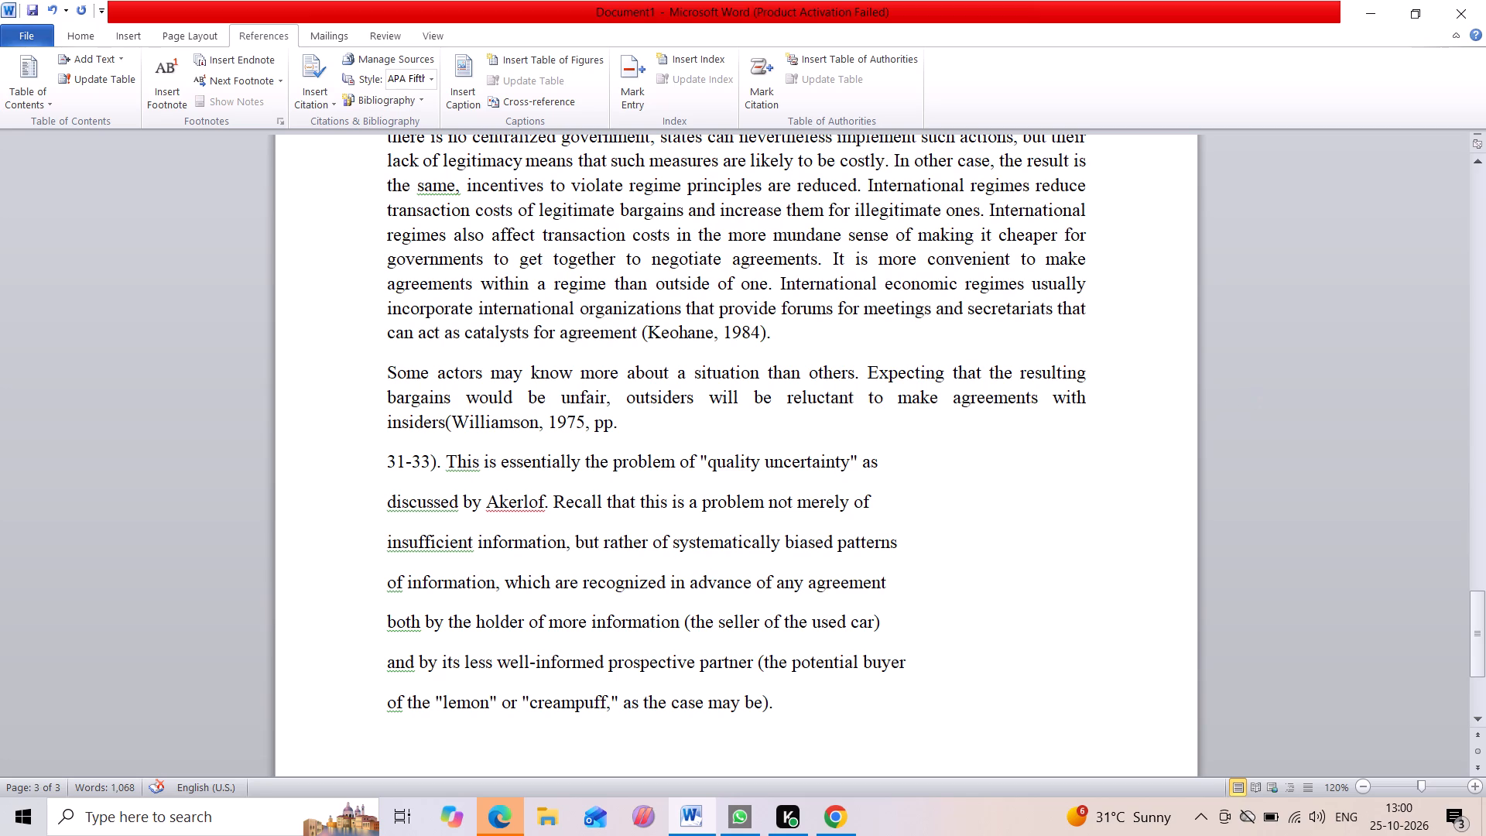
Delete the citation (Williamson, 1975, pp. 31-33) with its line break, so that the period directly follows "insiders".
left_click(652, 434)
key("BackSpace")
key("BackSpace")
key("BackSpace")
key("BackSpace")
key("BackSpace")
key("BackSpace")
key("BackSpace")
key("BackSpace")
key("BackSpace")
key("BackSpace")
key("BackSpace")
key("BackSpace")
key("BackSpace")
key("BackSpace")
key("BackSpace")
key("BackSpace")
key("BackSpace")
key("BackSpace")
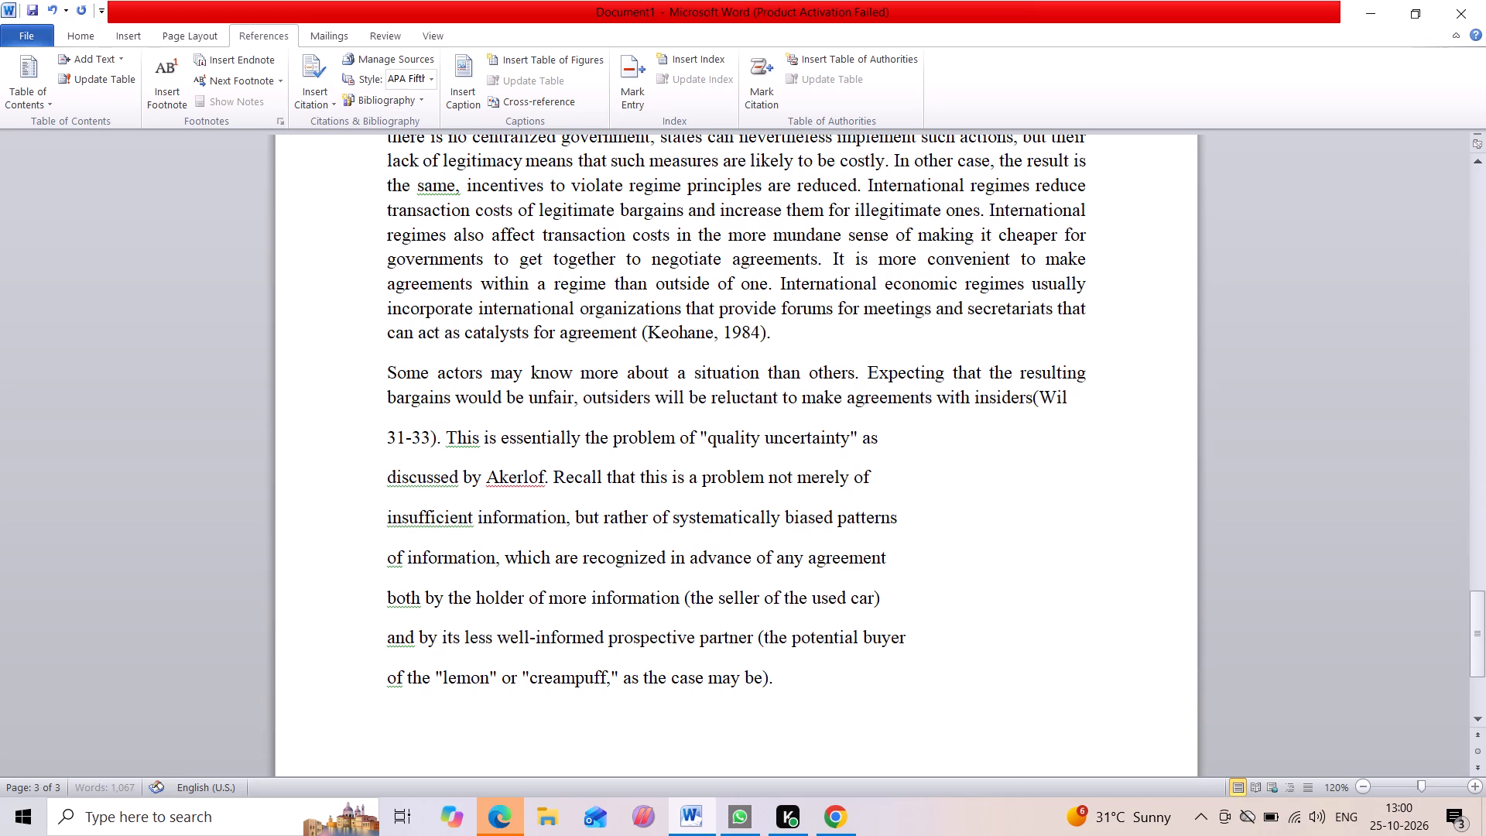
key("BackSpace")
key("BackSpace")
key("BackSpace")
key("BackSpace")
left_click(434, 440)
key("BackSpace")
key("BackSpace")
key("BackSpace")
key("BackSpace")
key("BackSpace")
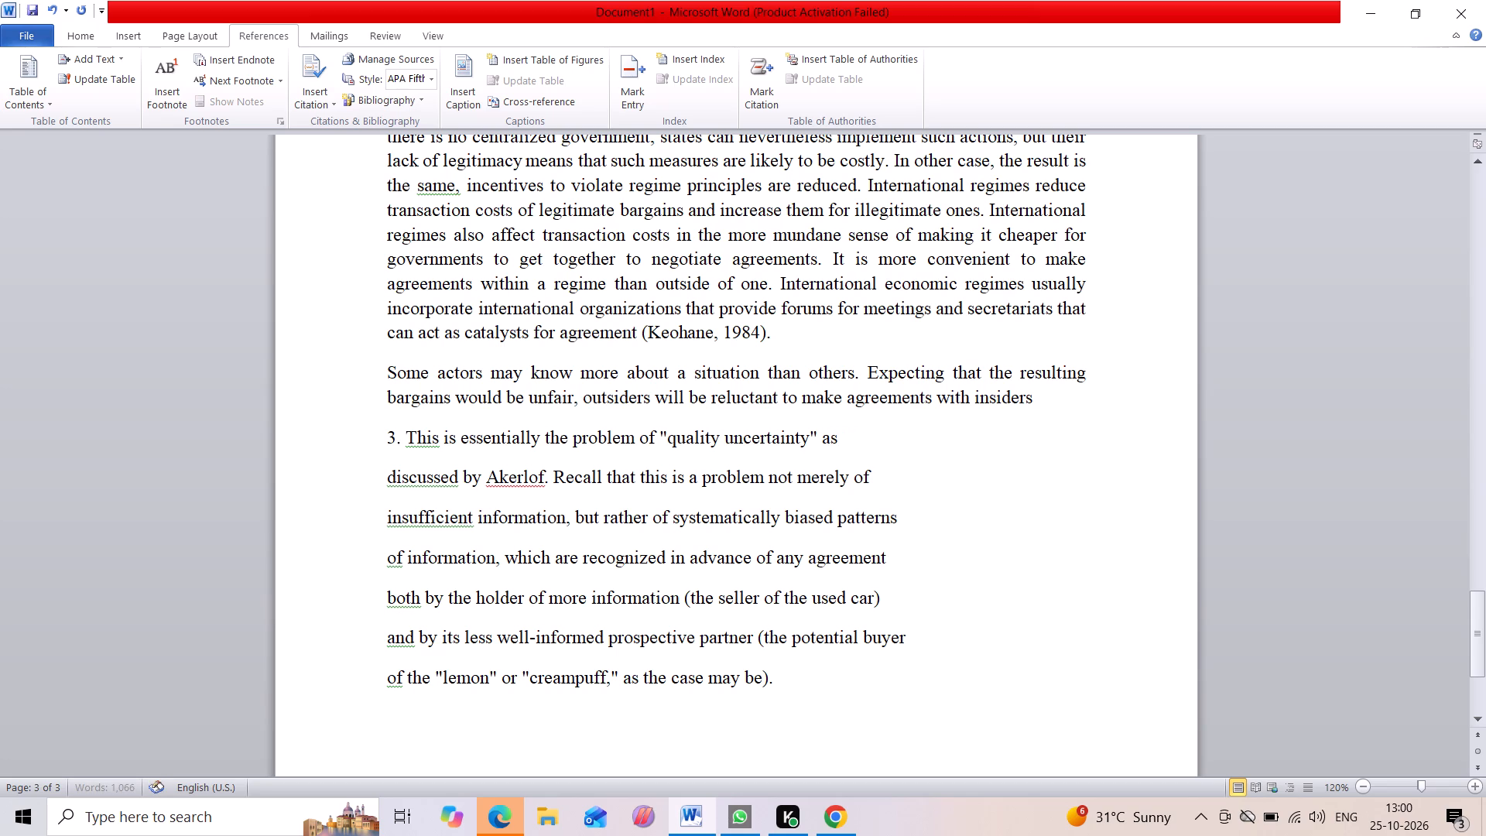
key("BackSpace")
key("BackSpace")
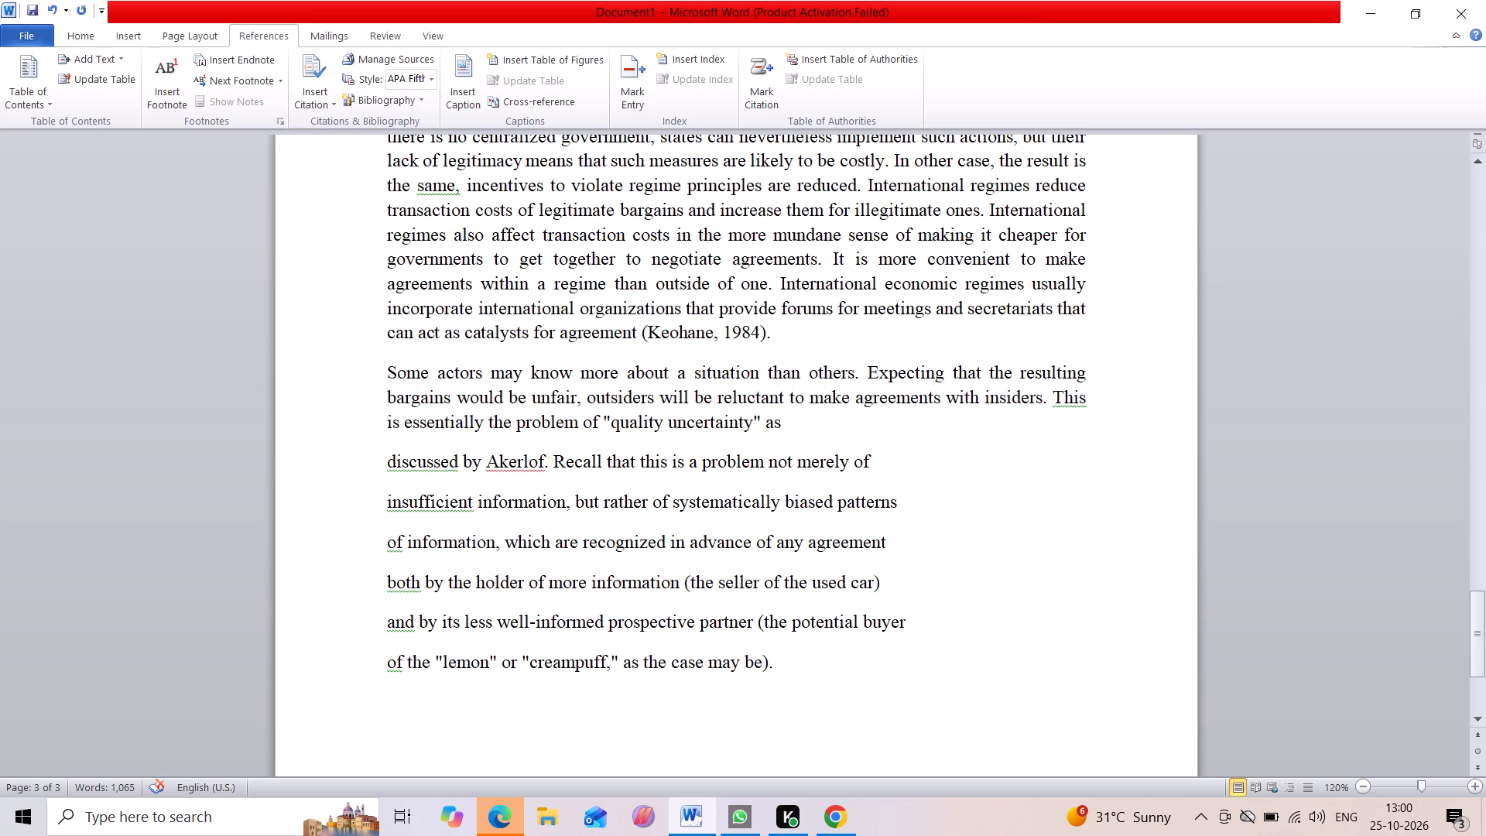
Replace the straight quotation marks around "quality uncertainty" with curly ones.
left_click(608, 420)
key("BackSpace")
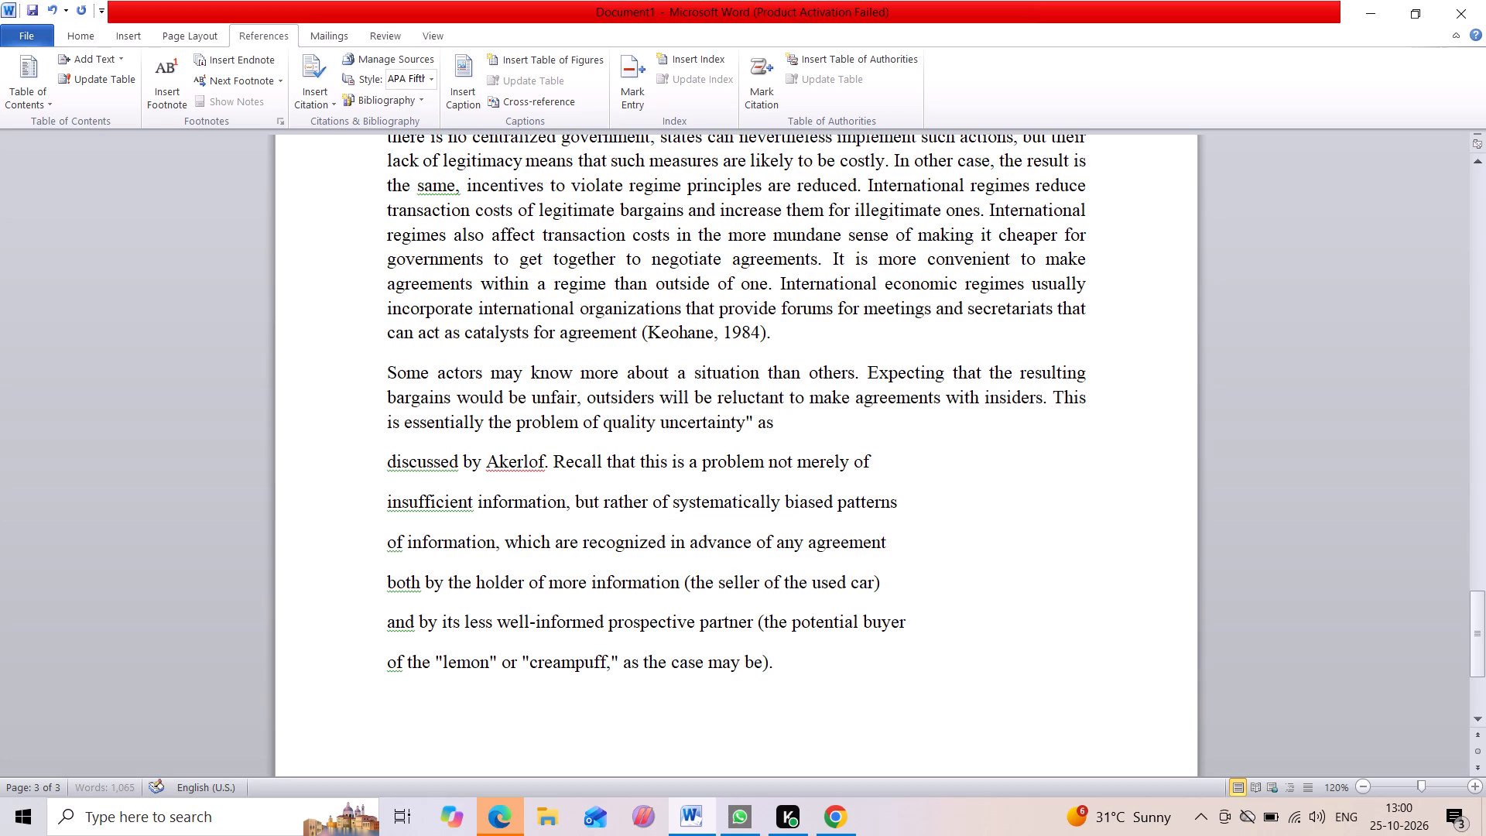
key("shift+quotedbl")
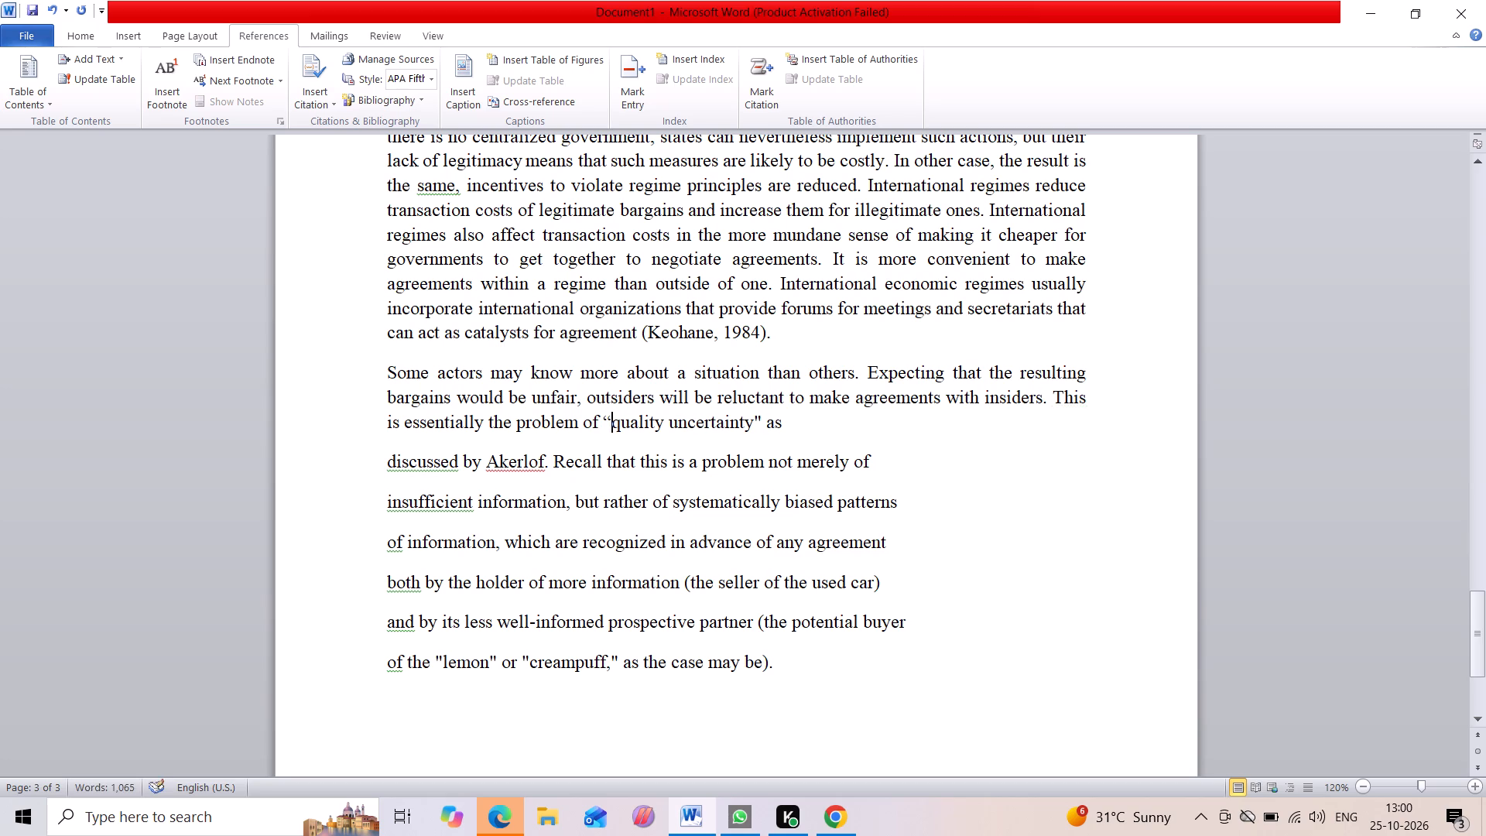
left_click(760, 424)
key("BackSpace")
key("shift+quotedbl")
Join the broken line starting "discussed by Akerlof" to the paragraph above, separated by a single space.
left_click(386, 461)
key("BackSpace")
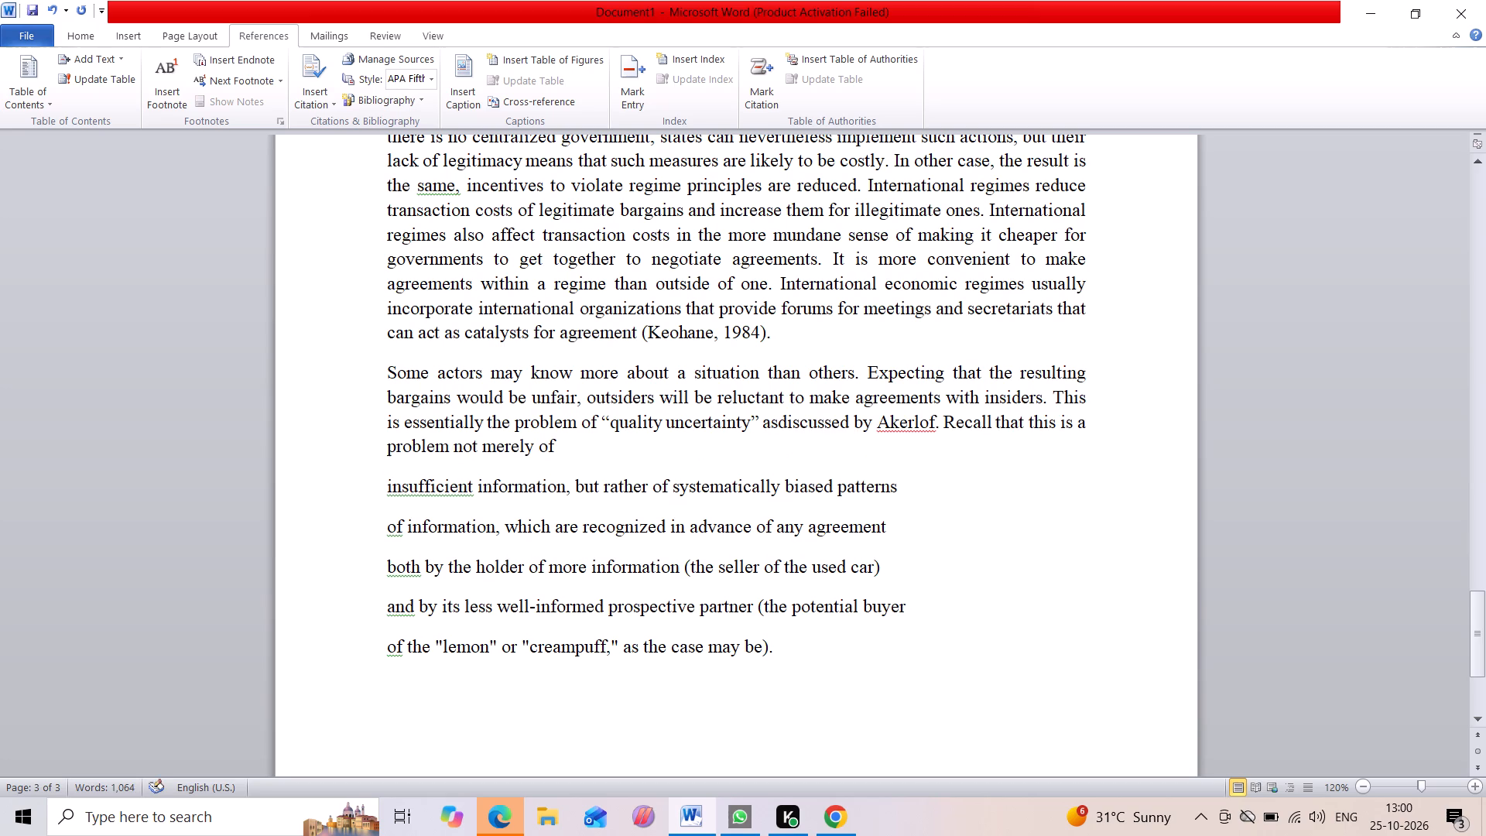
key("space")
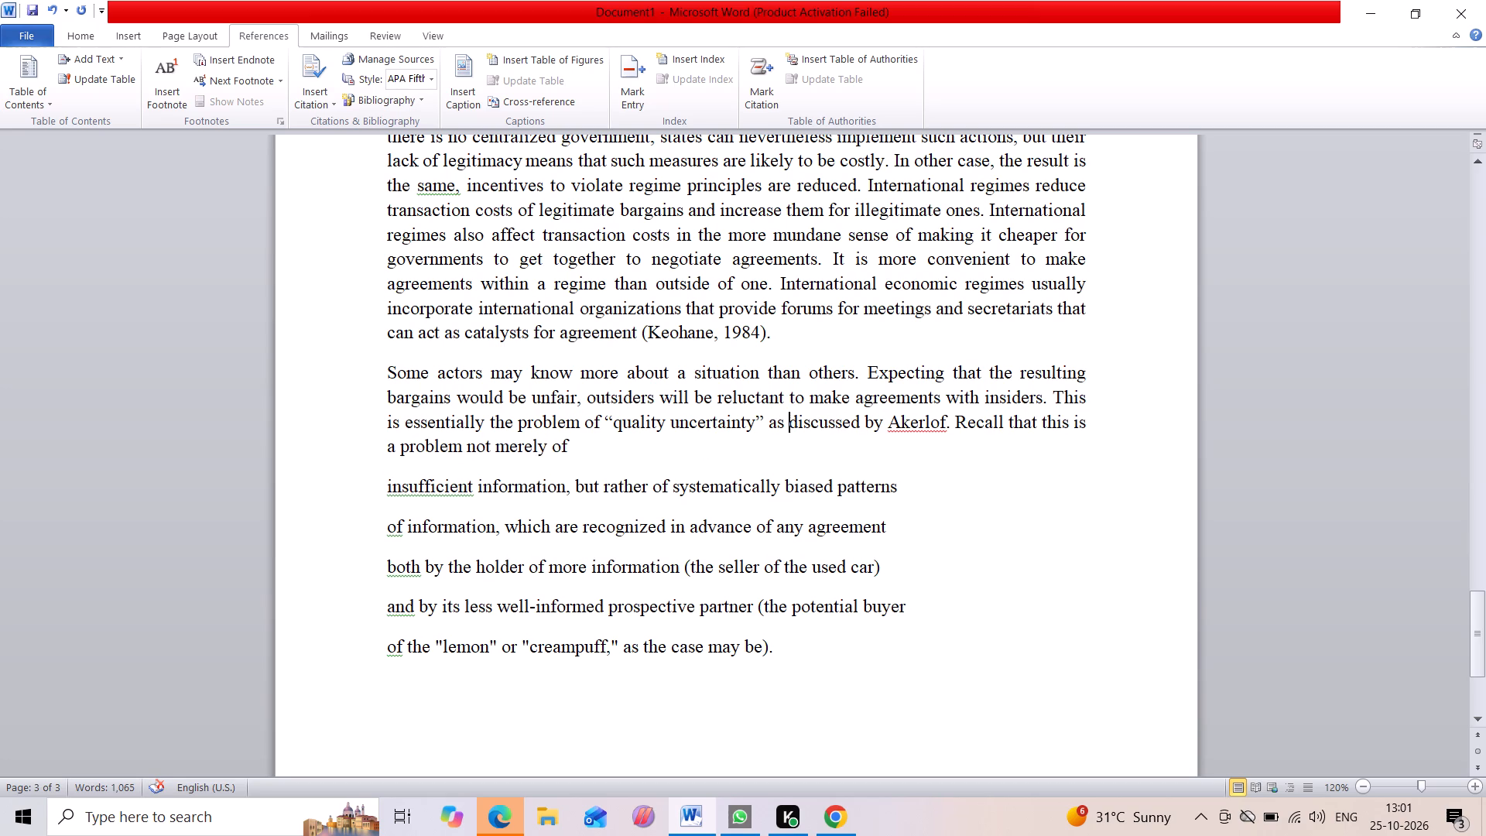
Delete "as discussed by Akerlof" after "quality uncertainty", keeping the sentence's period.
left_click(947, 423)
key("BackSpace")
key("BackSpace")
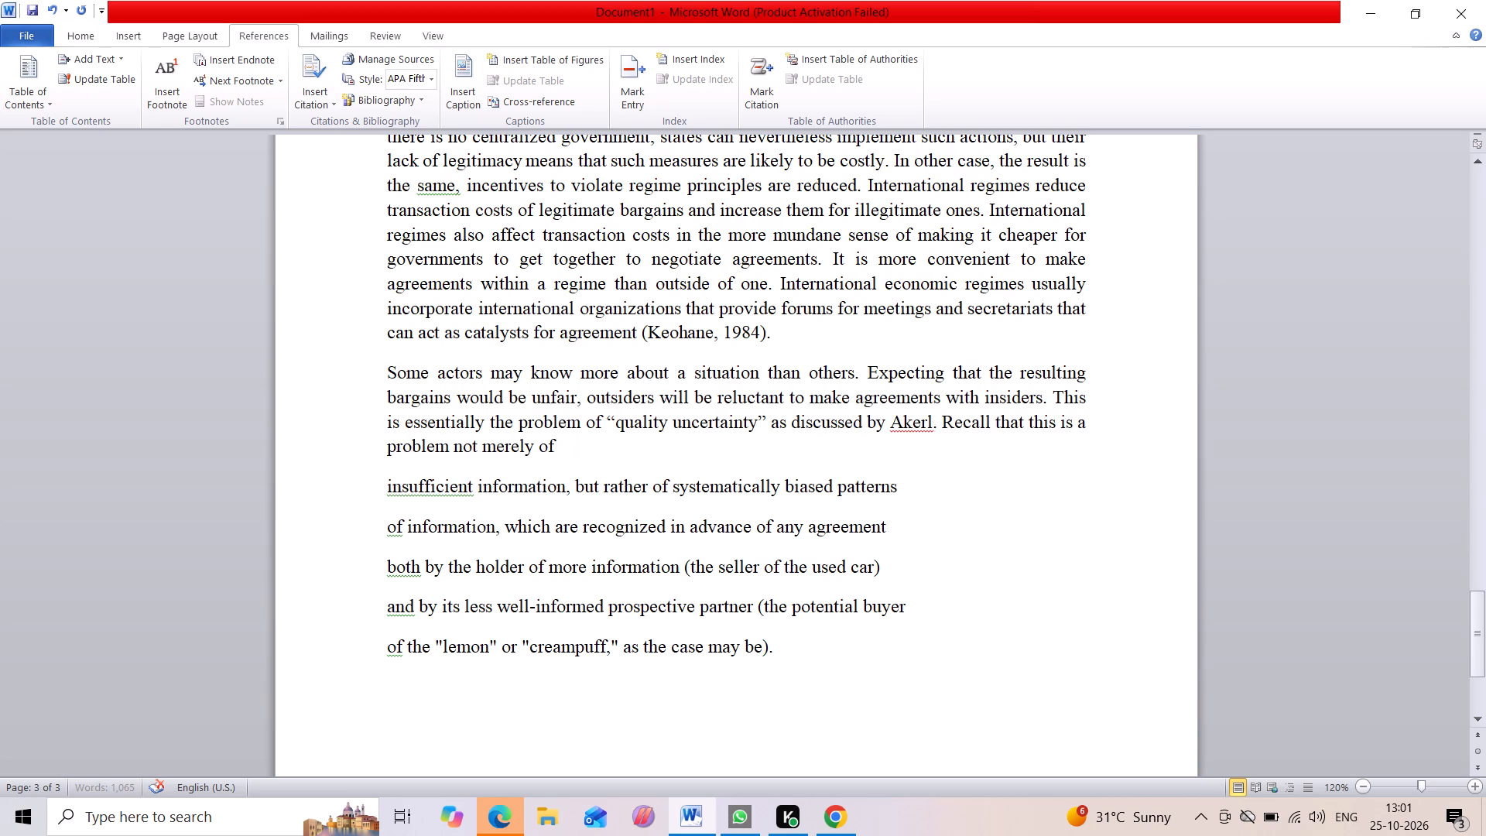
key("BackSpace")
key("BackSpace")
key("BackSpace")
key("BackSpace")
key("BackSpace")
key("BackSpace")
key("BackSpace")
key("BackSpace")
key("BackSpace")
key("BackSpace")
key("BackSpace")
key("BackSpace")
key("BackSpace")
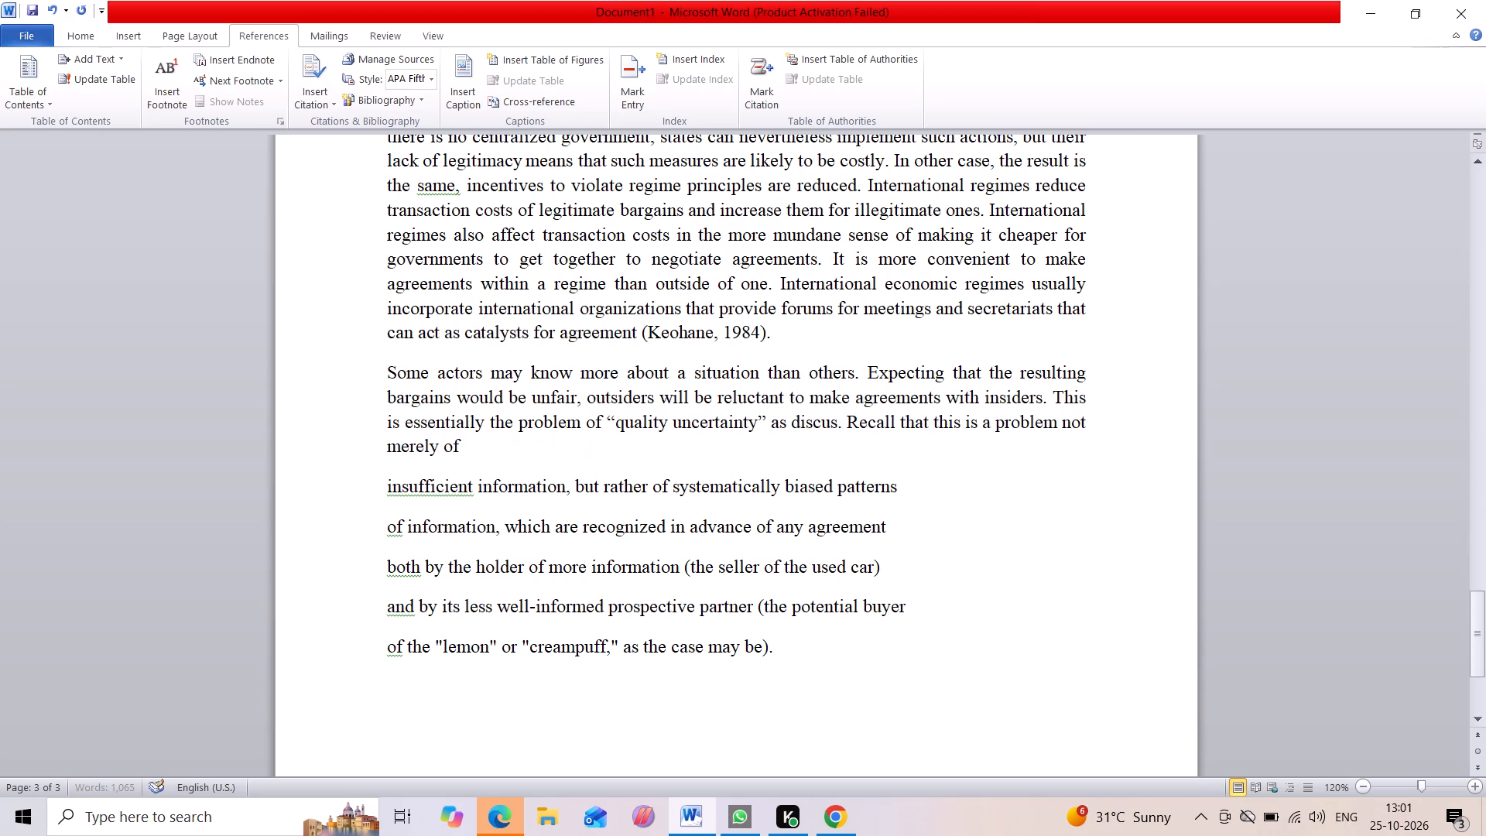
key("BackSpace")
key("BackSpace")
key("BackSpace")
key("BackSpace")
key("BackSpace")
key("BackSpace")
key("BackSpace")
key("BackSpace")
key("BackSpace")
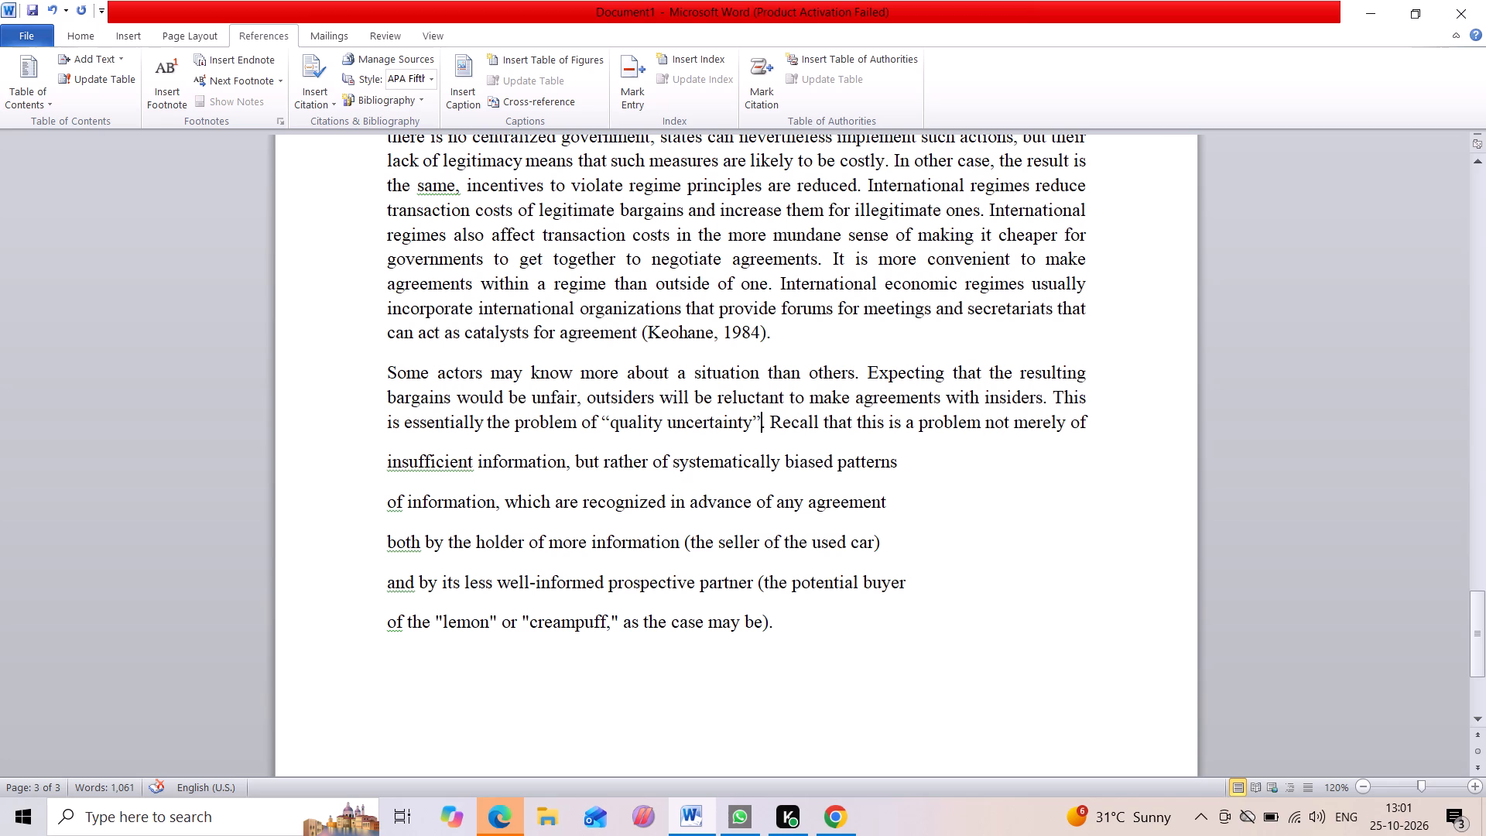
Join the broken lines starting "insufficient information", "of information" and "both by the holder" to the paragraph above, each separated by a single space.
left_click(378, 471)
key("BackSpace")
key("space")
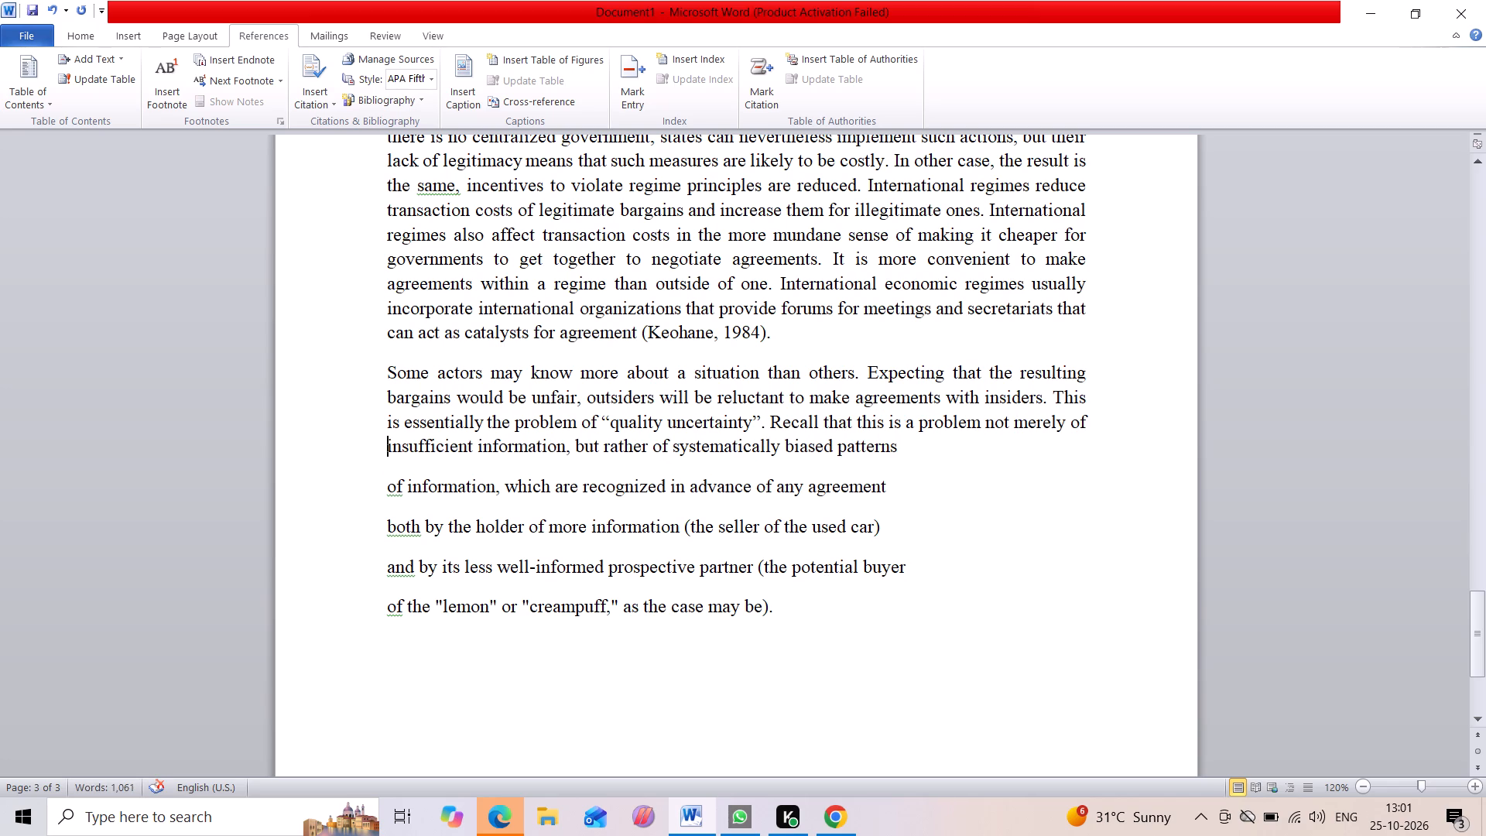
left_click(379, 487)
key("BackSpace")
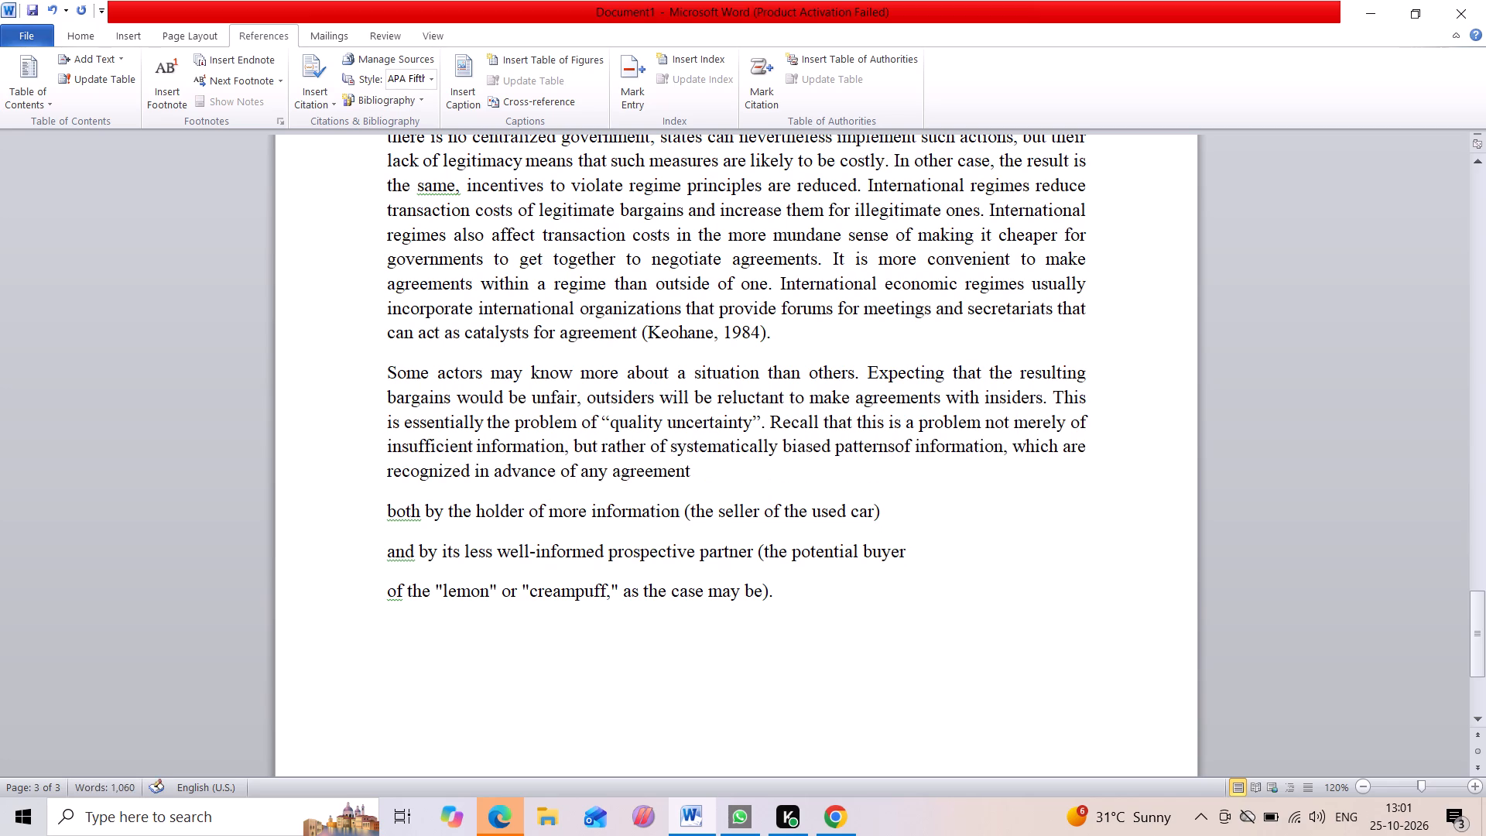
key("space")
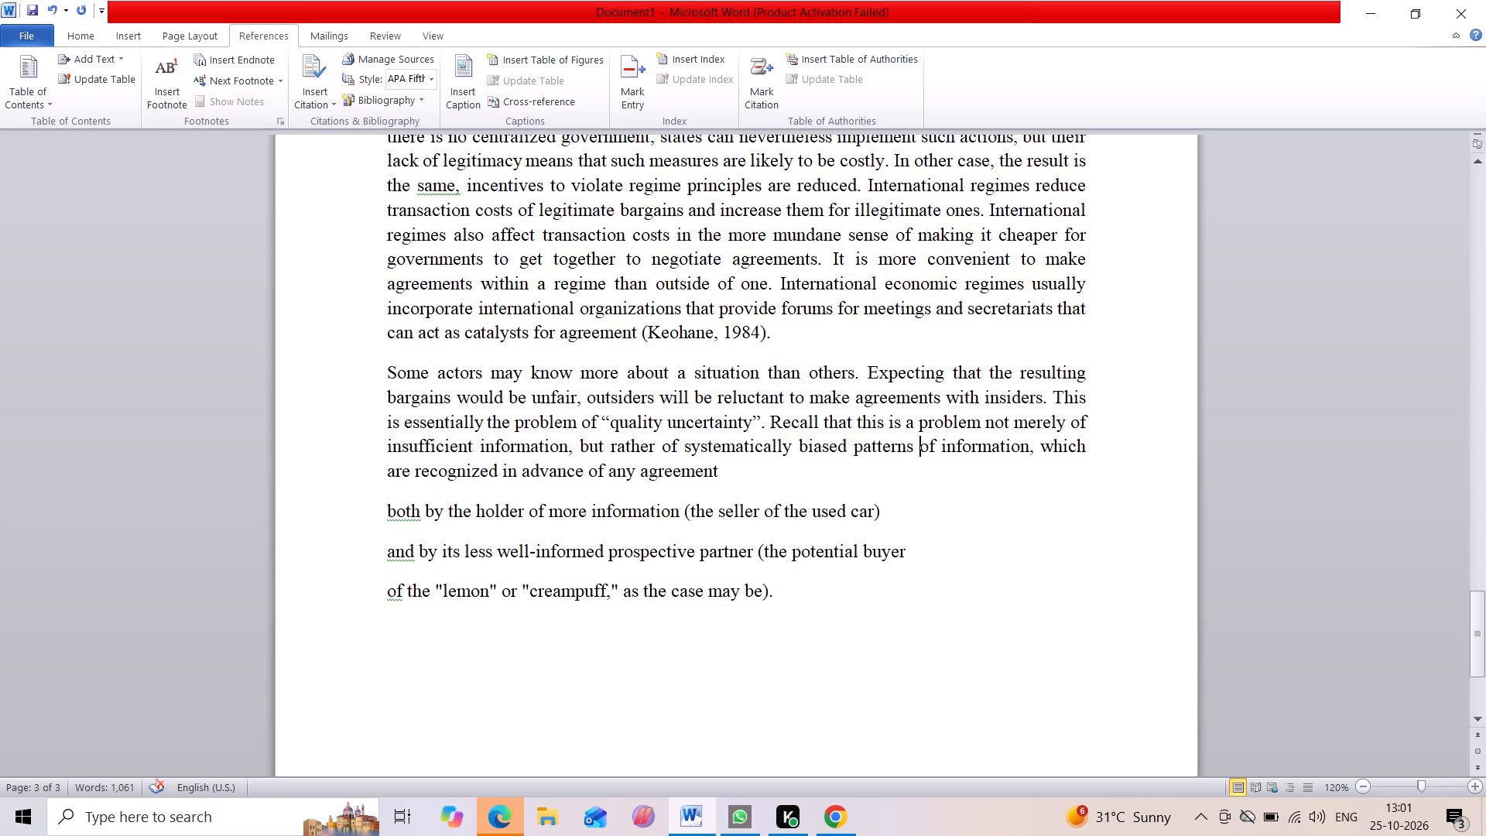
left_click(377, 509)
key("BackSpace")
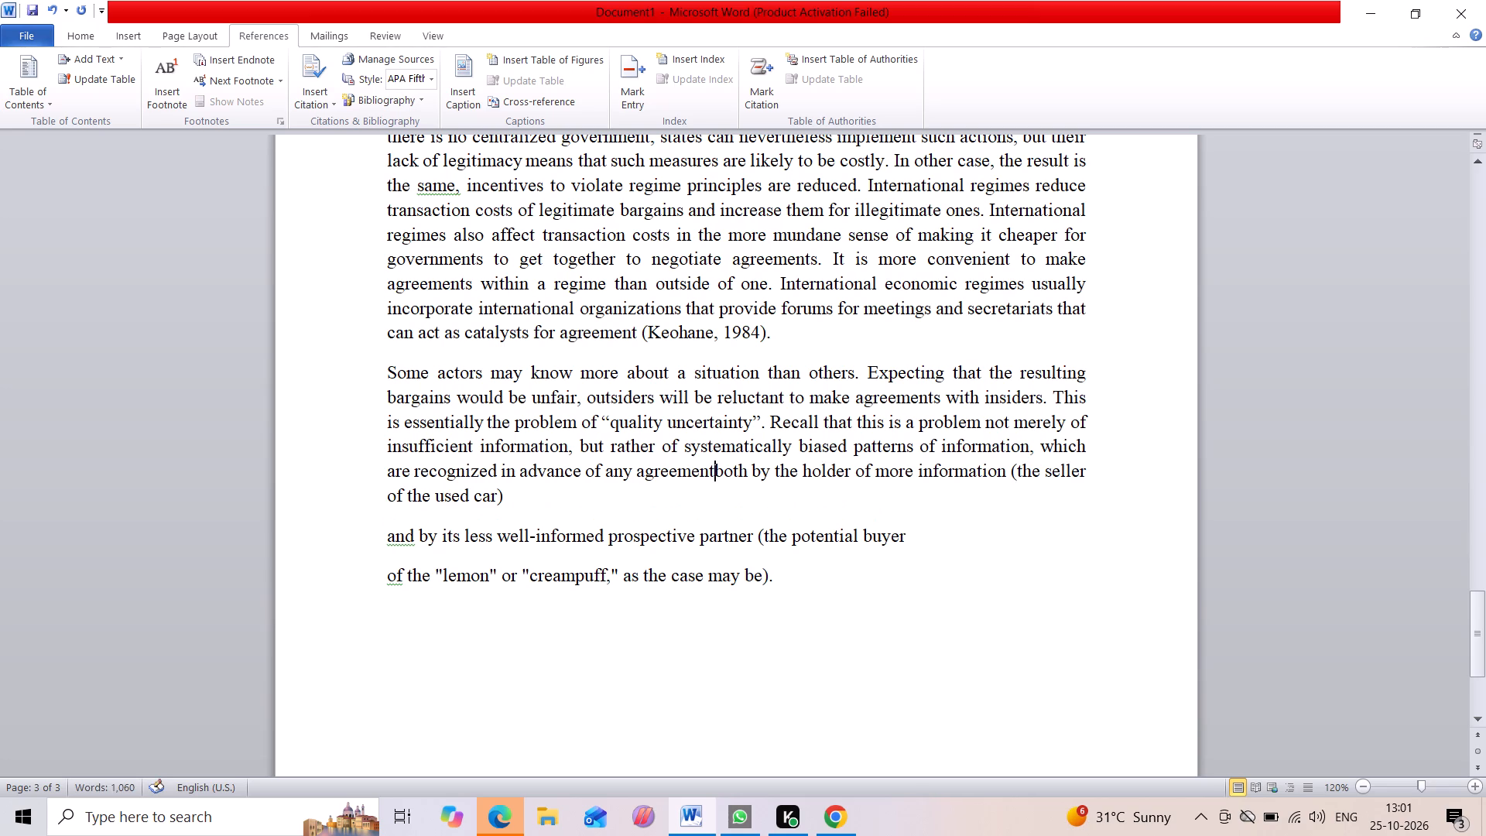
key("space")
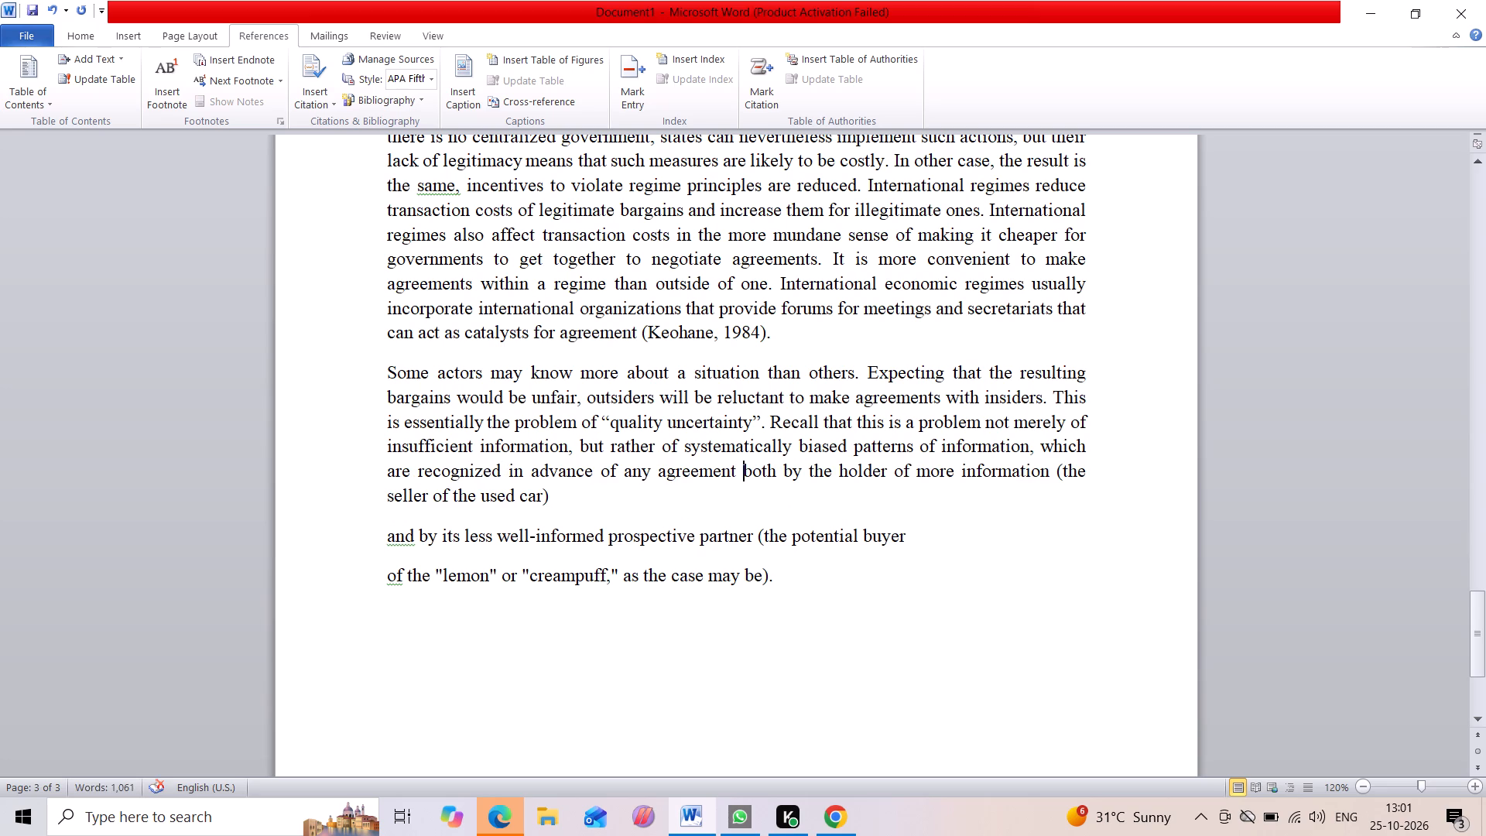
Delete the parenthetical "(the seller of the used car)" after "the holder of more information".
left_click(601, 504)
key("BackSpace")
key("BackSpace")
key("BackSpace")
key("BackSpace")
key("BackSpace")
key("BackSpace")
key("BackSpace")
key("BackSpace")
key("BackSpace")
key("BackSpace")
key("BackSpace")
key("BackSpace")
key("BackSpace")
key("BackSpace")
key("BackSpace")
key("BackSpace")
key("BackSpace")
key("BackSpace")
key("BackSpace")
key("BackSpace")
key("BackSpace")
key("BackSpace")
key("BackSpace")
key("BackSpace")
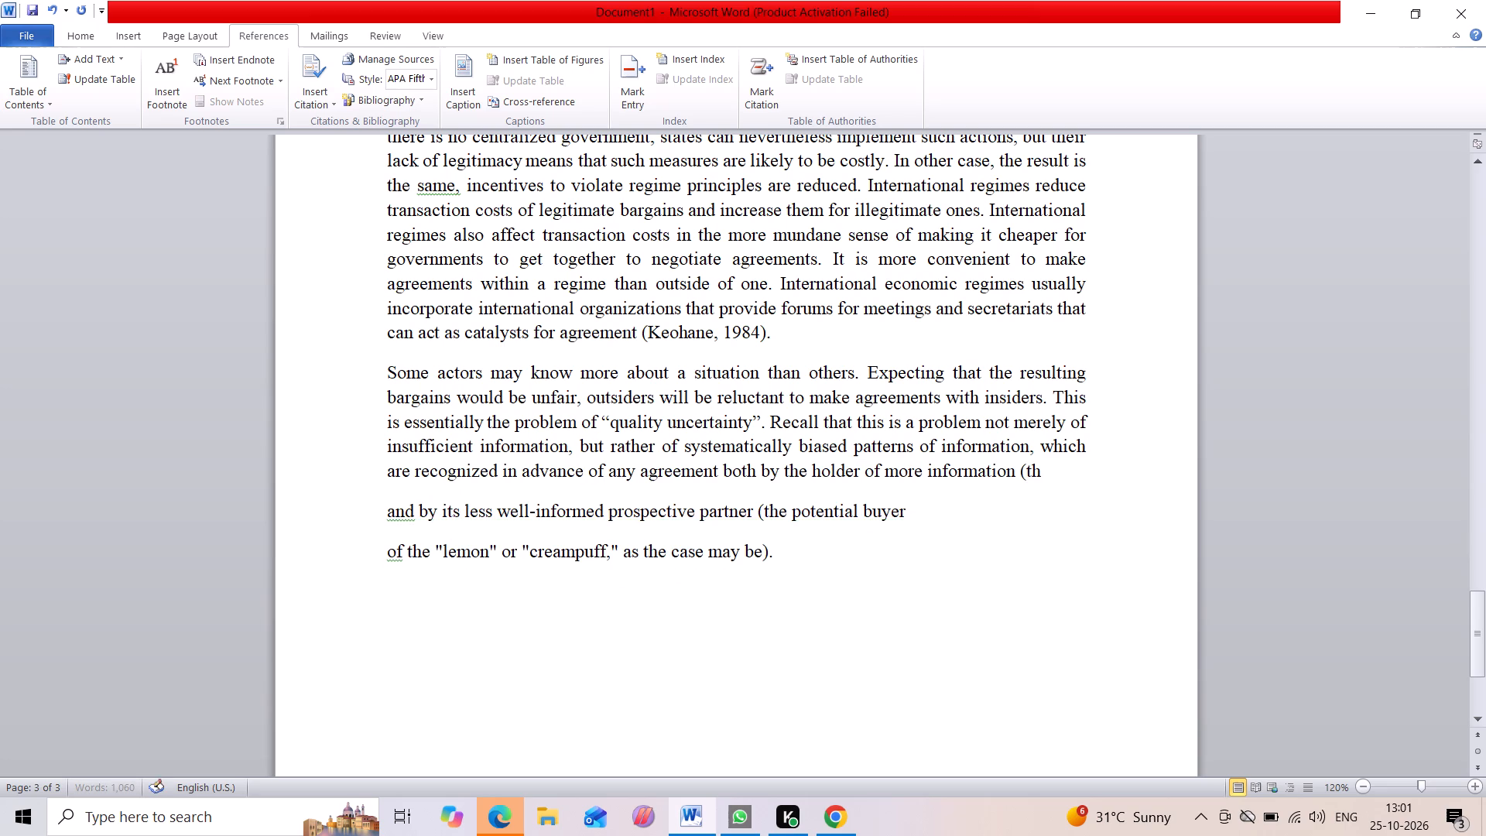
Delete the leftover "(th" and the space before it after "the holder of more information".
key("BackSpace")
key("BackSpace")
key("BackSpace")
key("BackSpace")
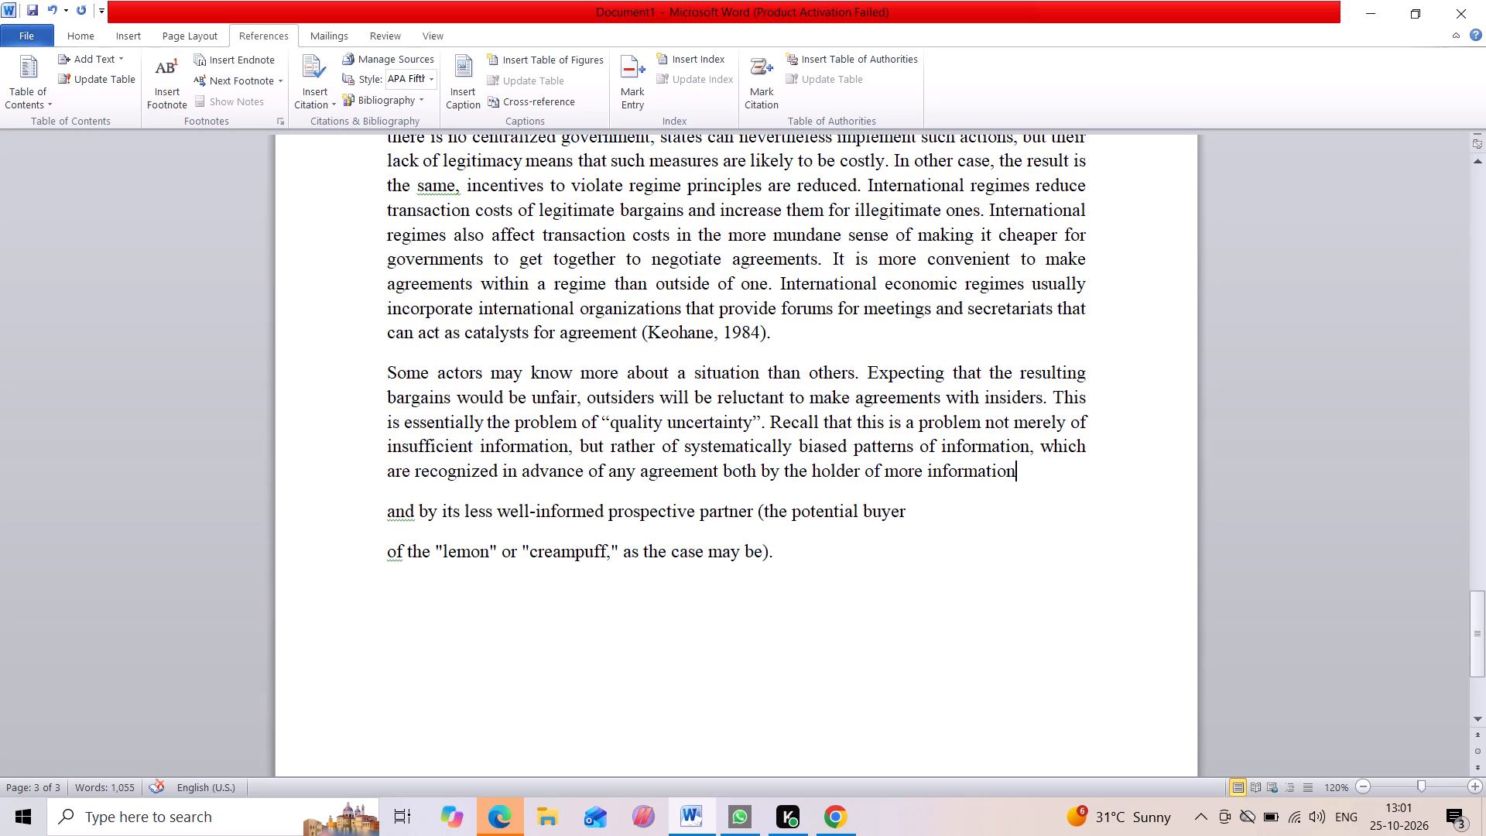
Join the broken line starting "and by its less well-informed" to the paragraph above, separated by a single space.
left_click(385, 516)
key("BackSpace")
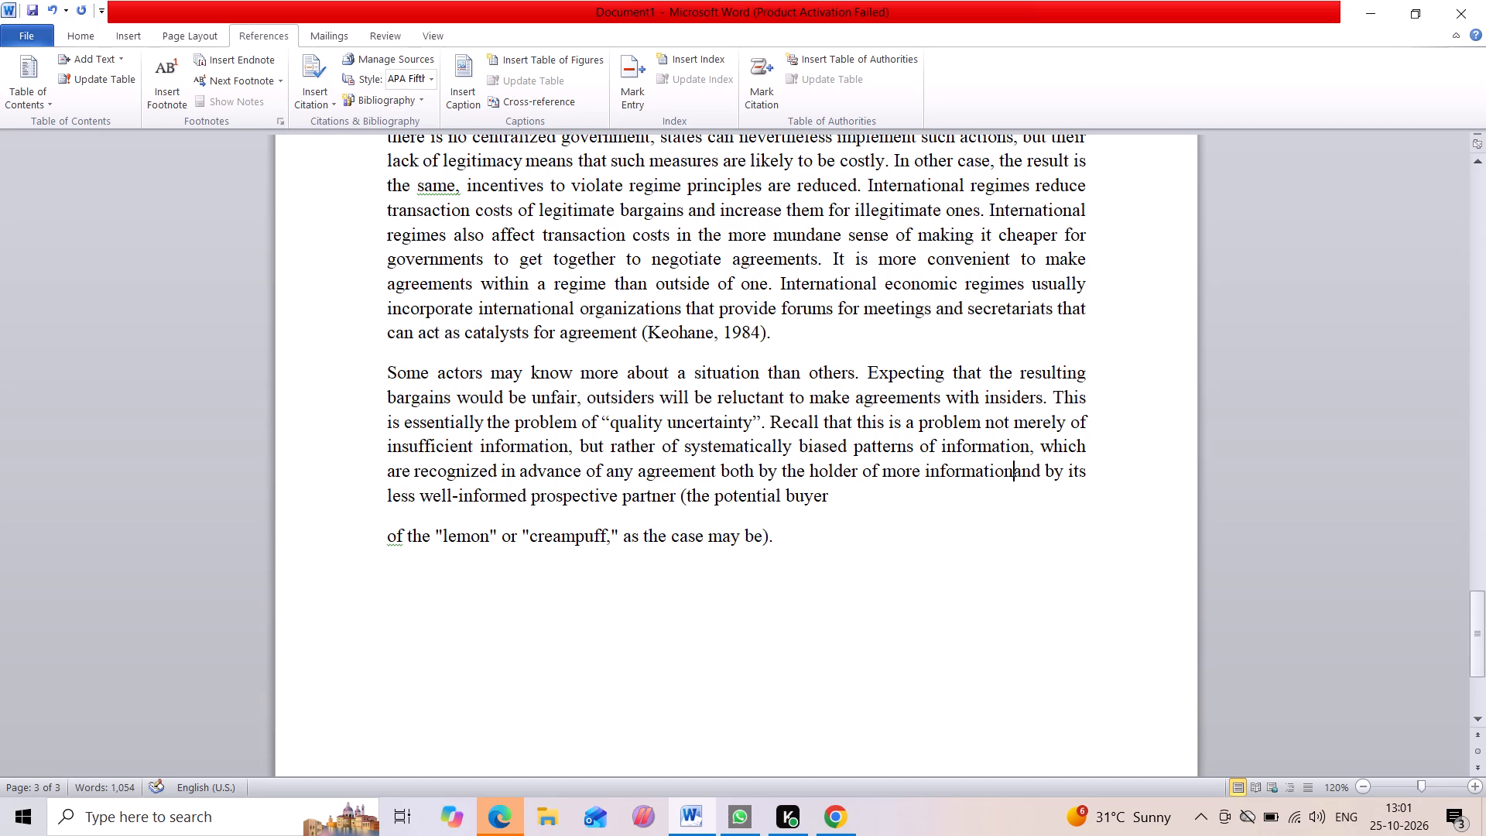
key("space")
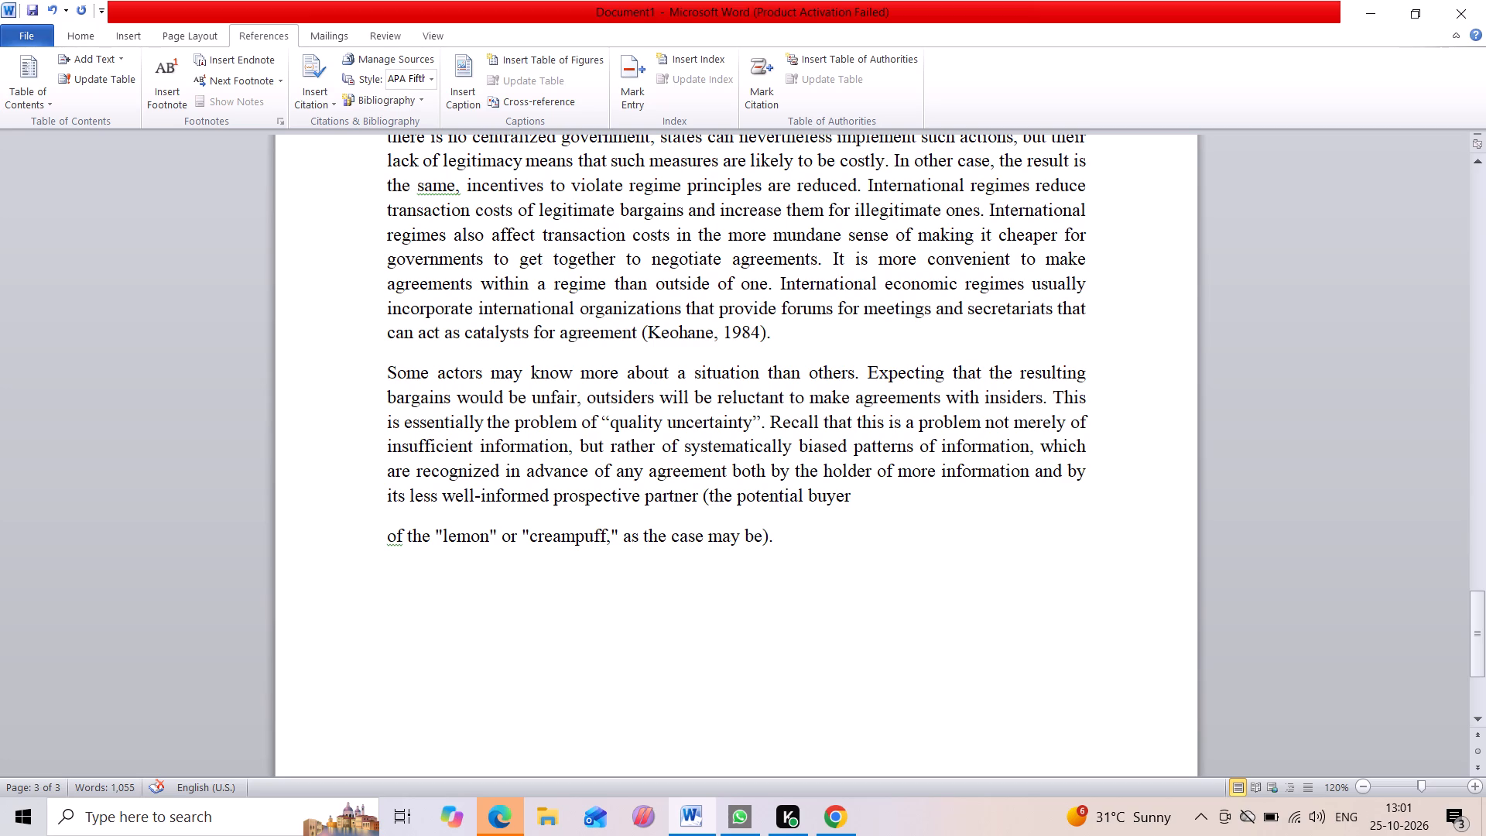
Select the closing parenthetical after "prospective partner", from "(the potential buyer" through "as the case may be).".
left_click_drag(704, 493, 833, 545)
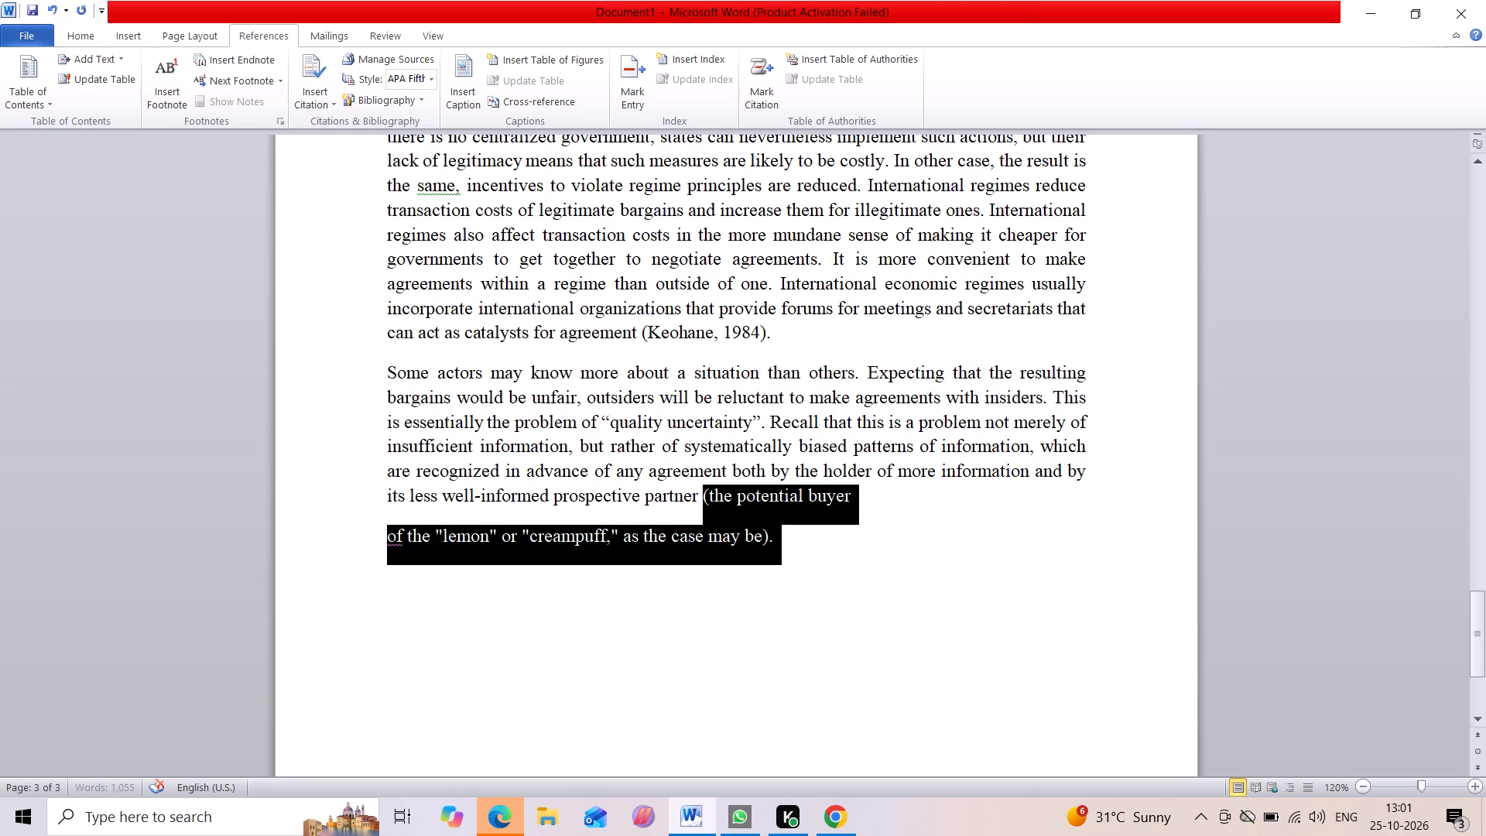
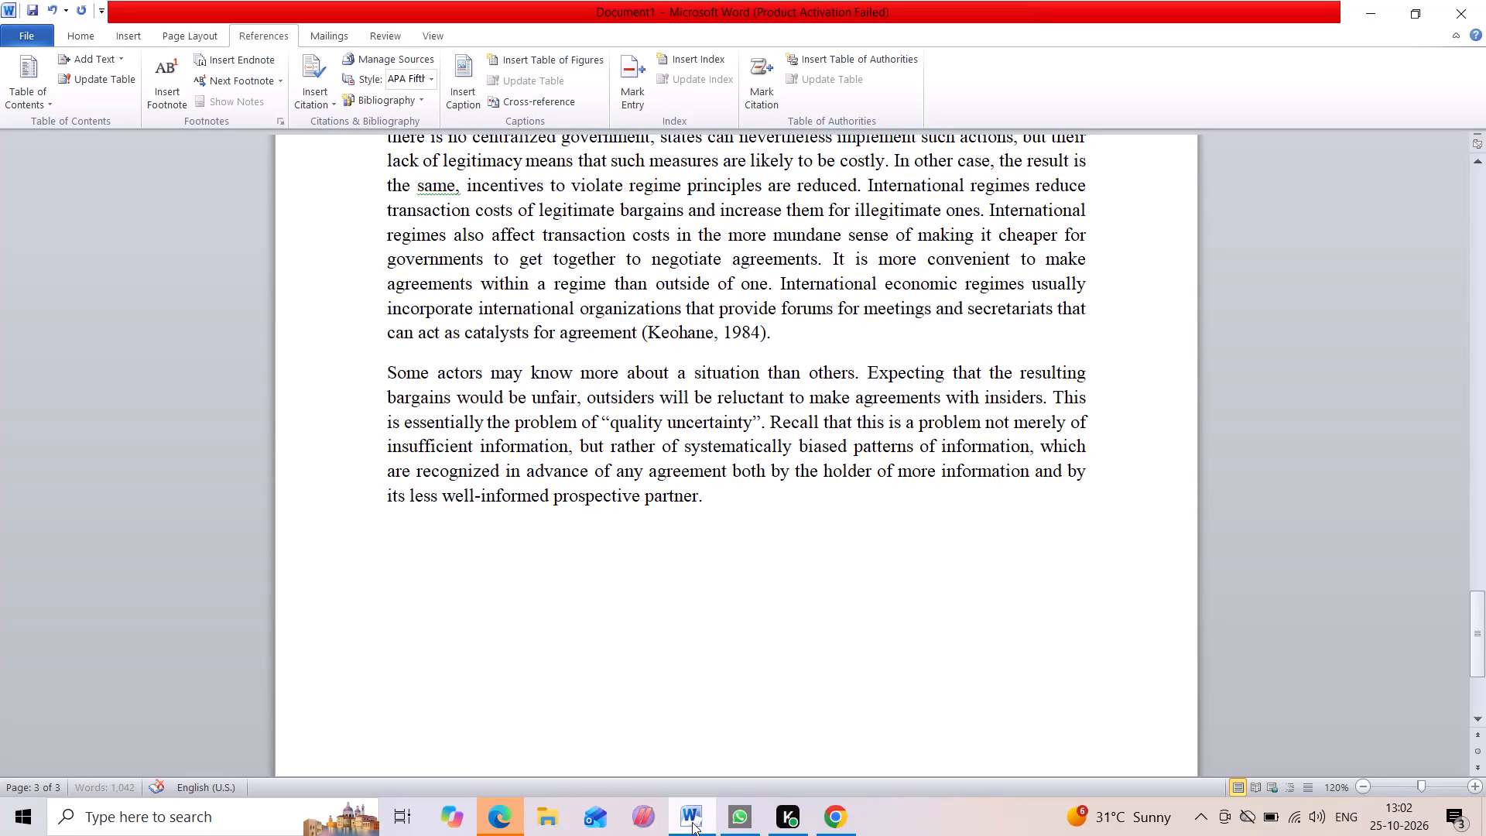
Paste the copied passage on asymmetrical information after "its less well-informed prospective partner." at the end of the last paragraph.
key("ctrl+v")
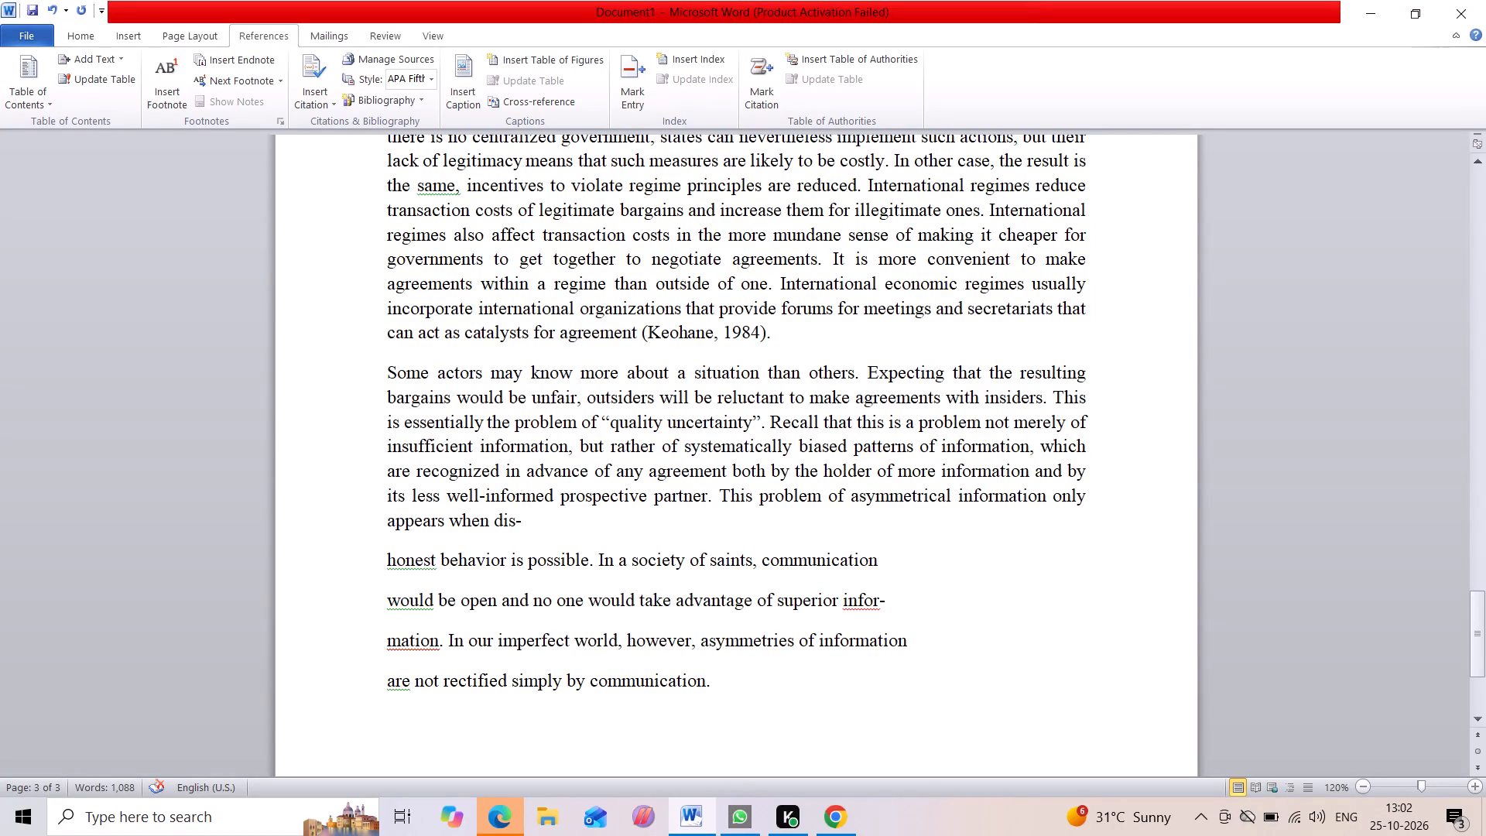
Join the broken line starting "honest behavior" to the paragraph above, removing the line-end hyphen so the word reads "dishonest".
left_click(385, 558)
key("BackSpace")
key("BackSpace")
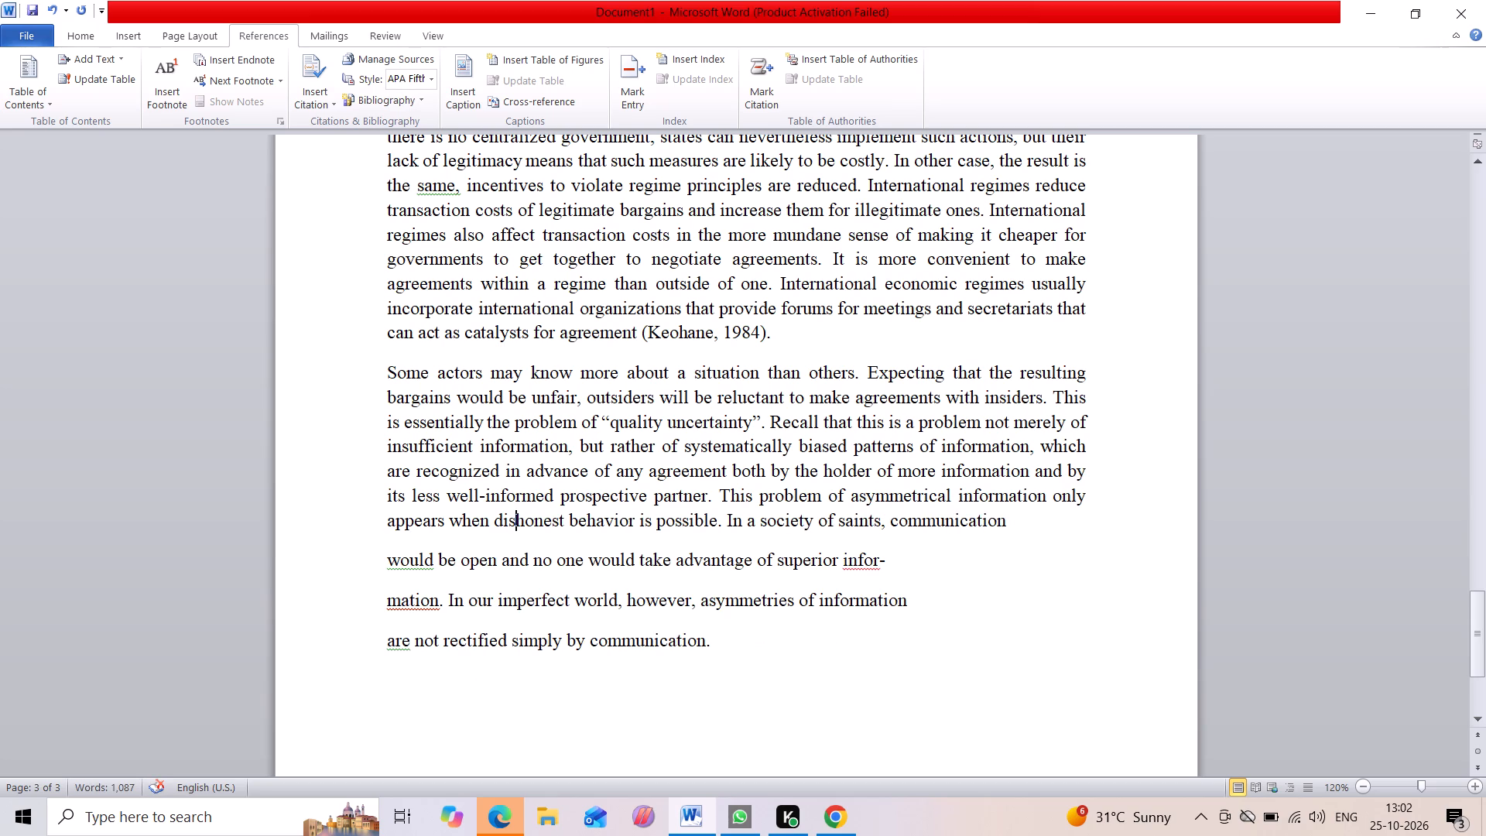
Join the broken lines starting "would be open", "mation" and "are not rectified" to the paragraph above, removing the hyphen so "information" is one word.
left_click(392, 552)
key("BackSpace")
key("space")
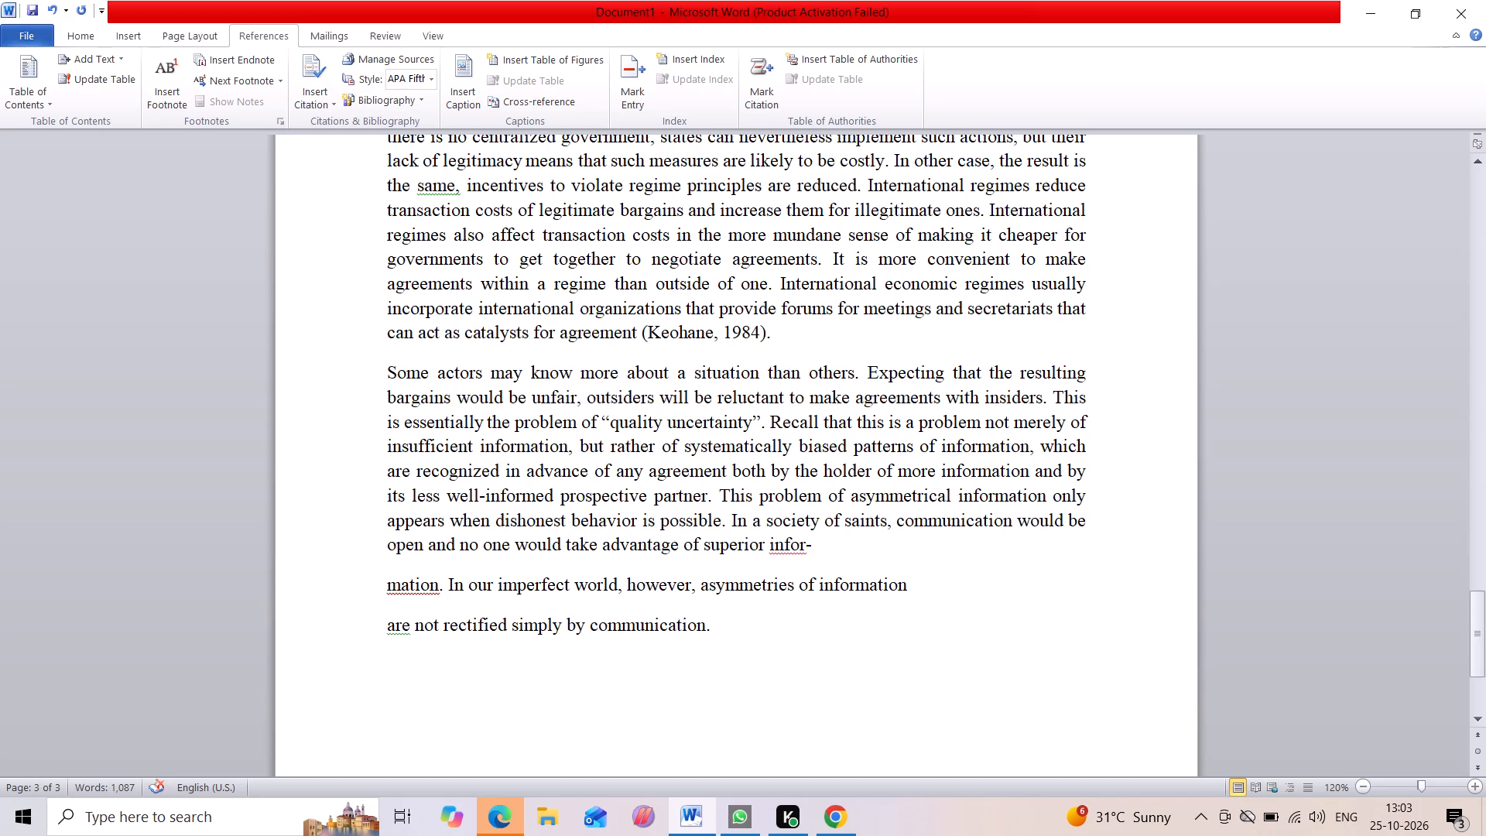
left_click(381, 584)
key("BackSpace")
key("BackSpace")
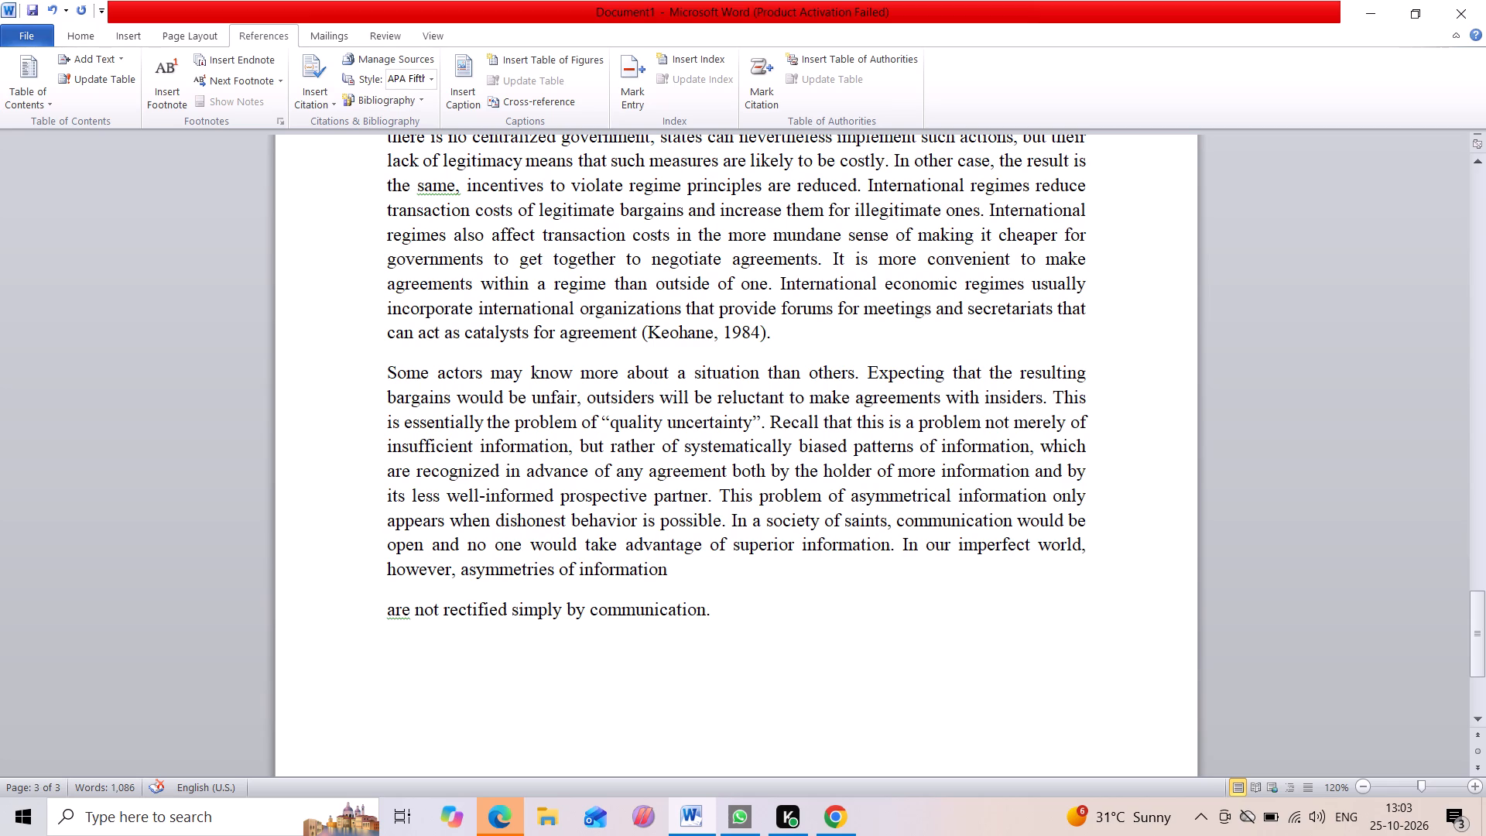
left_click(379, 609)
key("BackSpace")
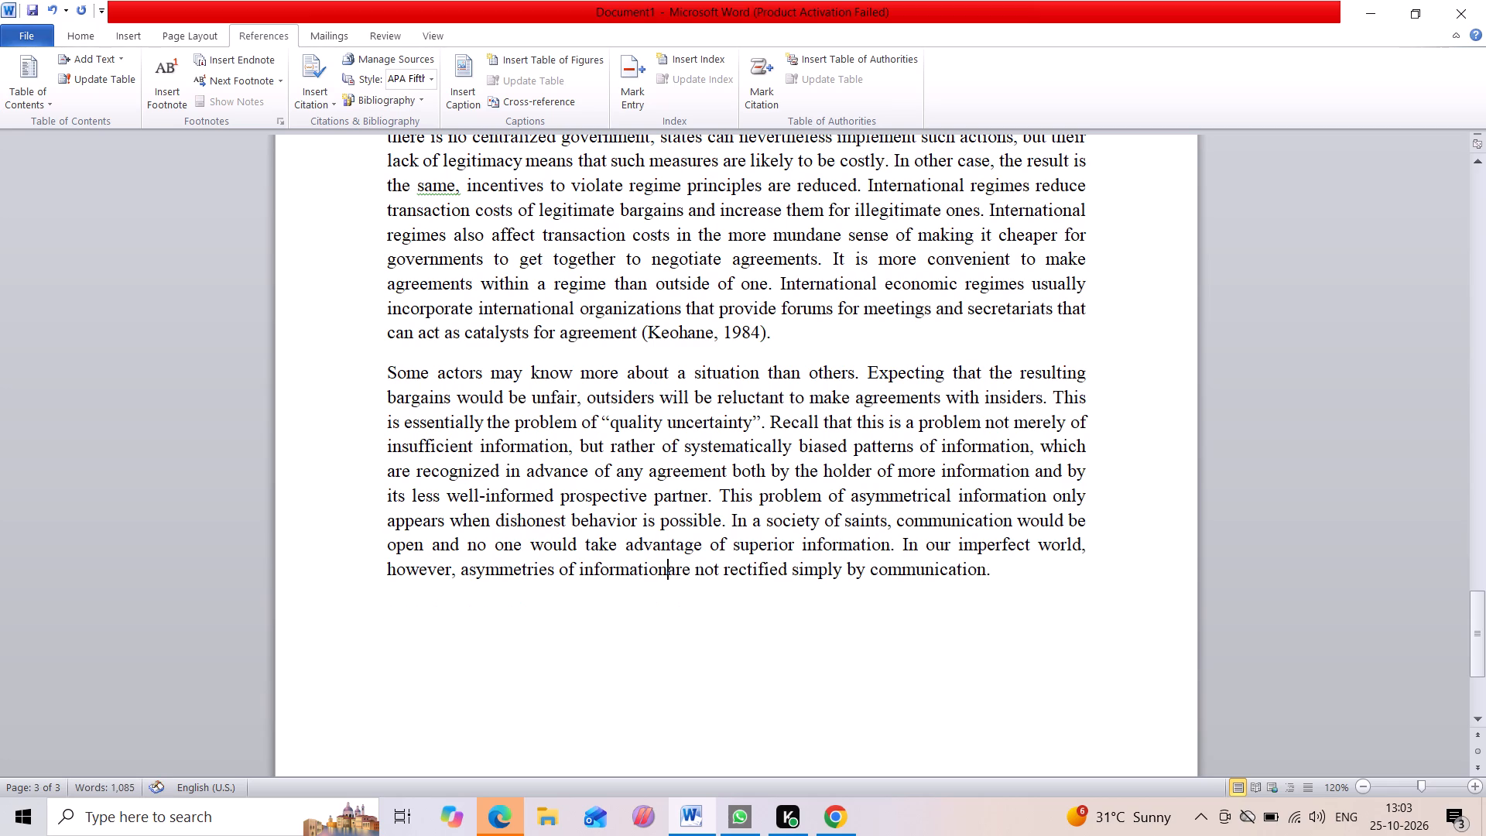
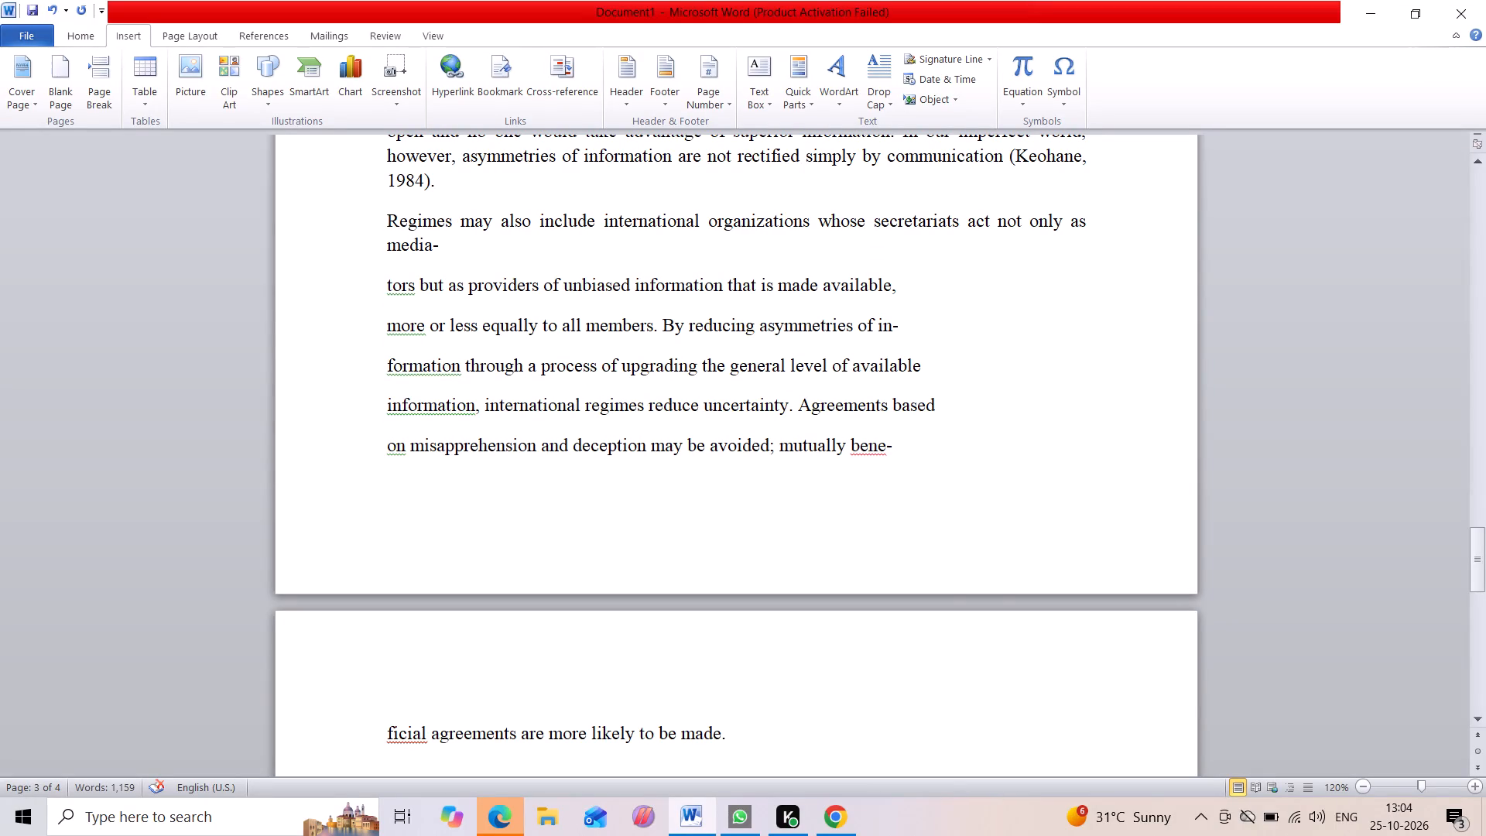
Join the broken lines starting "tors but", "more or less" and "formation through" to the Regimes paragraph, removing the hyphens in "mediators" and "information".
left_click(385, 280)
key("BackSpace")
key("BackSpace")
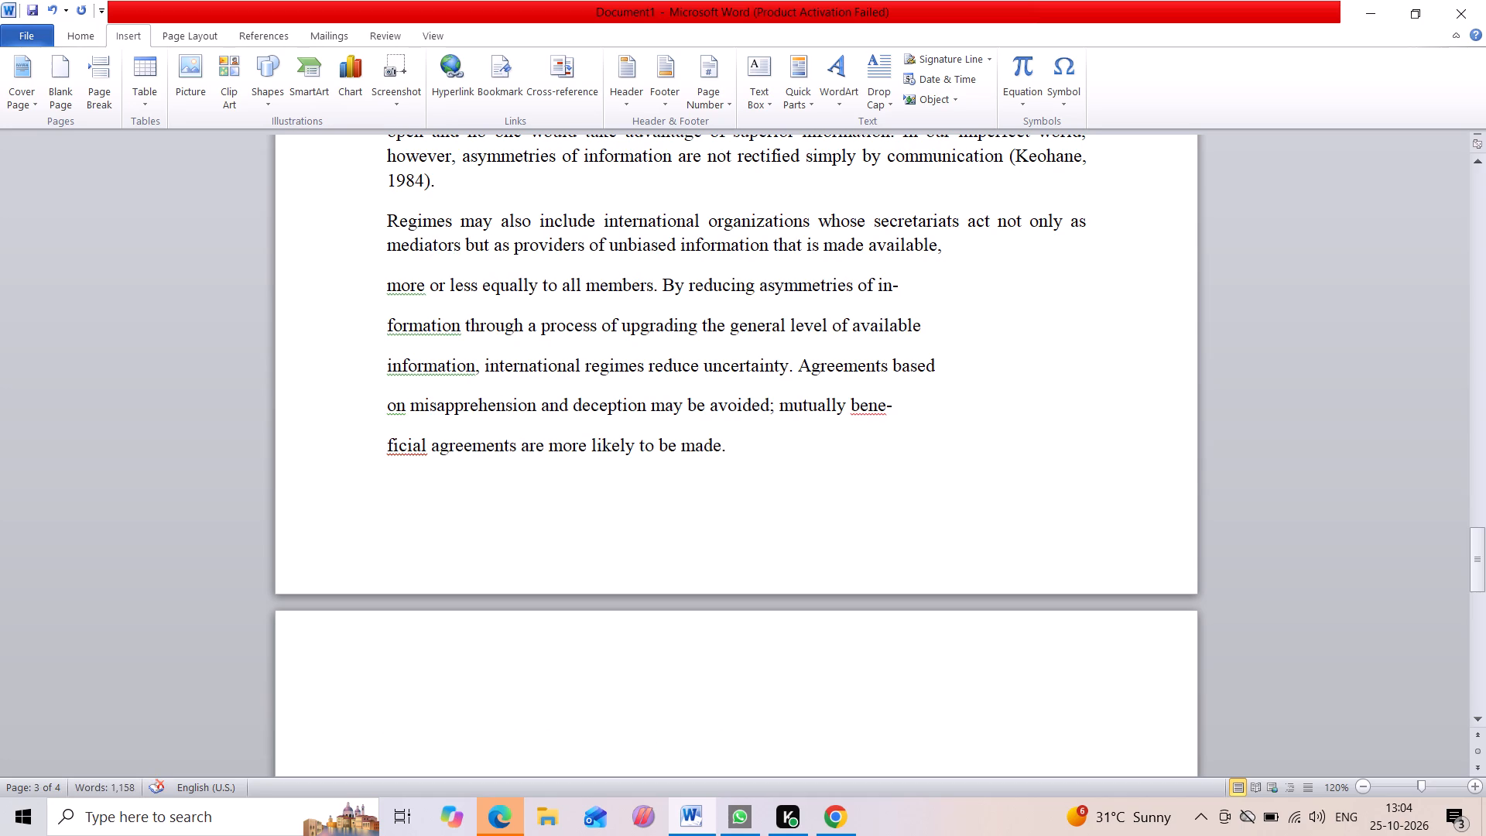
left_click(381, 285)
key("BackSpace")
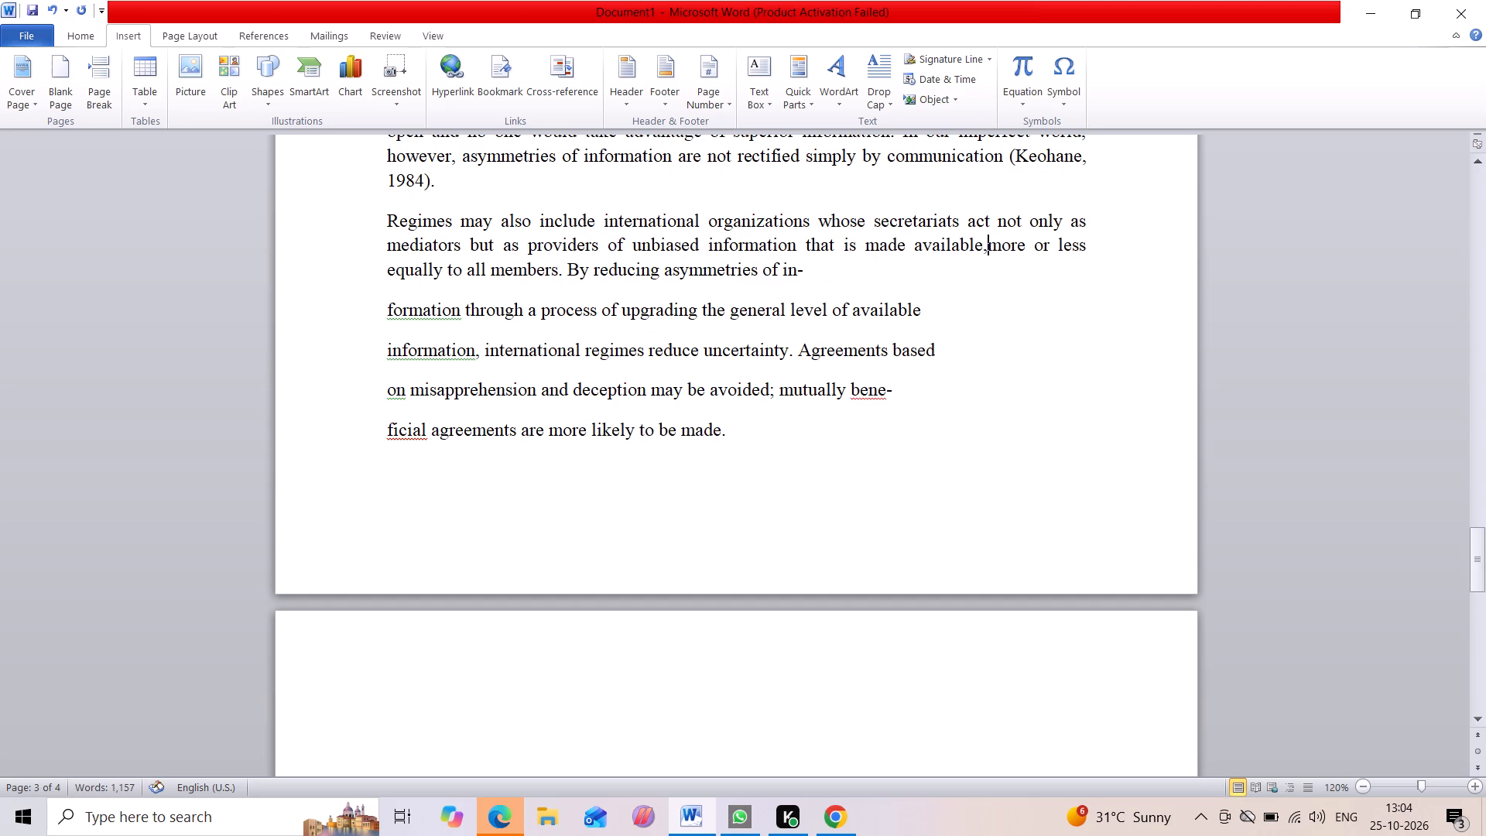
key("space")
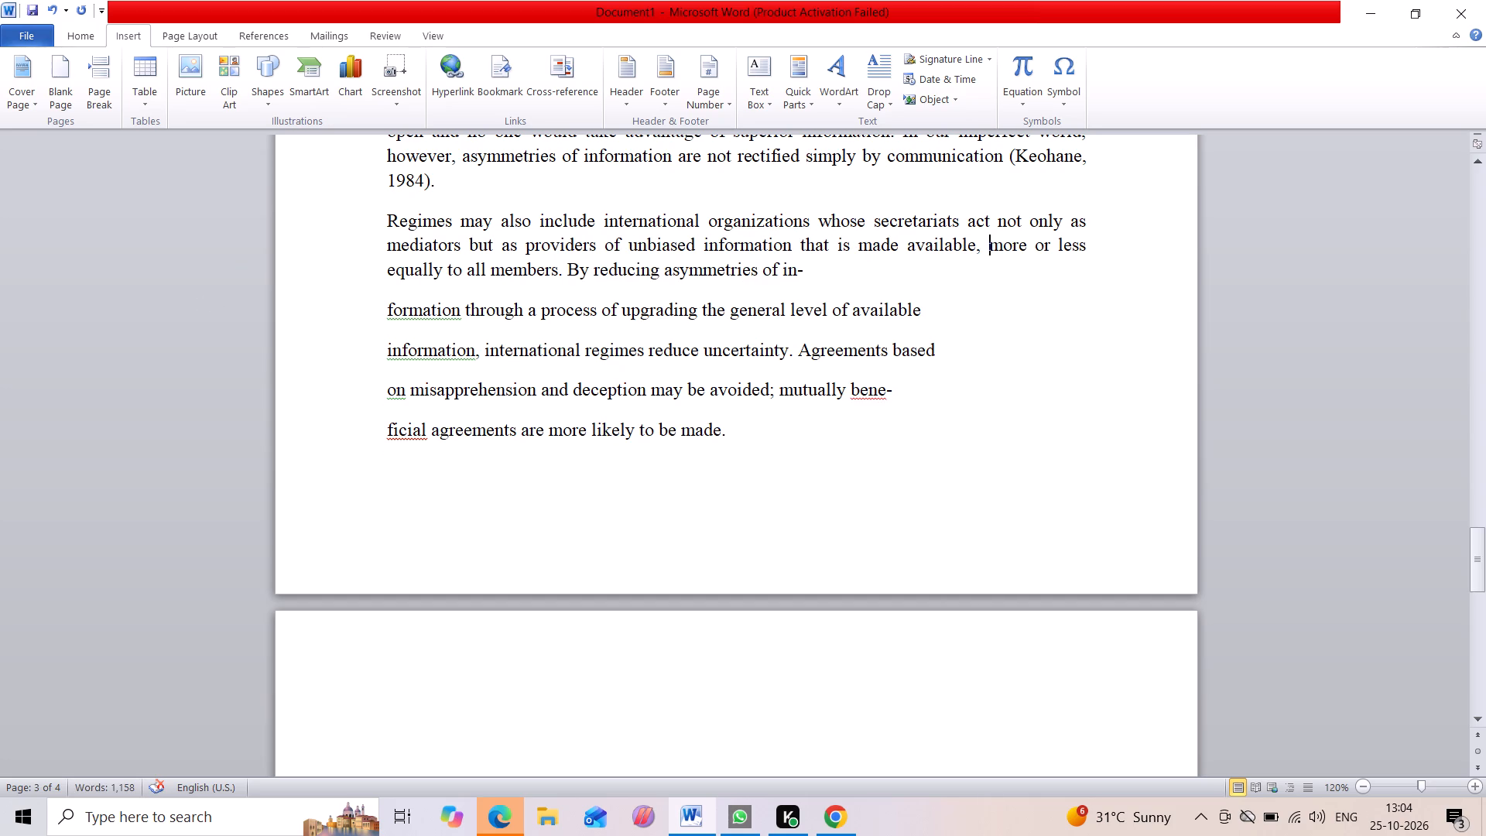
left_click(379, 304)
key("BackSpace")
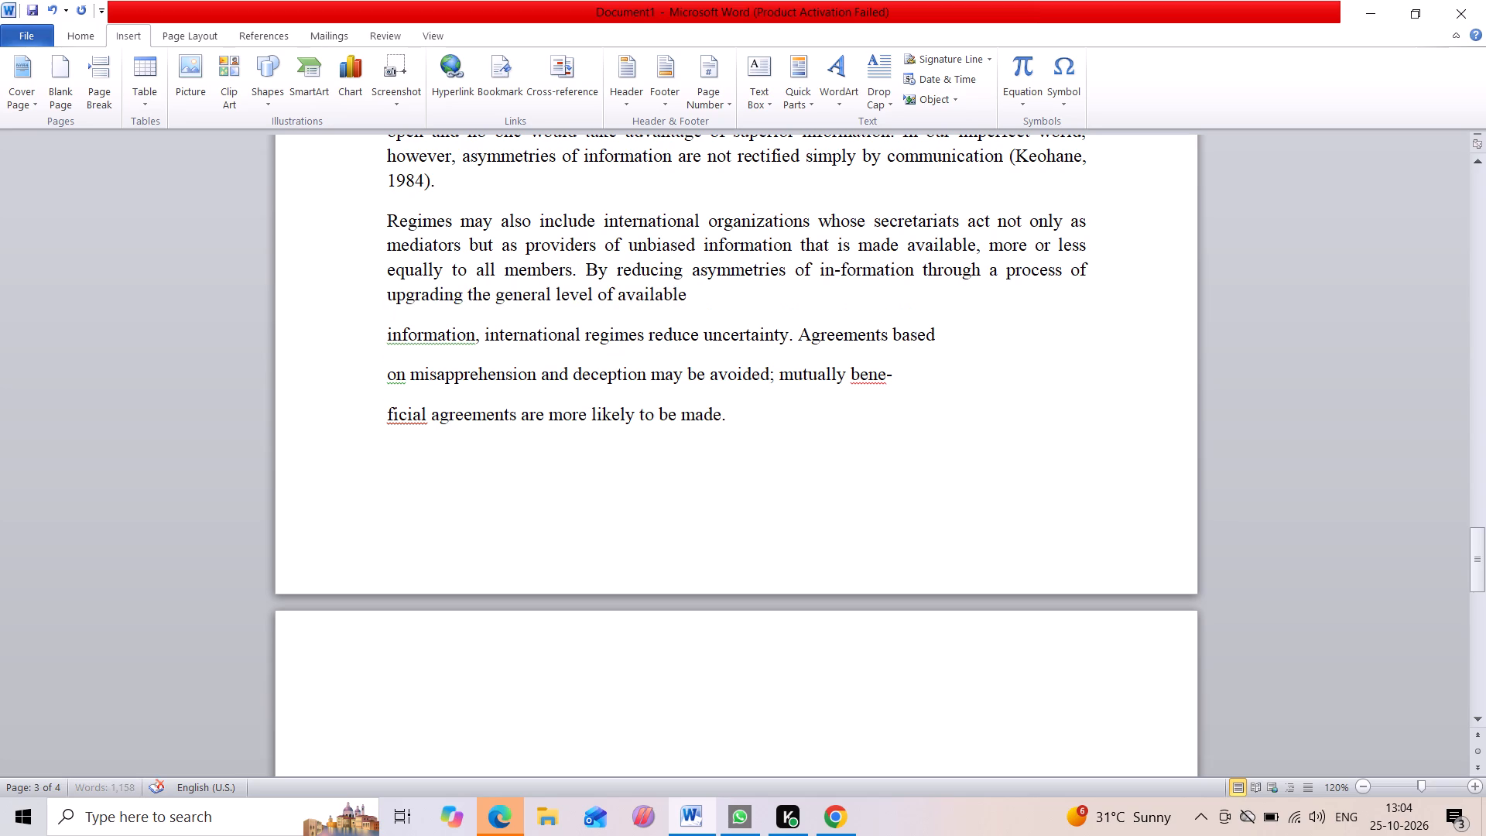
key("BackSpace")
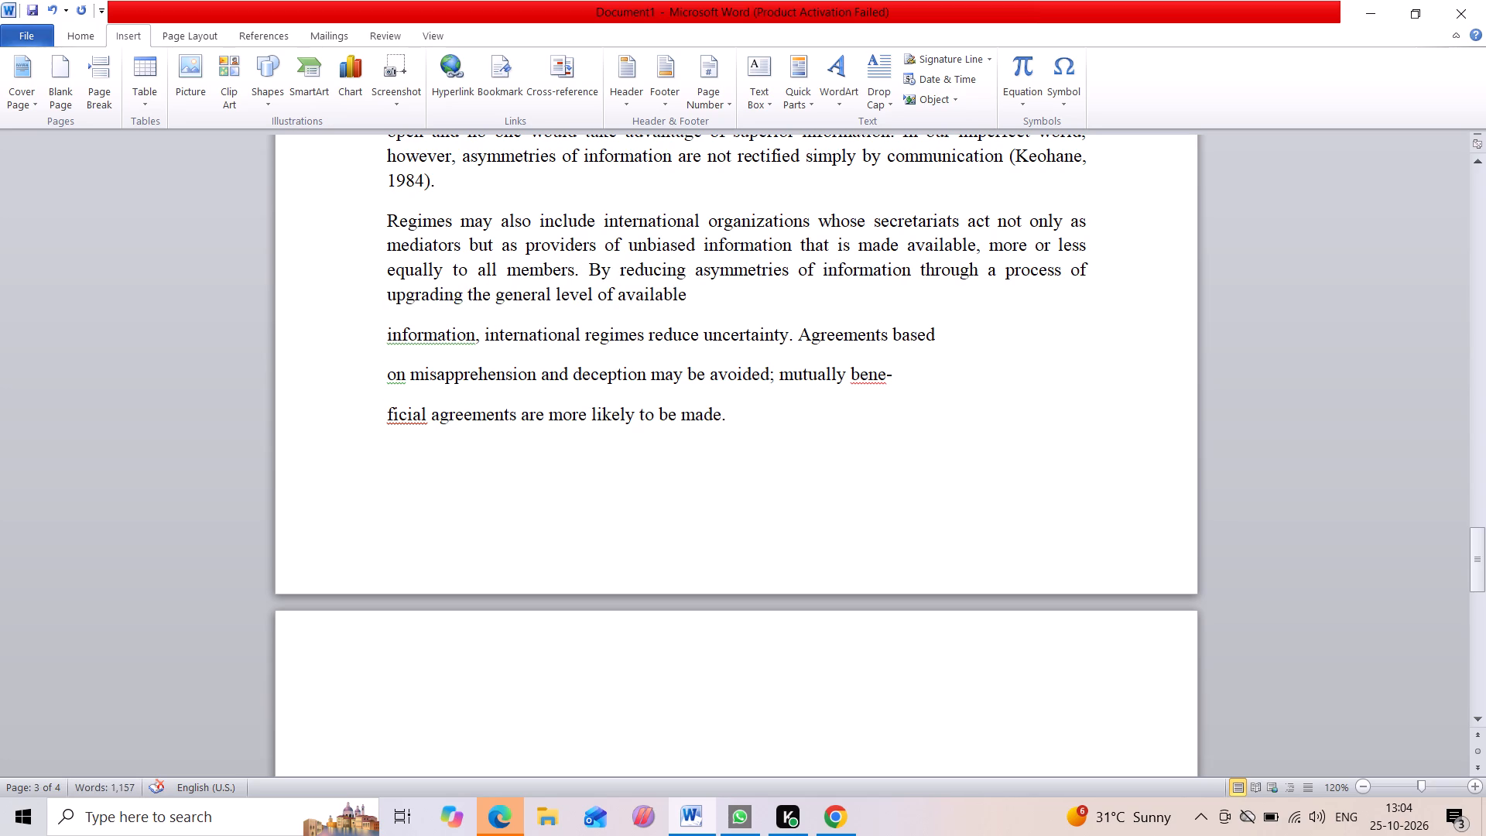
Join the remaining lines starting "information,", "on misapprehension" and "ficial agreements" to the same paragraph, removing the hyphen so "beneficial" is one word.
left_click(385, 336)
key("BackSpace")
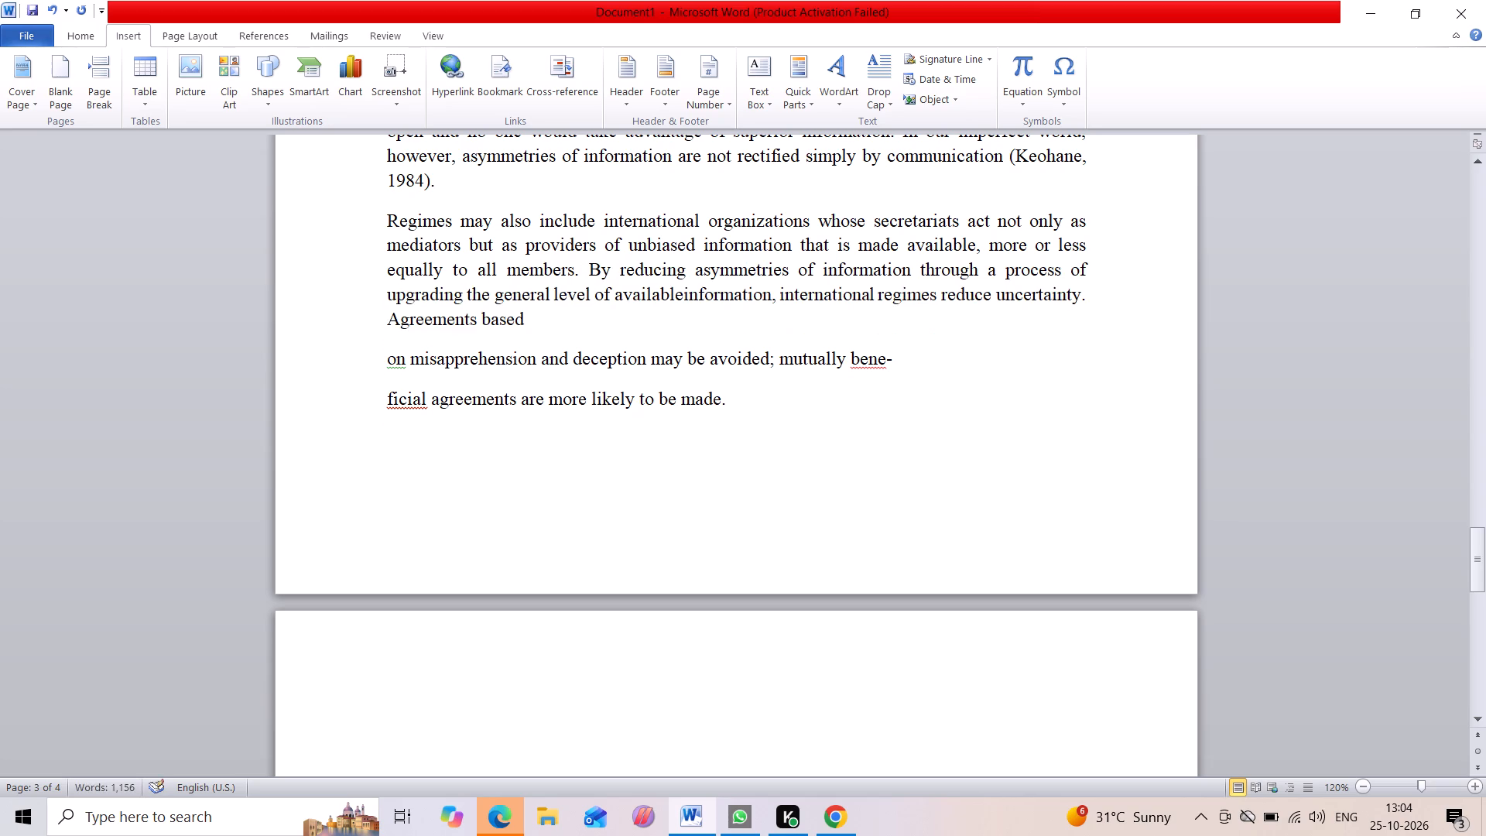
key("space")
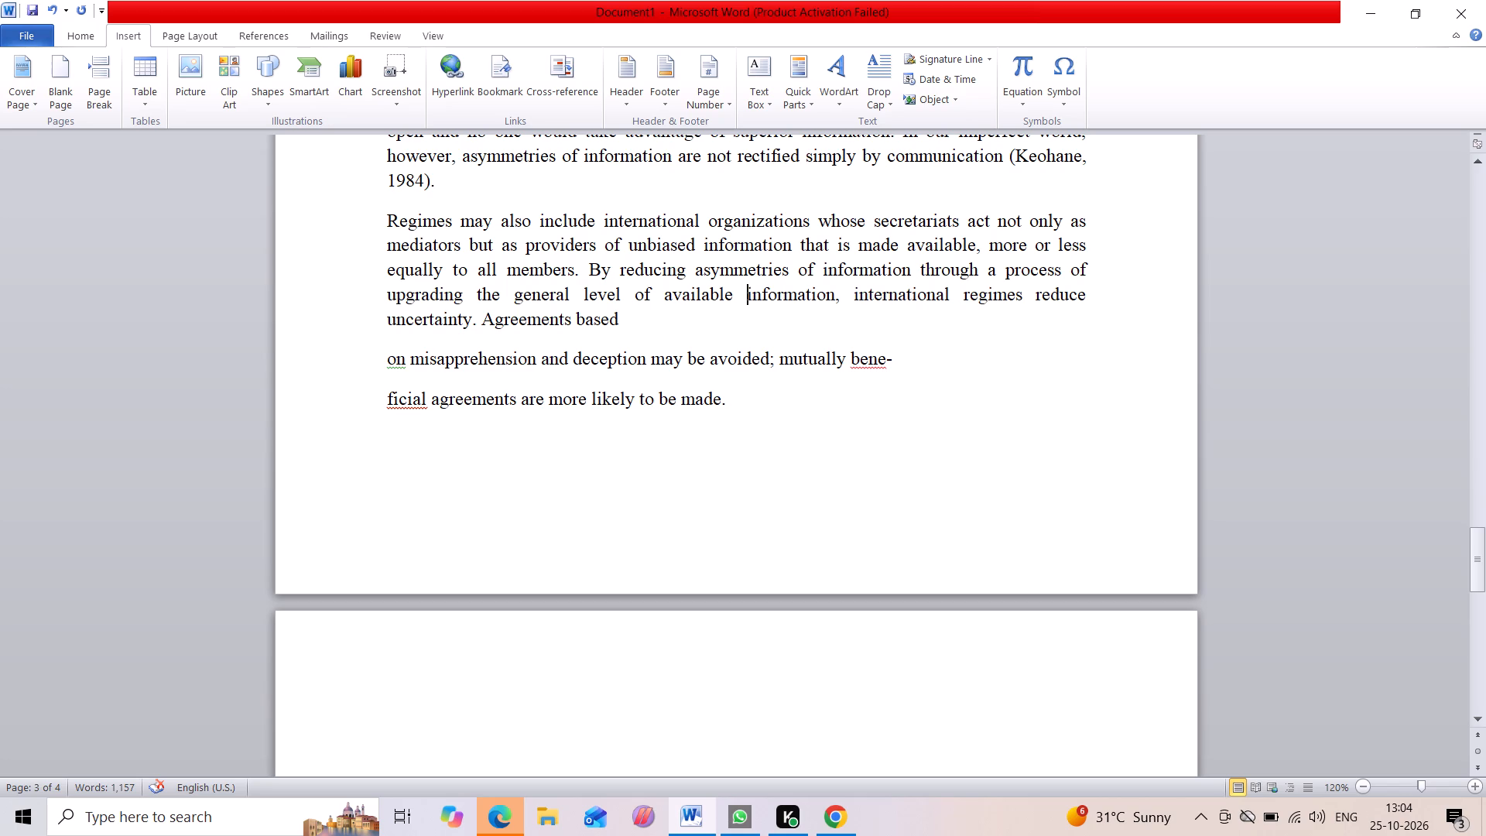
left_click(378, 360)
key("BackSpace")
key("space")
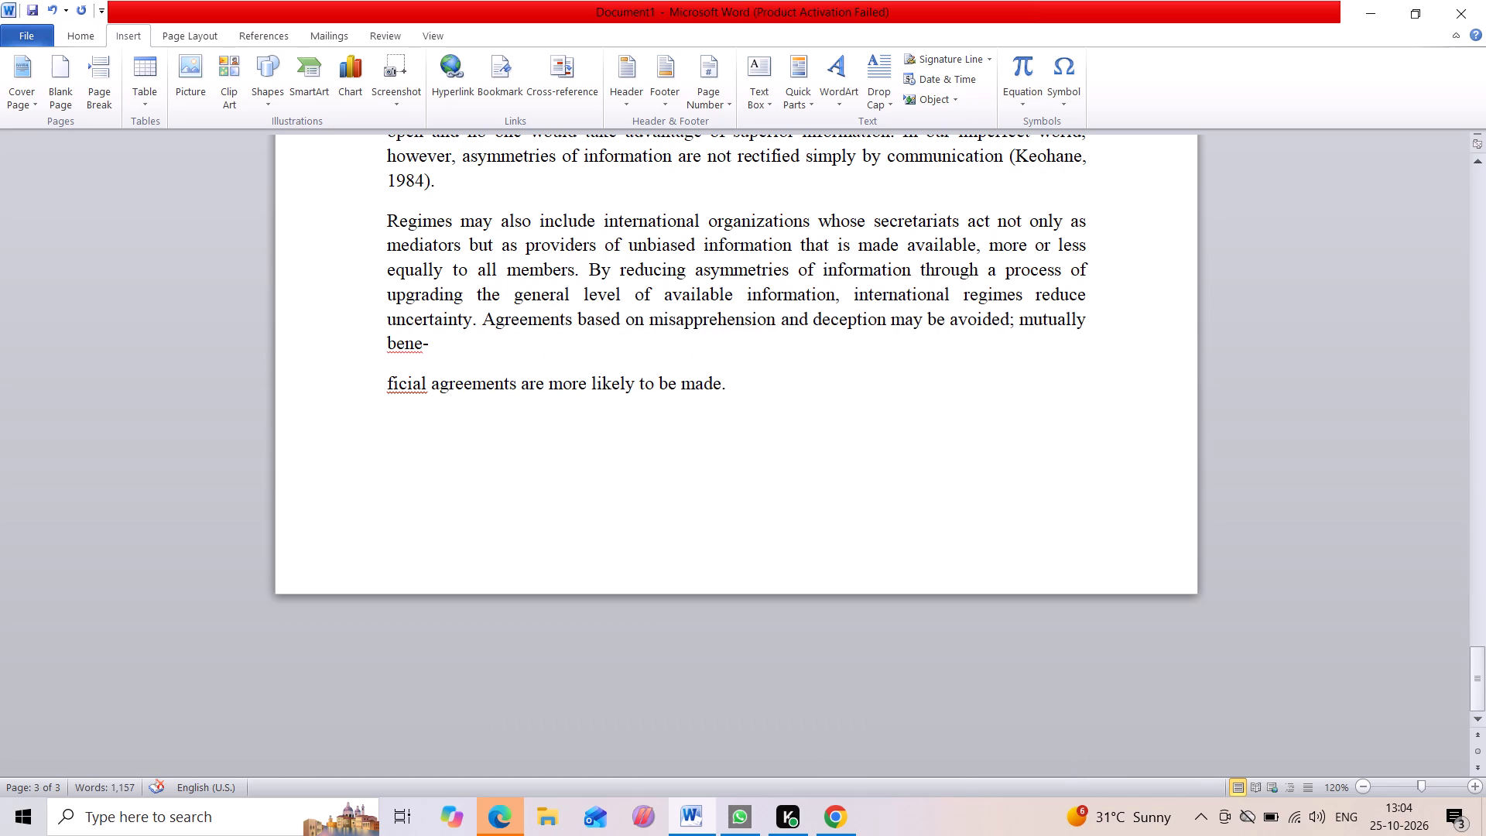
left_click(392, 384)
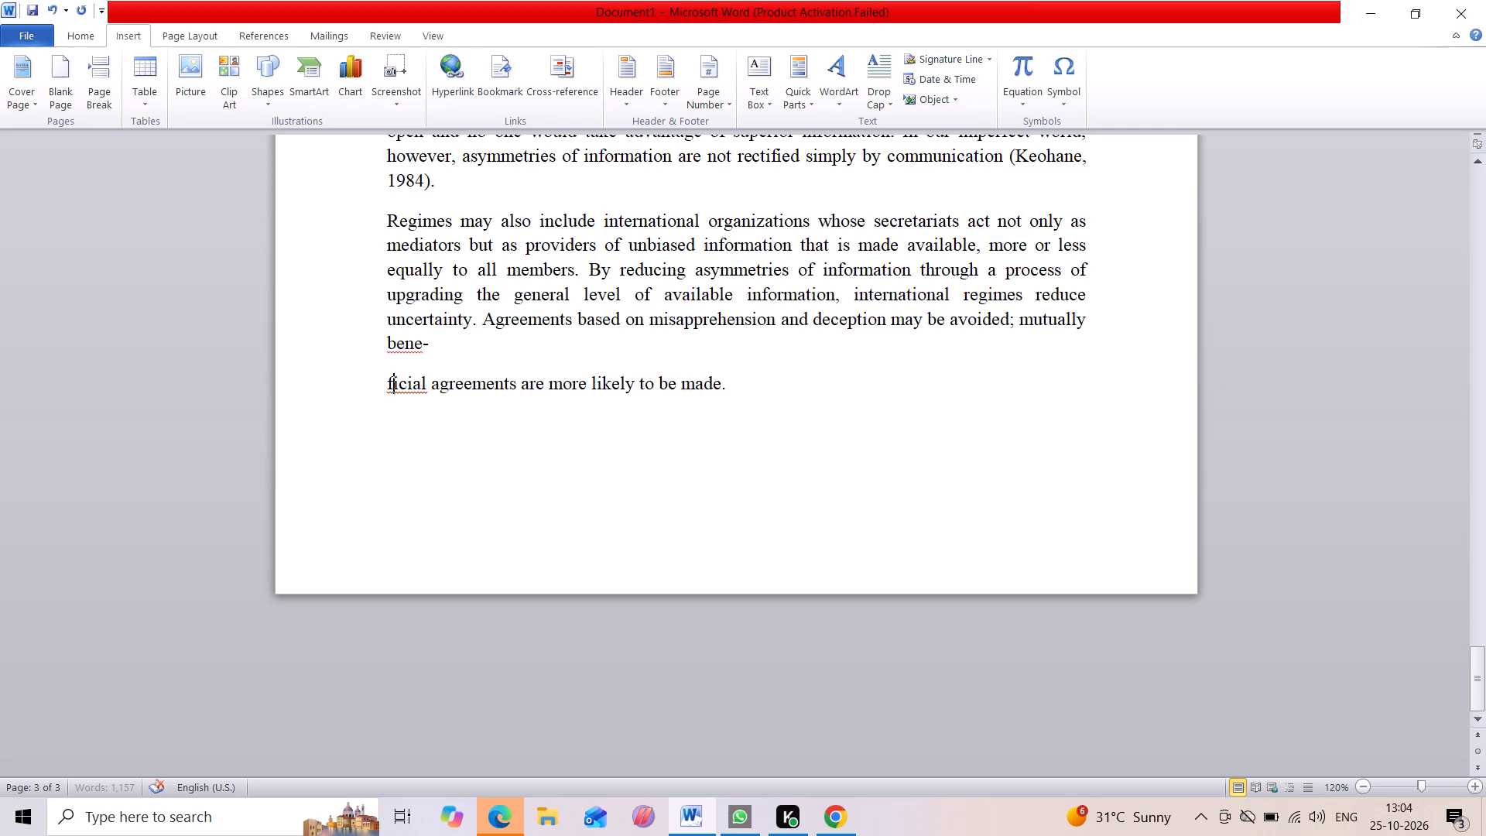
left_click(385, 384)
key("BackSpace")
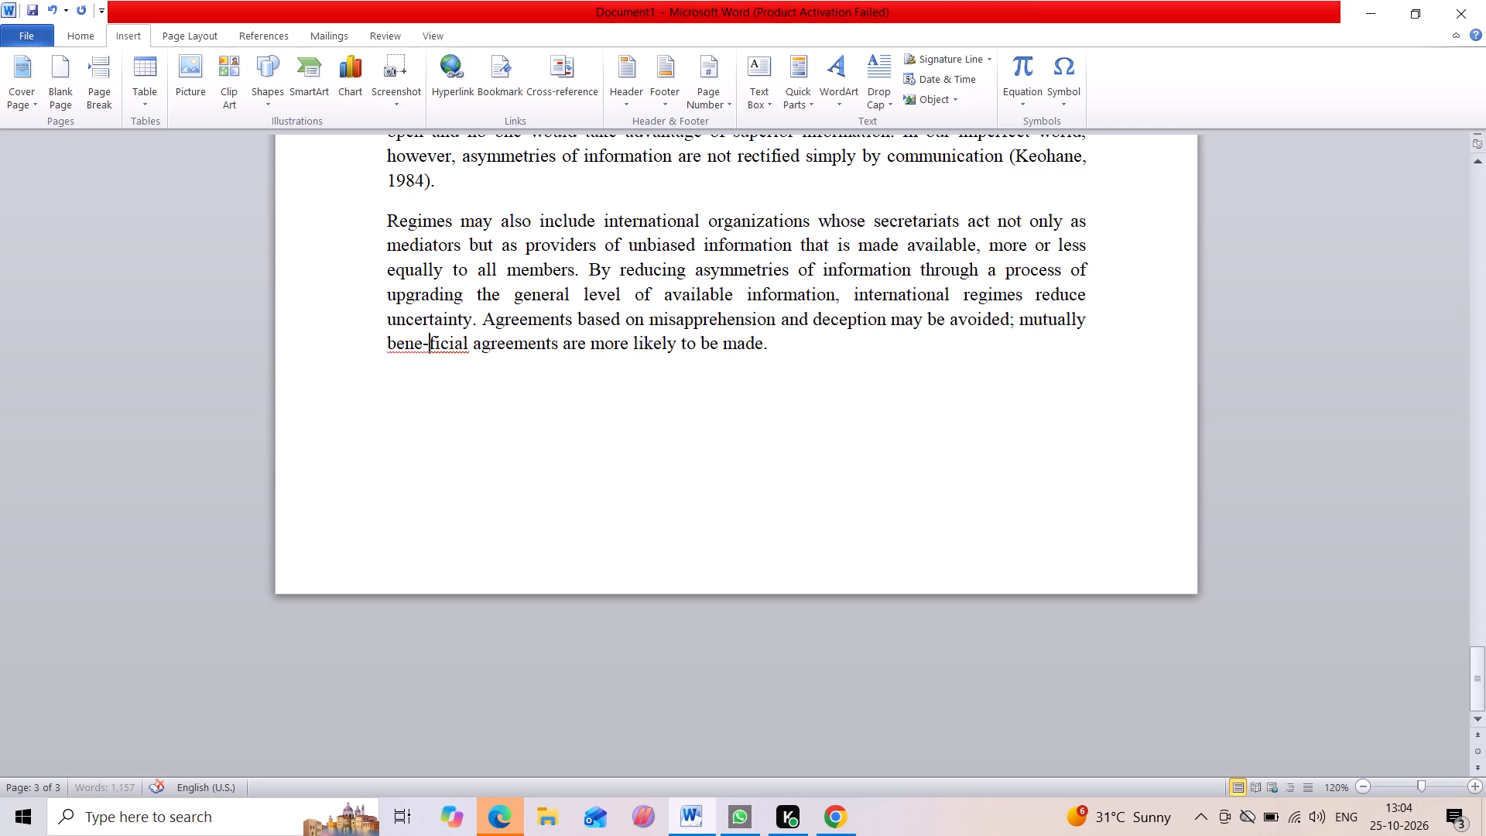
key("BackSpace")
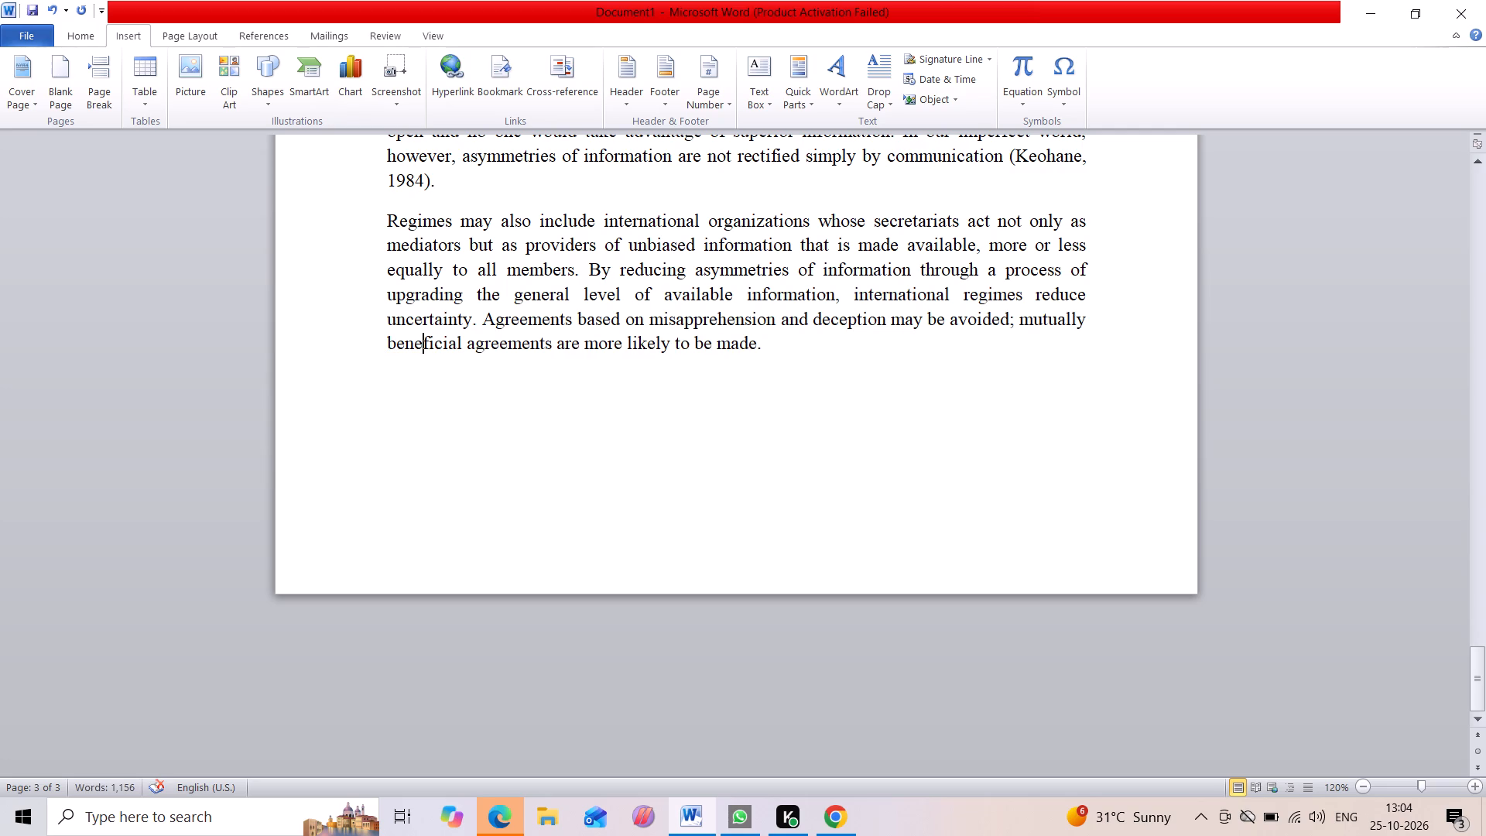
Place the insertion point at the end of the Regimes paragraph, after "likely to be made.".
left_click(776, 348)
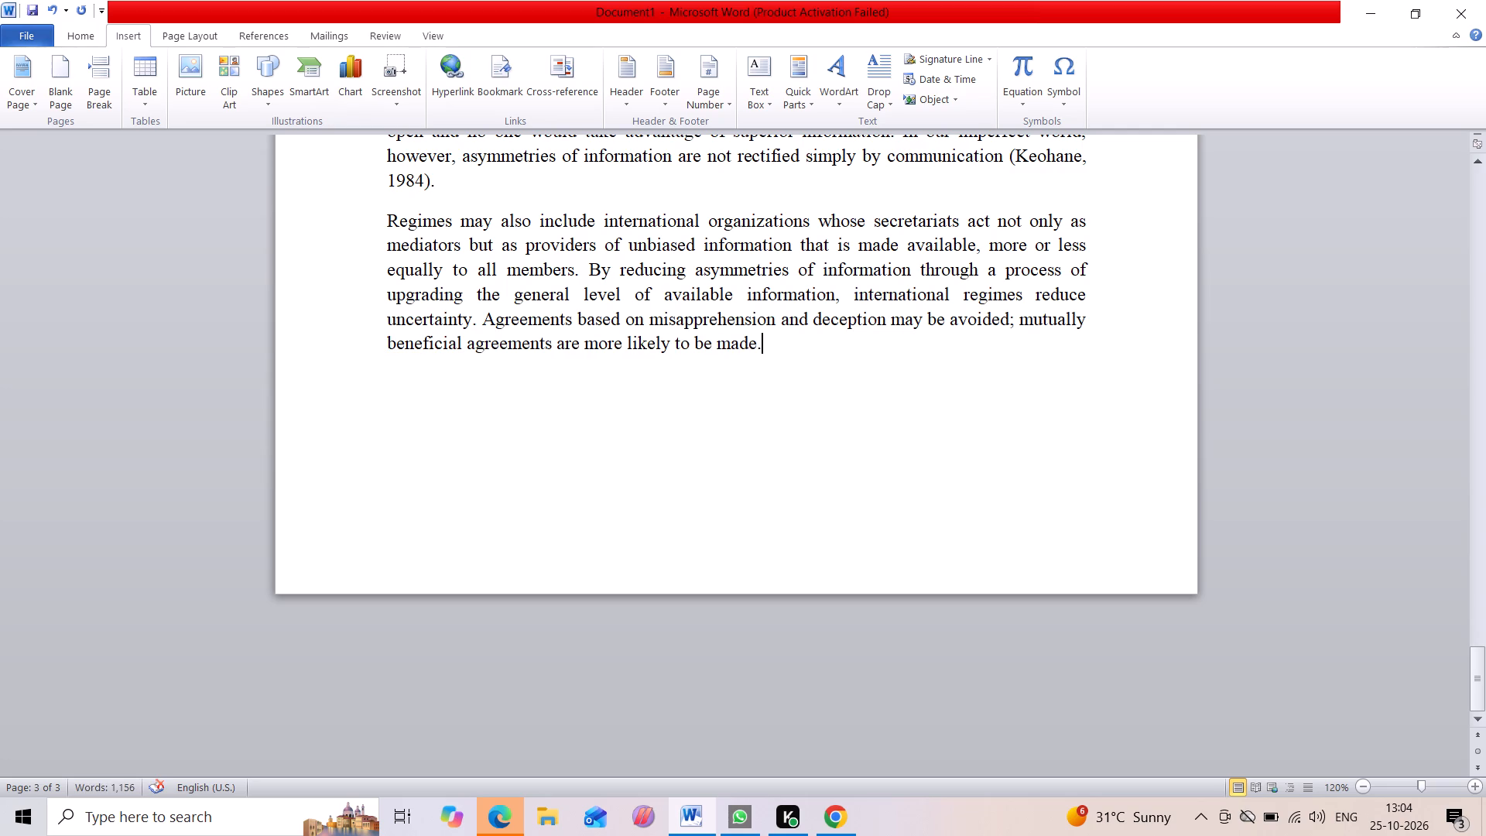
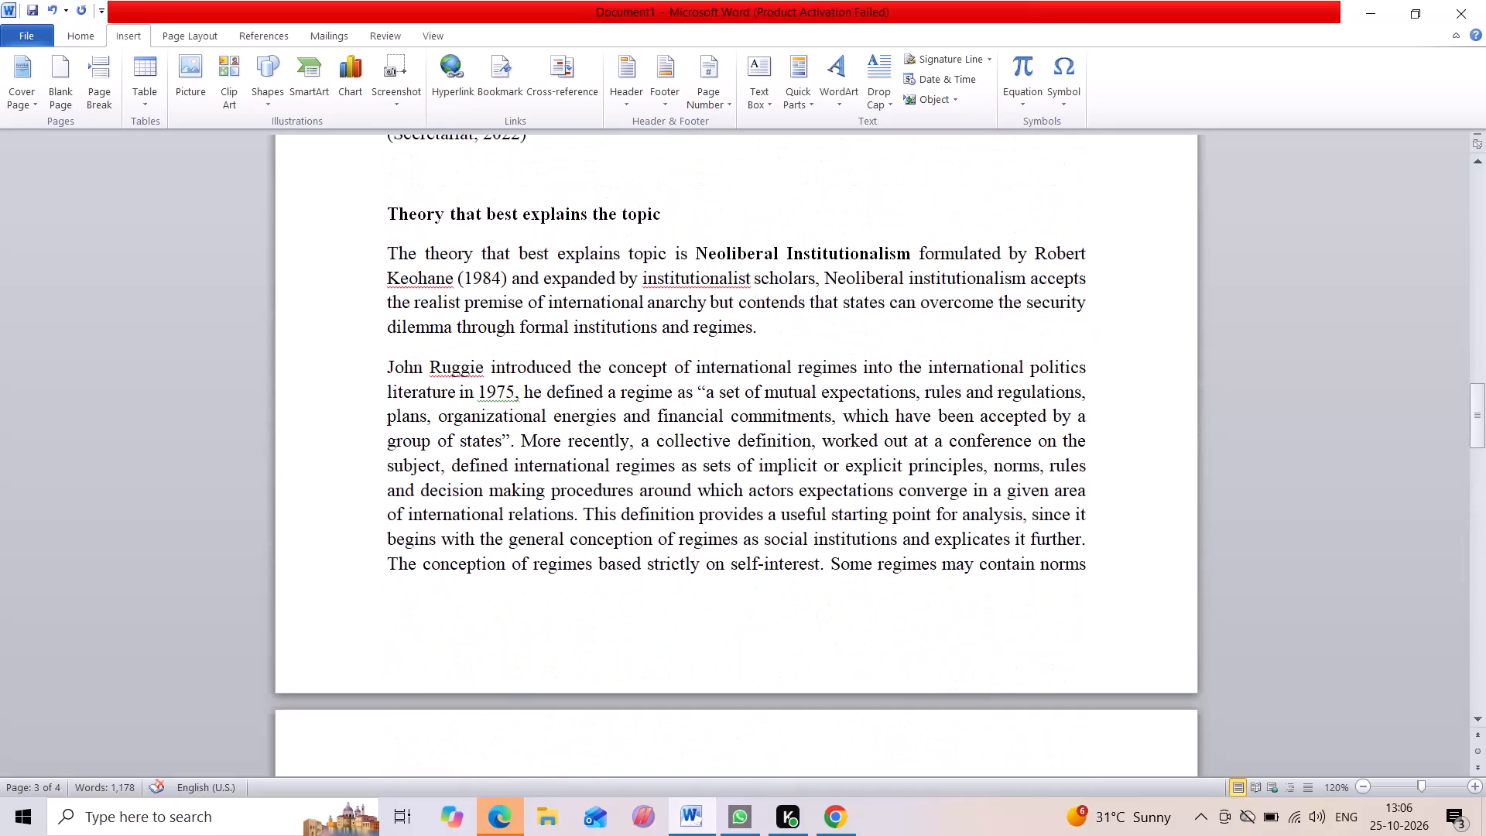
Paste the copied passage at the end of the Regimes paragraph, after "be insufficiently detailed.".
scroll(680, 666, "down", 8)
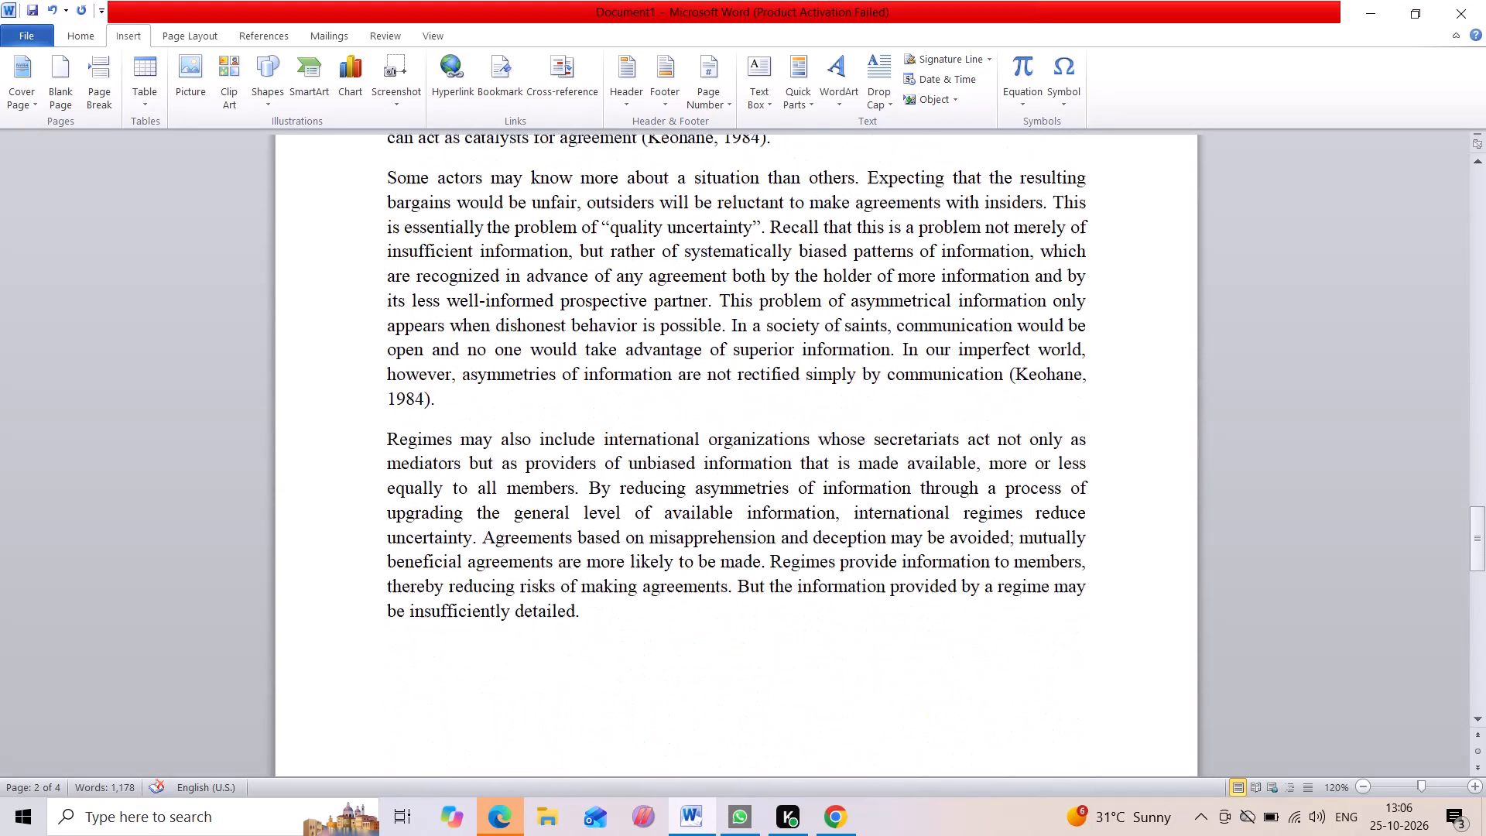
scroll(680, 666, "down", 1)
left_click(611, 567)
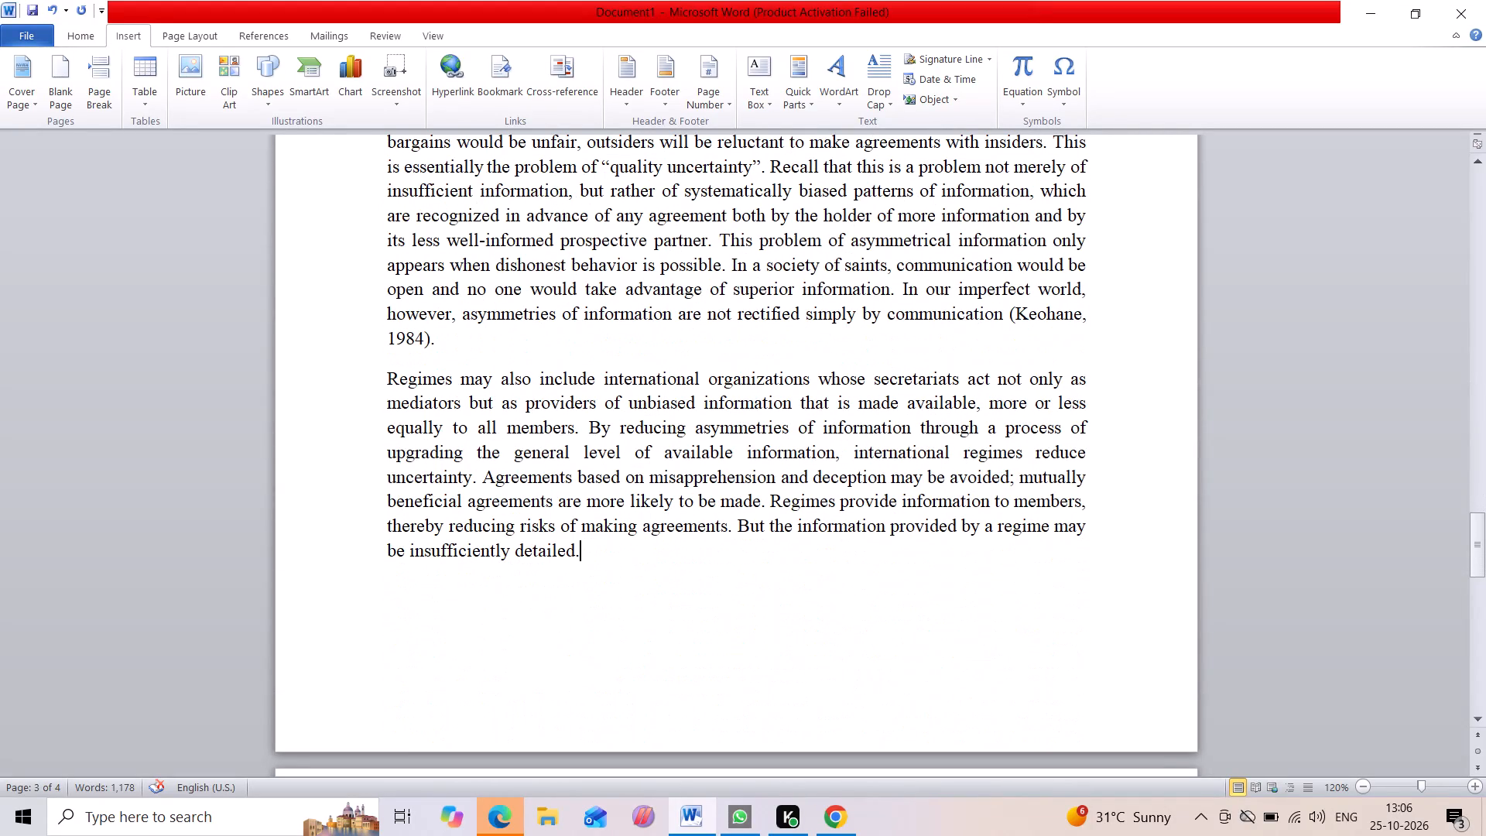
key("Return")
key("BackSpace")
key("space")
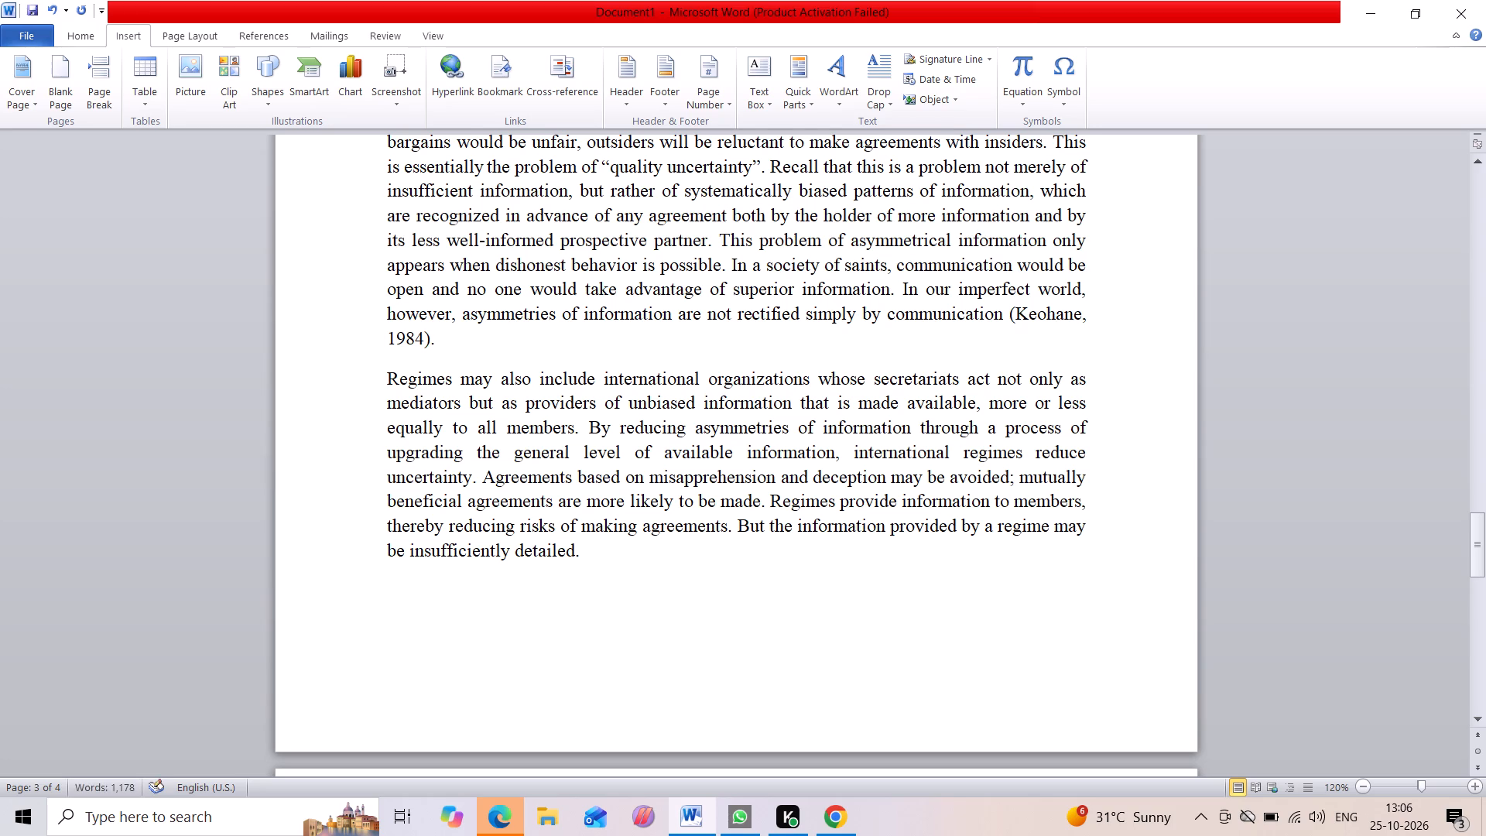
key("ctrl+v")
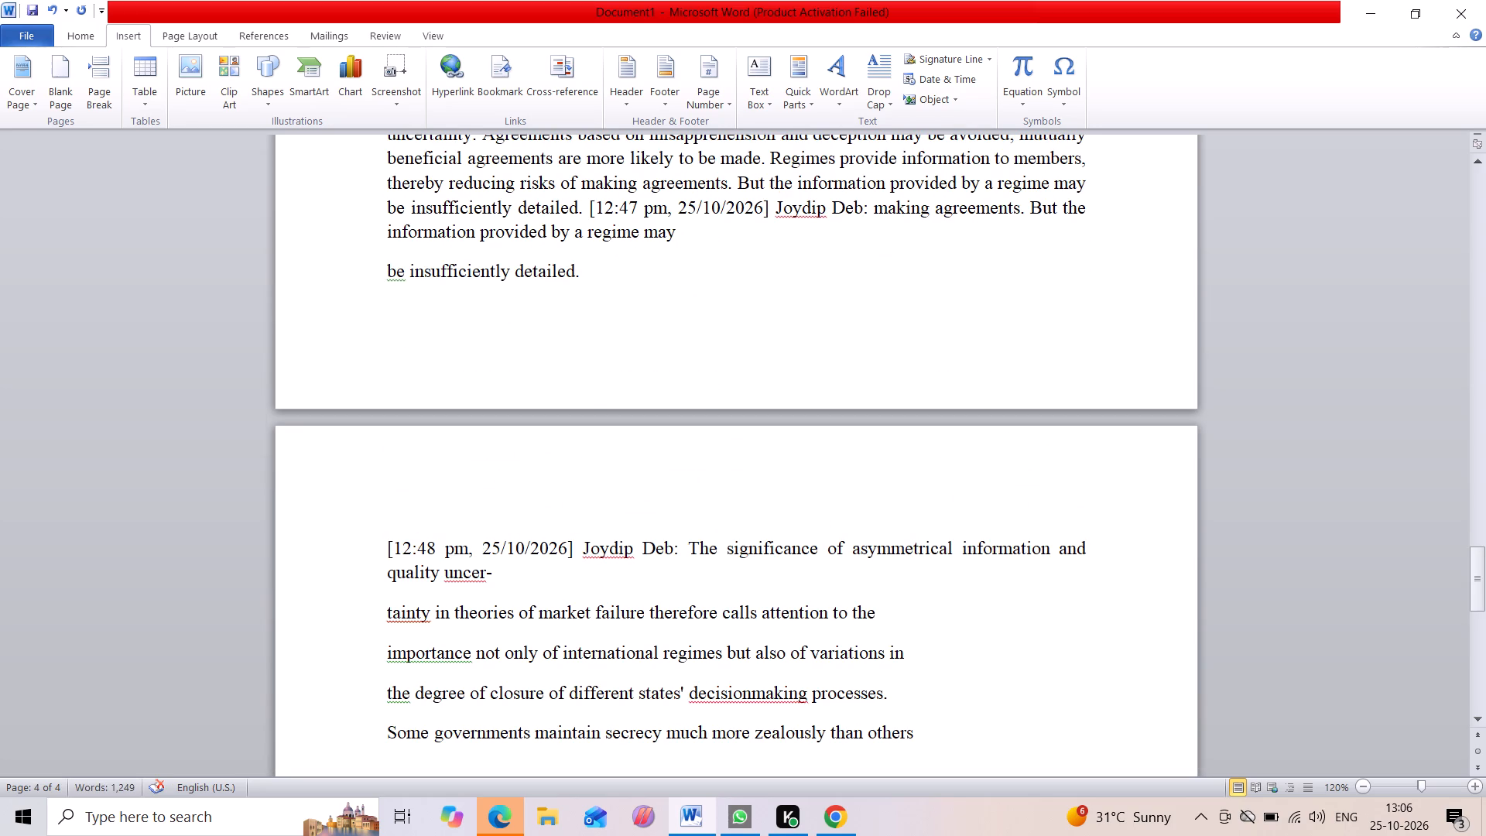
Delete the 12:48 pm message stamp and sender name before "The significance of asymmetrical information" and join that line to "be insufficiently detailed.".
scroll(611, 567, "up", 1)
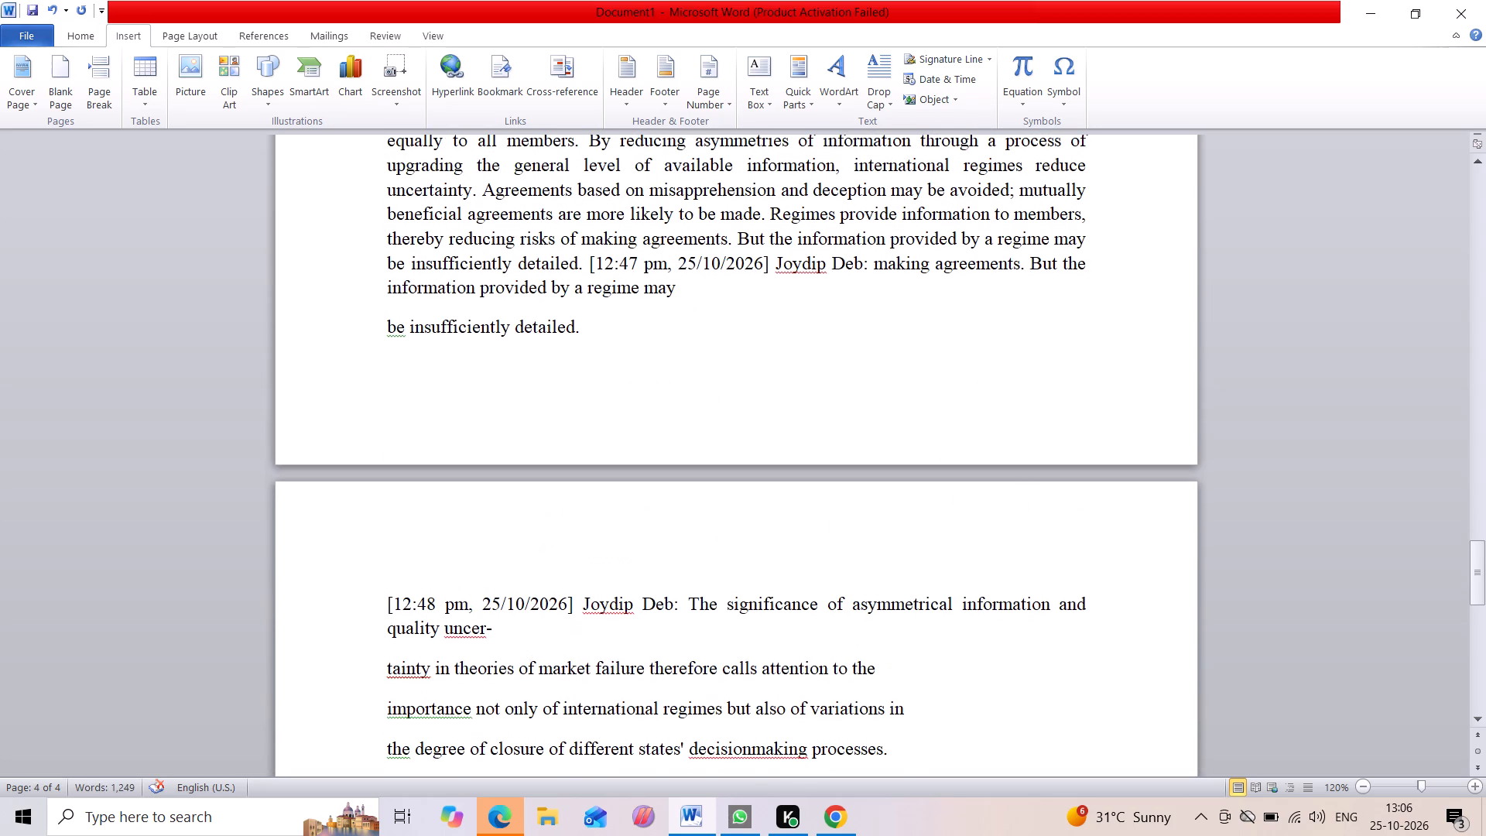
scroll(611, 567, "down", 1)
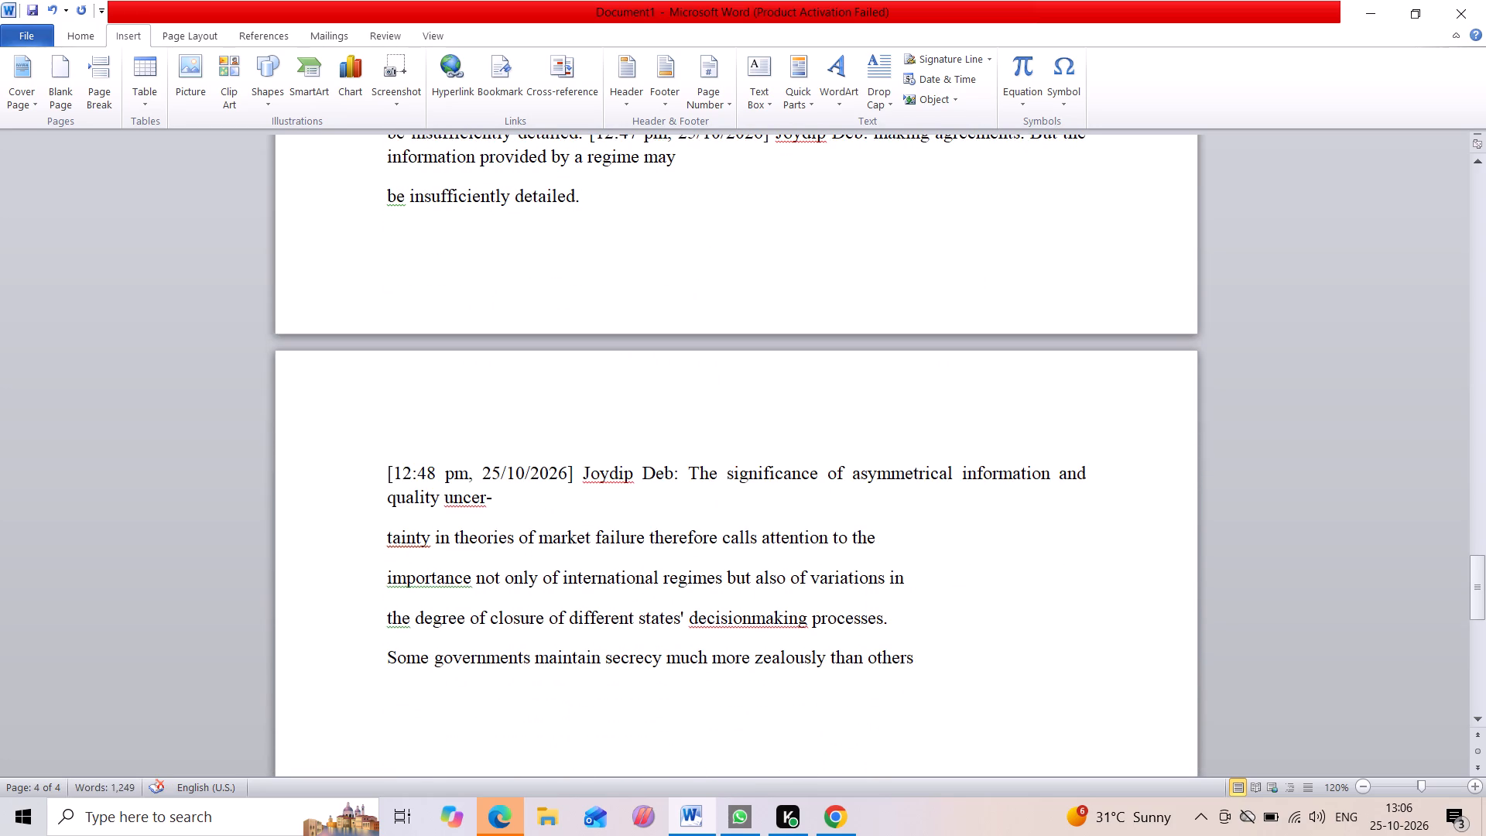
left_click(678, 472)
key("BackSpace")
key("BackSpace")
key("BackSpace")
key("BackSpace")
key("BackSpace")
key("BackSpace")
key("BackSpace")
key("BackSpace")
key("BackSpace")
key("BackSpace")
key("BackSpace")
key("BackSpace")
key("BackSpace")
key("BackSpace")
key("BackSpace")
key("BackSpace")
key("BackSpace")
key("BackSpace")
key("BackSpace")
key("BackSpace")
key("BackSpace")
key("BackSpace")
key("BackSpace")
key("BackSpace")
key("BackSpace")
key("BackSpace")
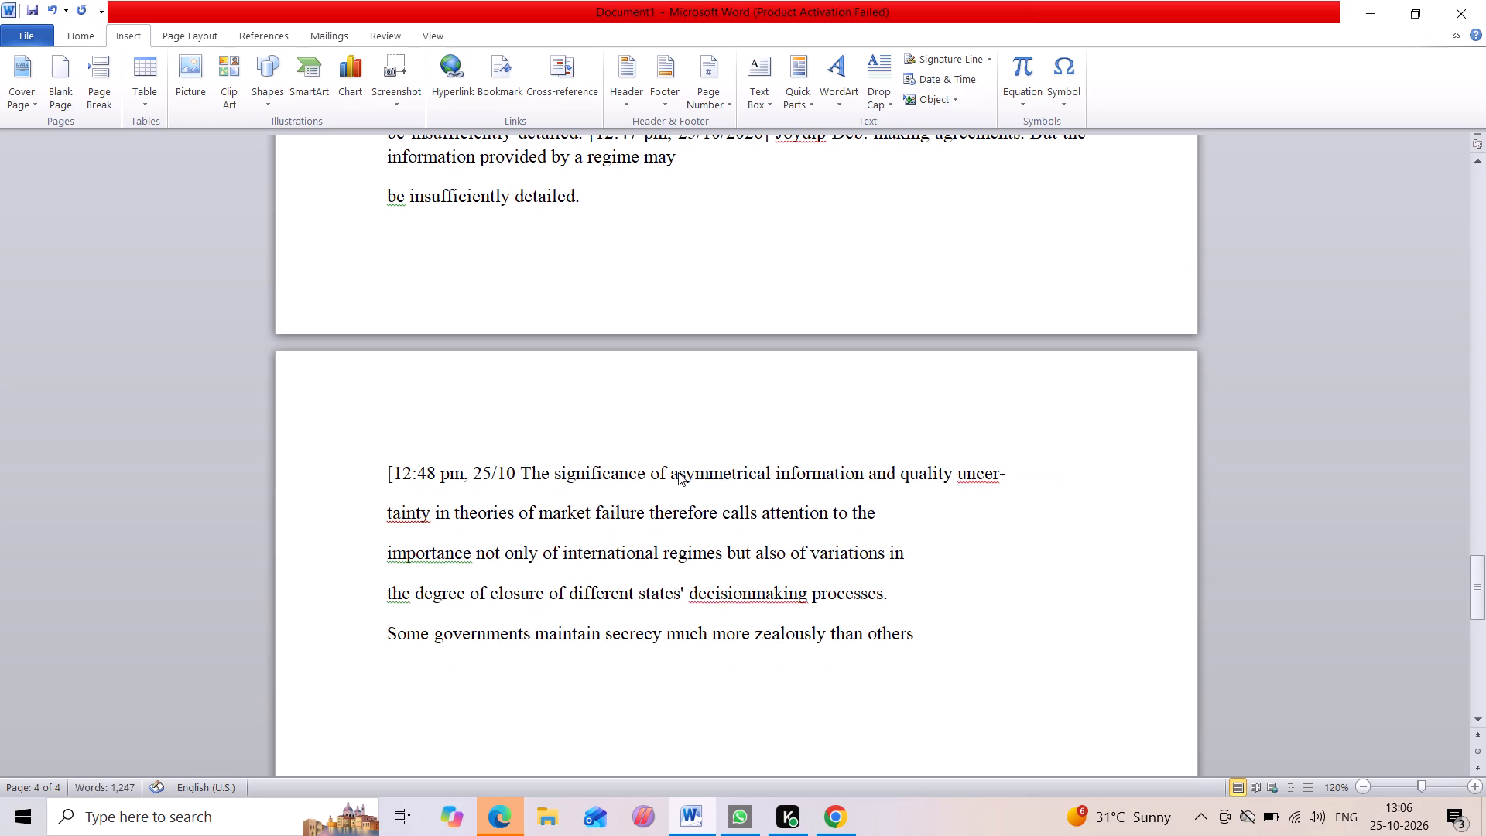
key("BackSpace")
key("BackSpace")
key("BackSpace")
key("BackSpace")
key("BackSpace")
key("BackSpace")
key("BackSpace")
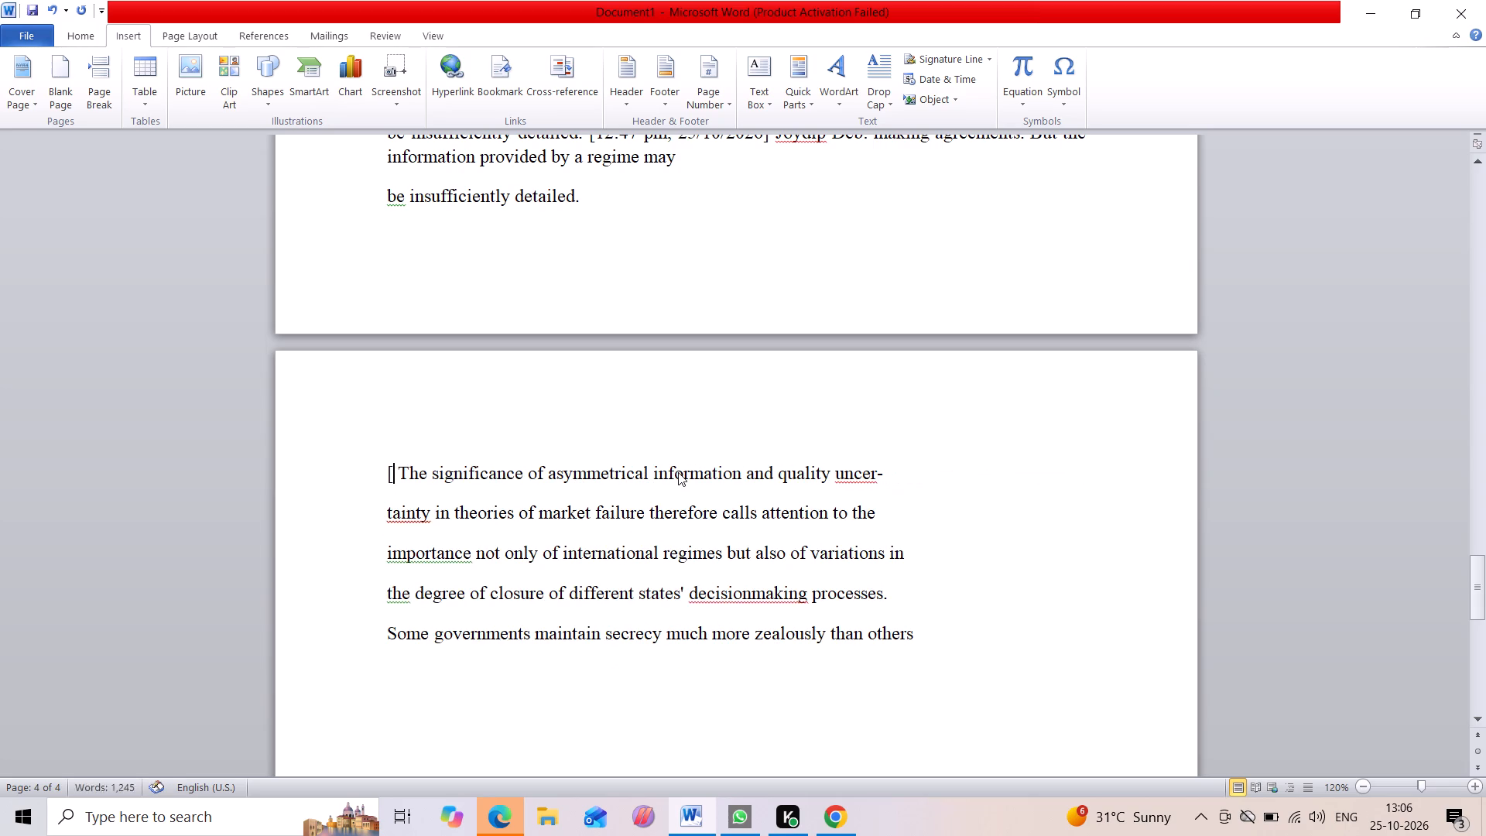
key("BackSpace")
key("BackSpace")
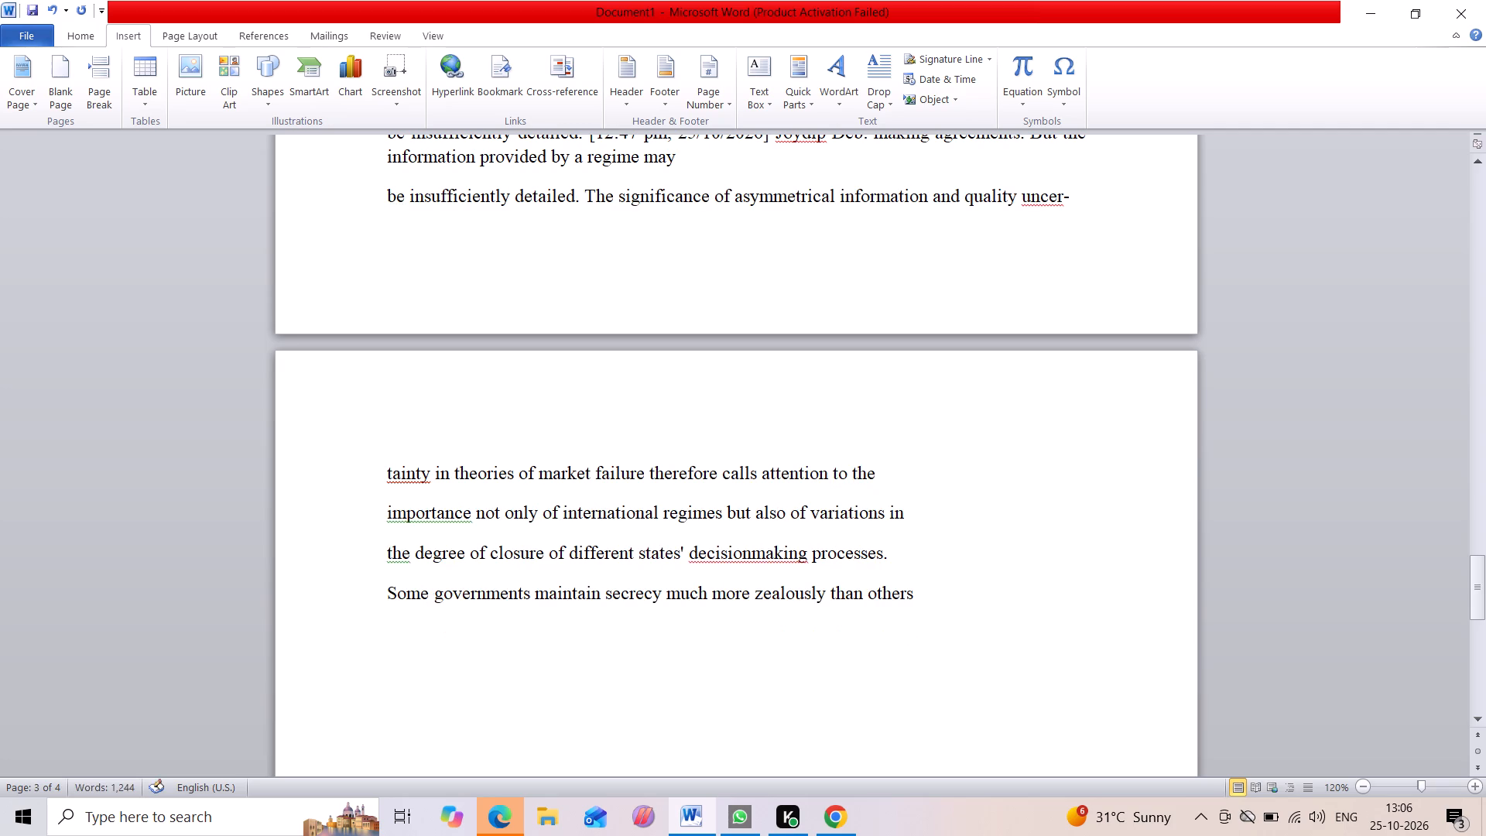
Join the broken lines starting "be insufficiently", "tainty in", "importance not" and "the degree" to the Regimes paragraph, removing the hyphen in "uncertainty".
left_click(382, 198)
key("BackSpace")
key("space")
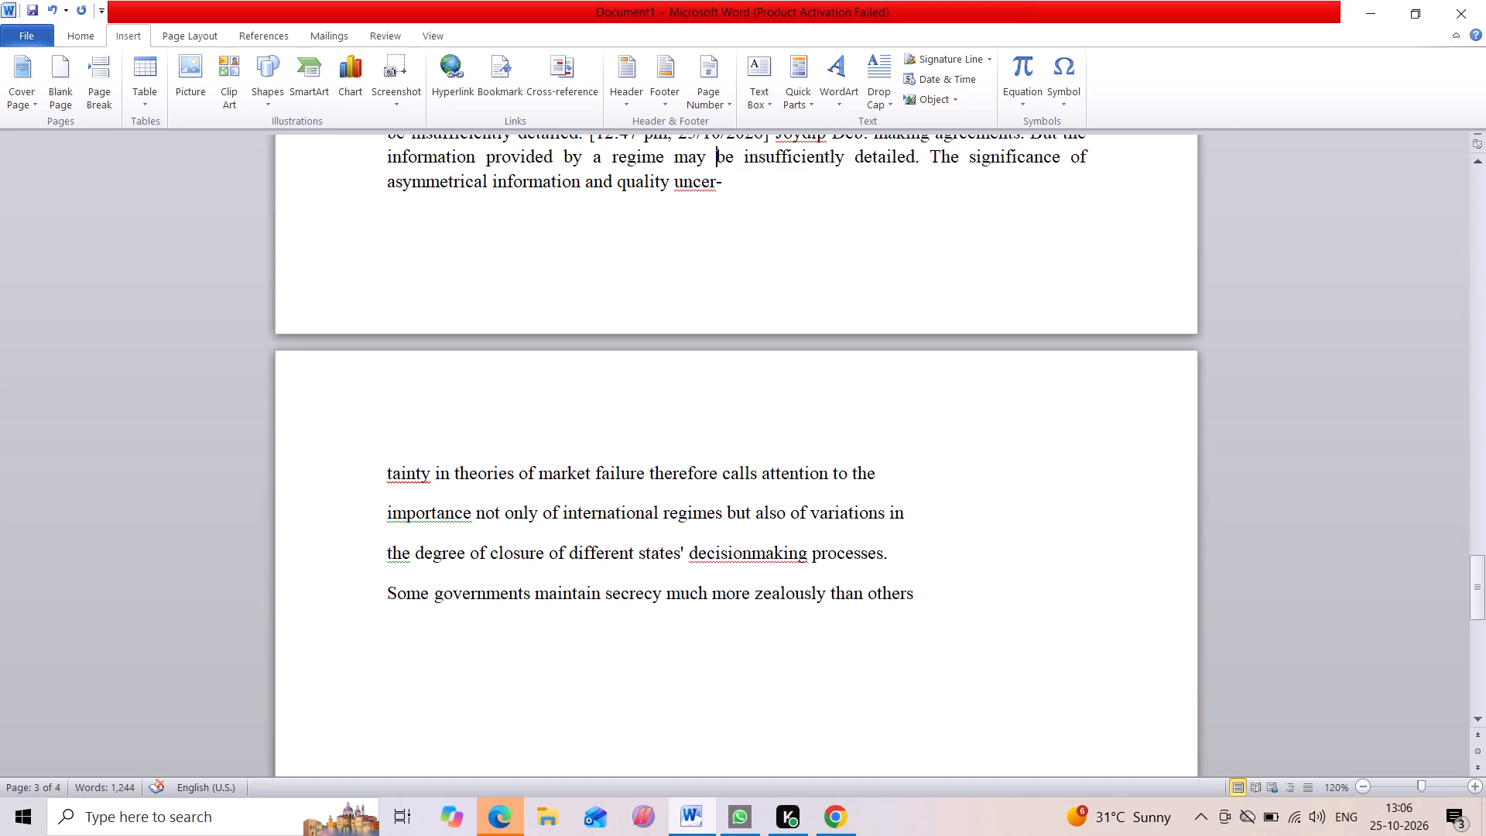
left_click(378, 476)
key("BackSpace")
key("BackSpace")
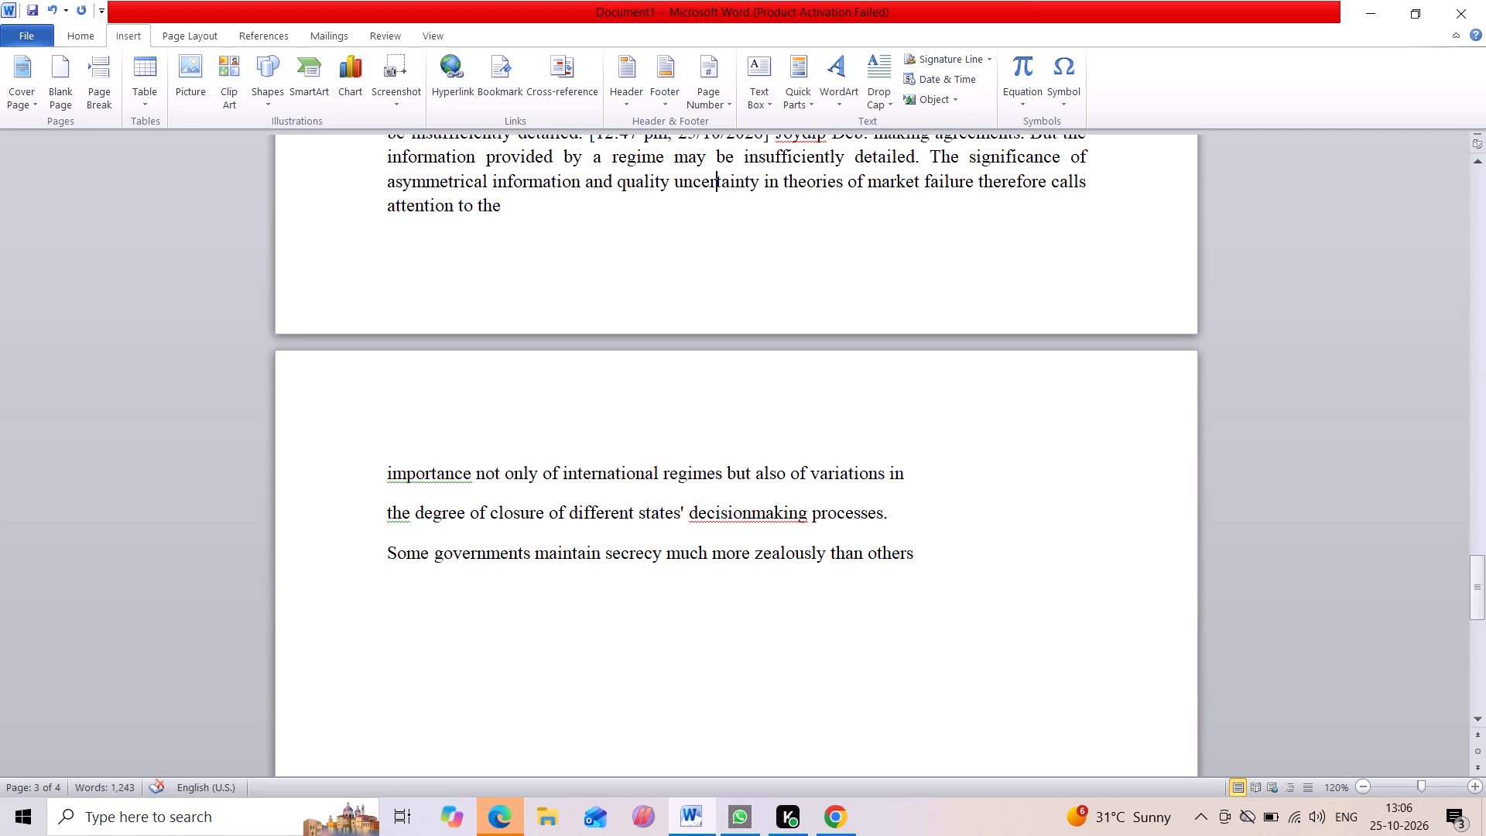
left_click(380, 474)
key("BackSpace")
key("space")
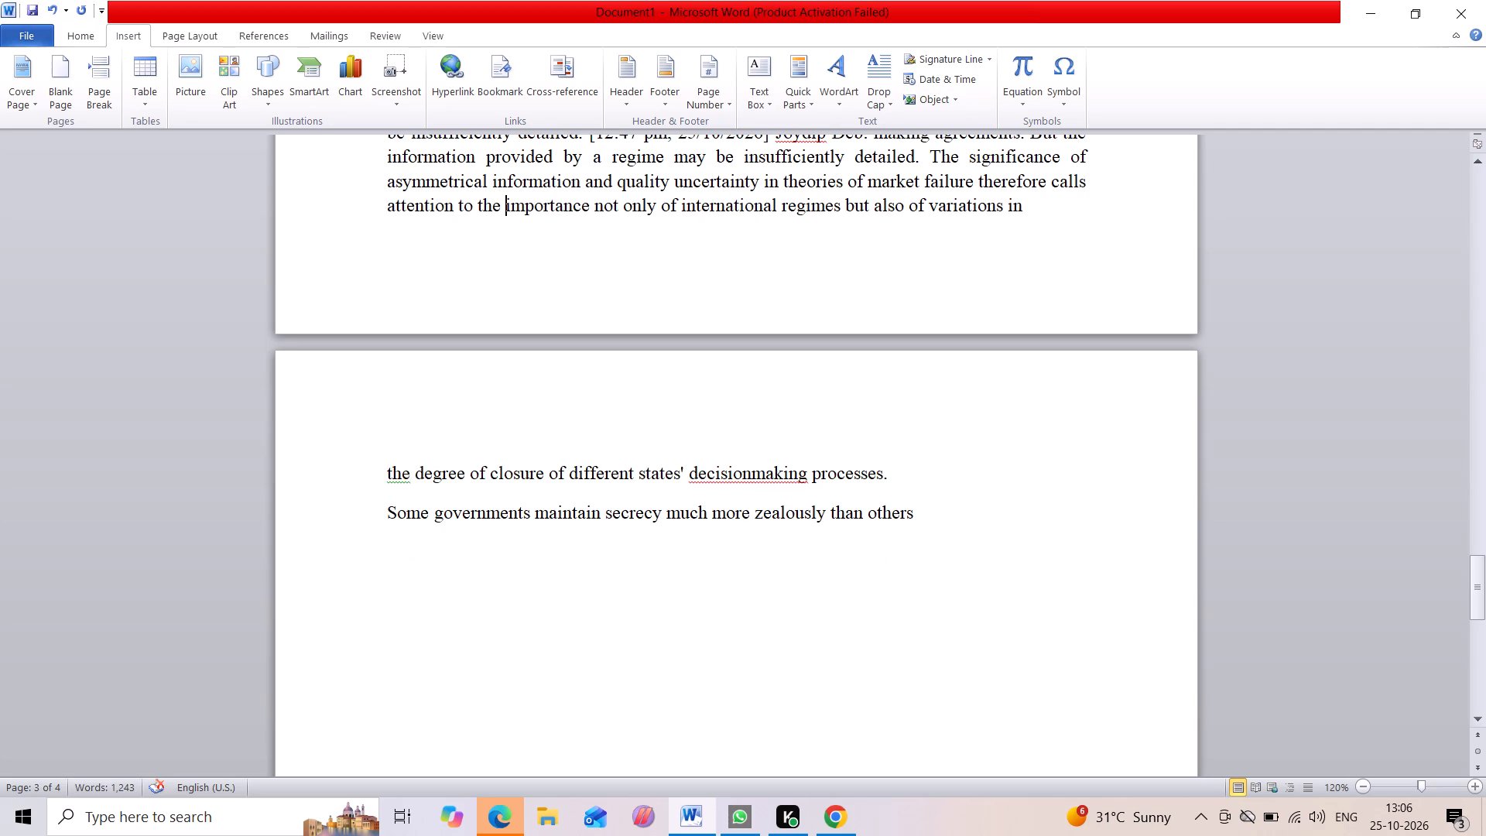
left_click(385, 468)
key("BackSpace")
key("space")
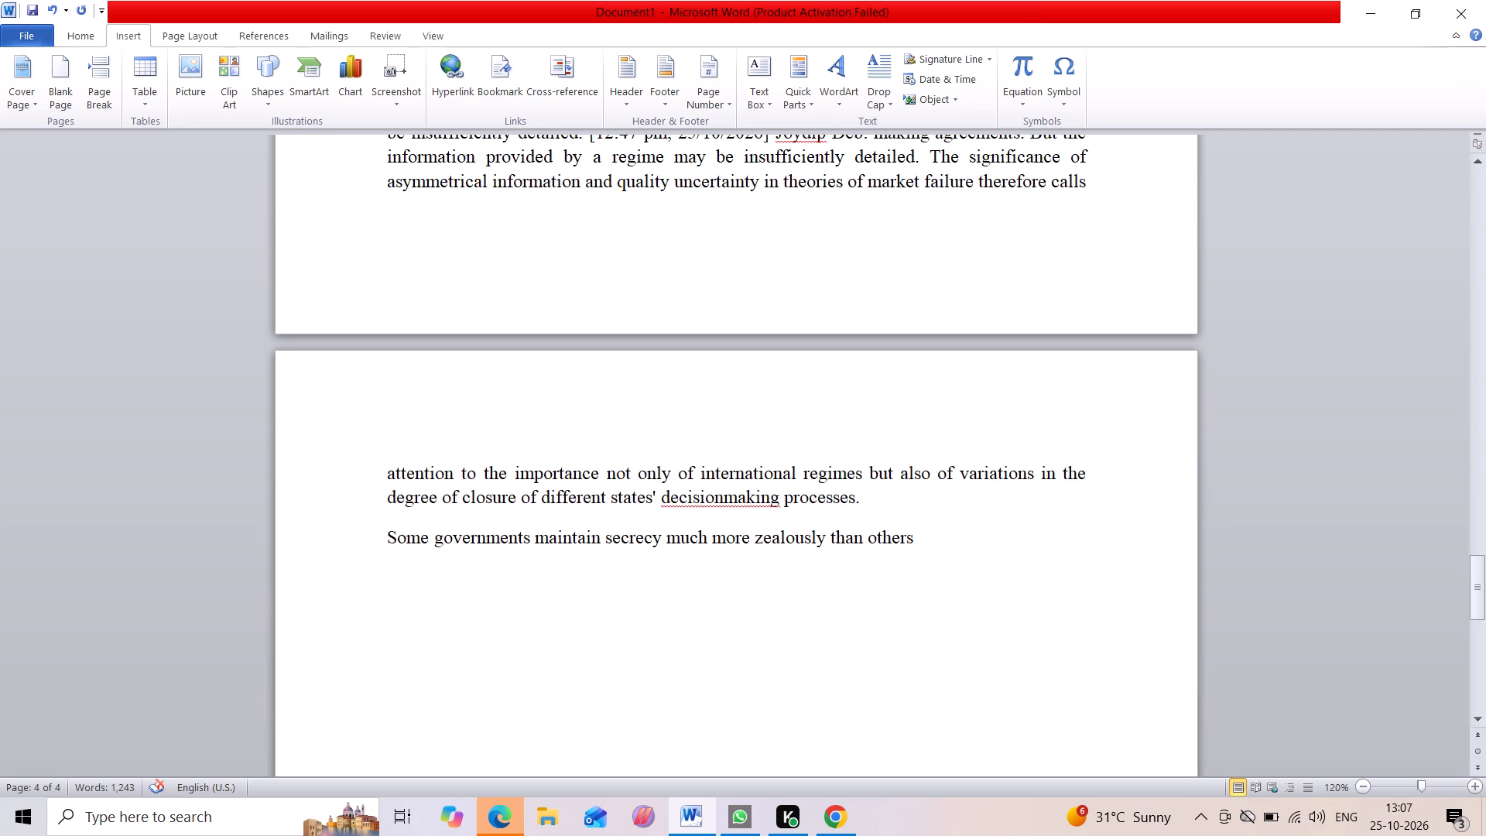
Remove the apostrophe after "states" in "different states' decisionmaking processes", keeping a single space.
left_click(663, 499)
key("BackSpace")
key("BackSpace")
key("space")
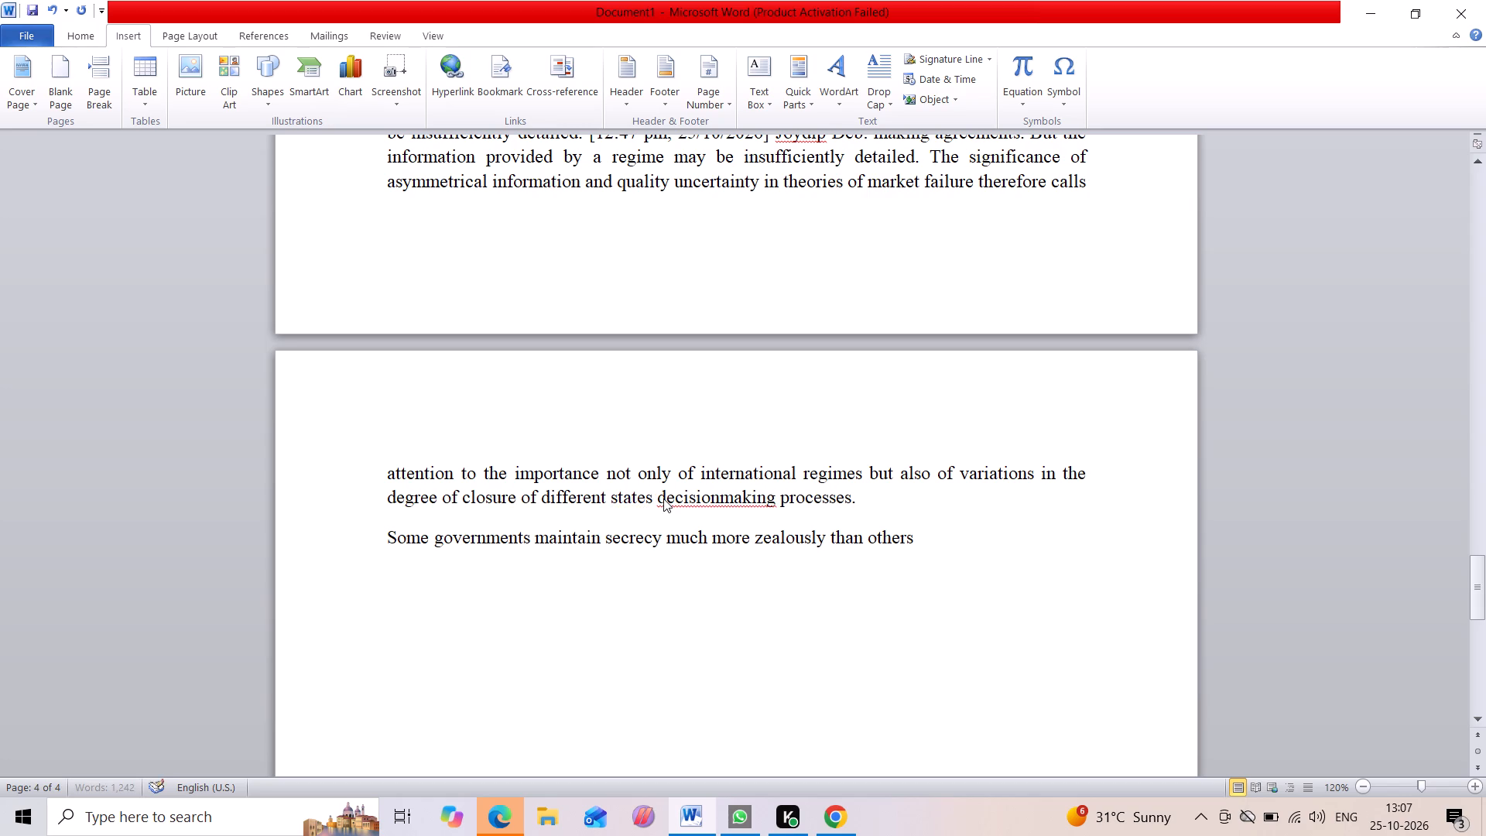
Select the 12:47 pm message stamp and sender name before "making agreements" in the Regimes paragraph.
scroll(663, 499, "up", 2)
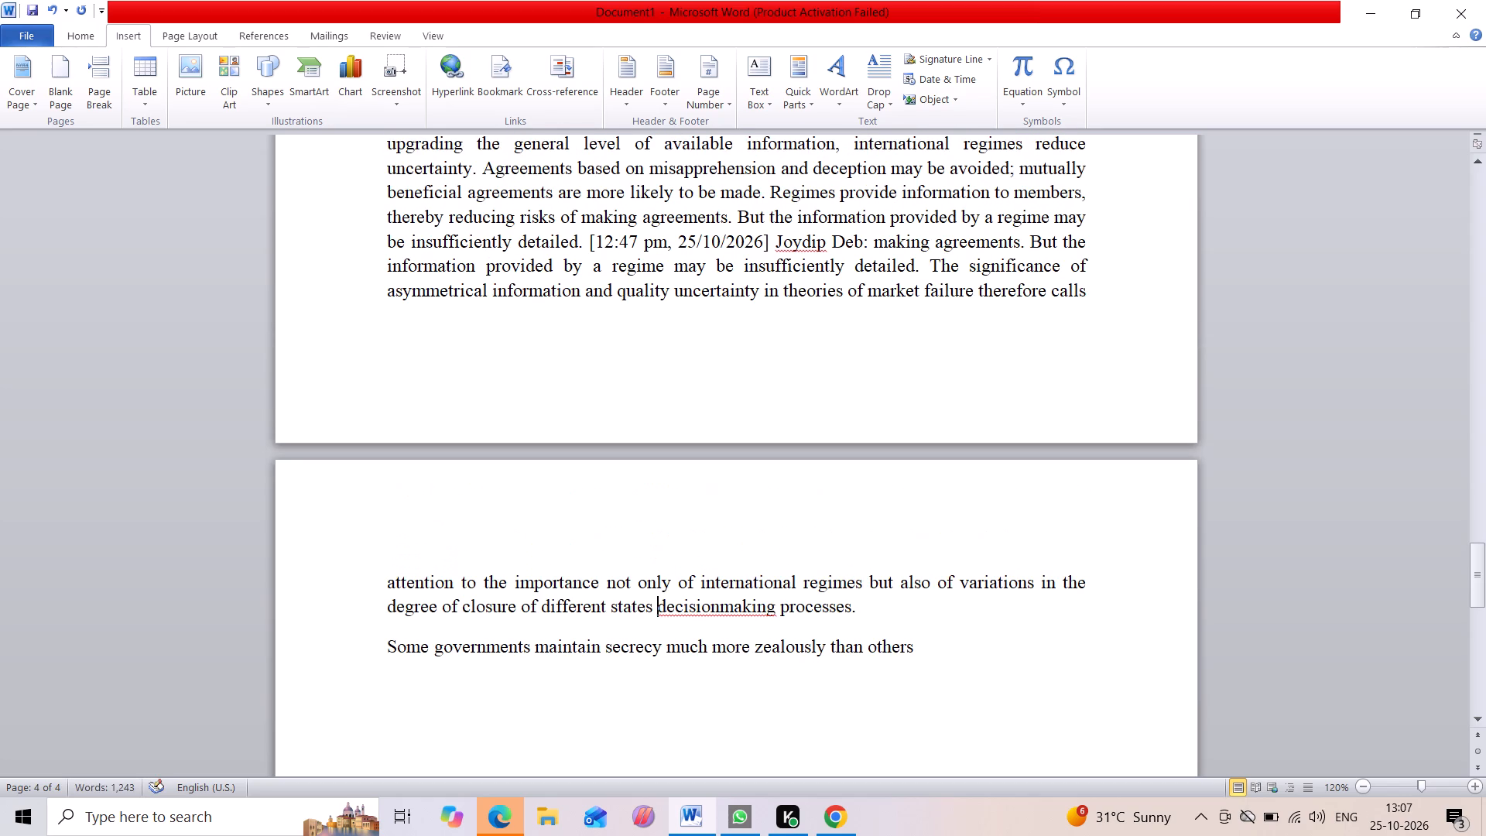
scroll(663, 499, "up", 1)
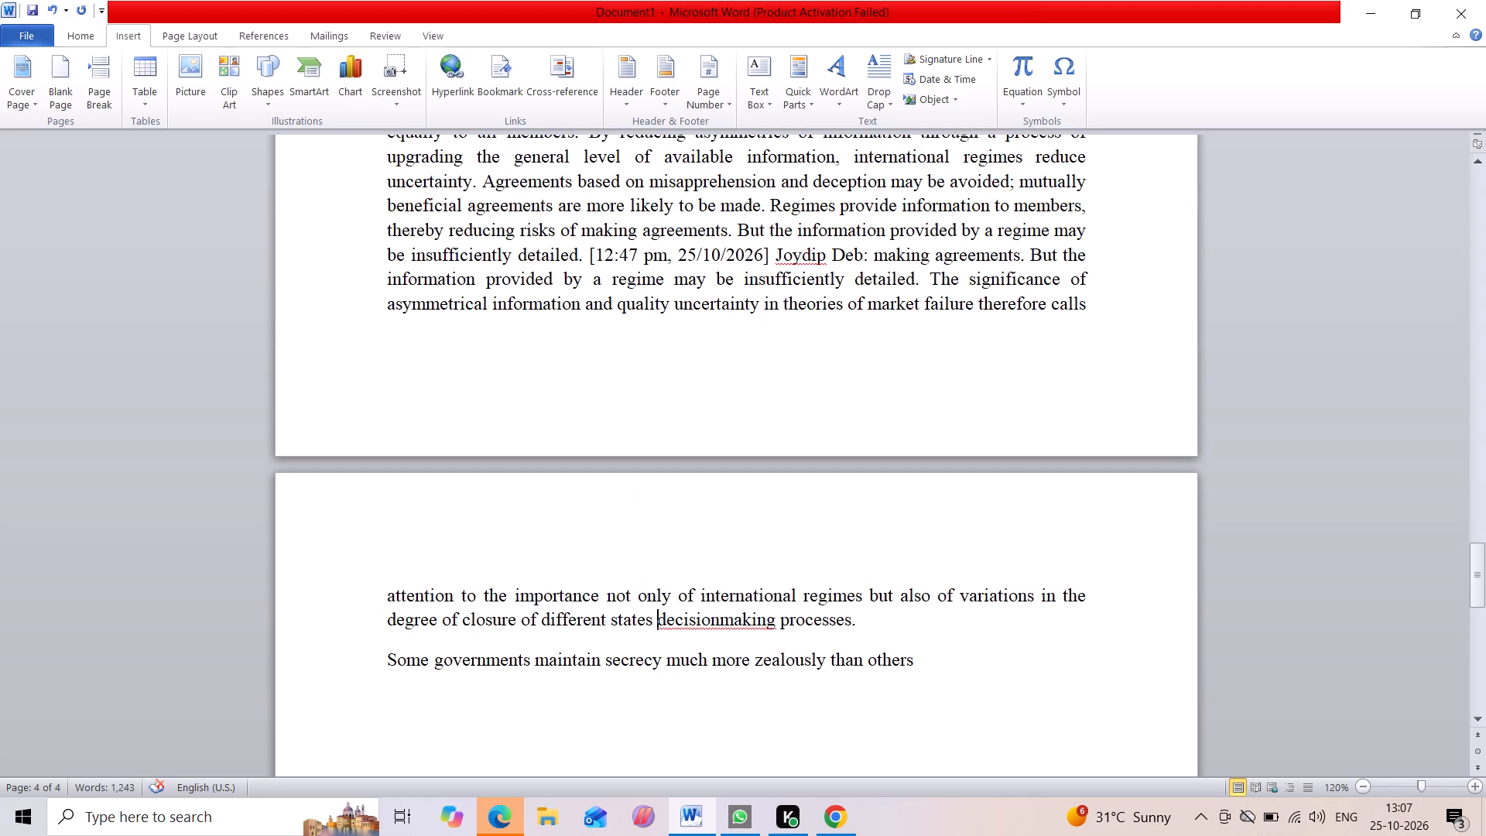
scroll(728, 317, "up", 2)
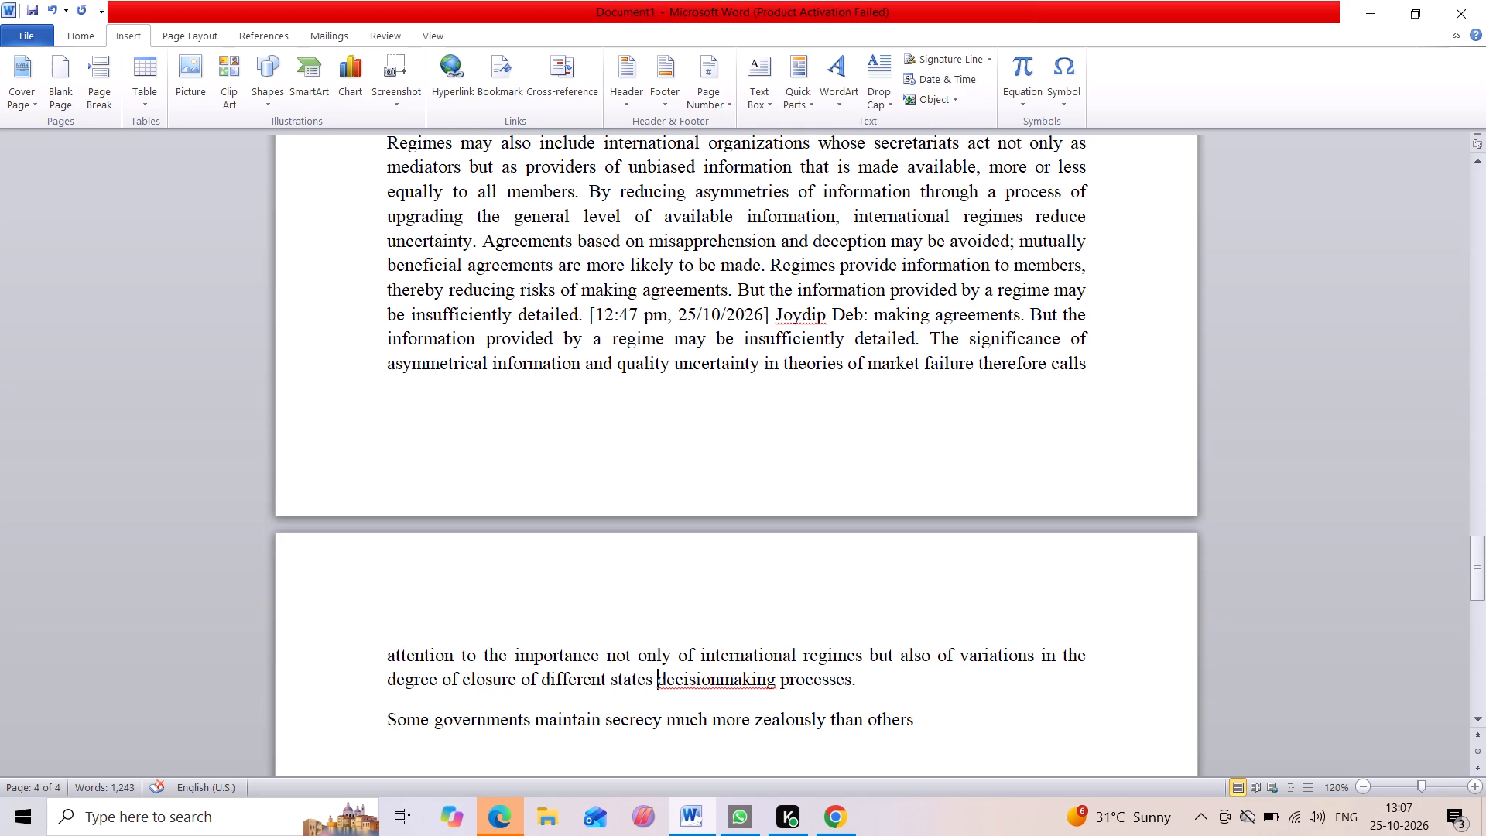
left_click_drag(587, 316, 849, 317)
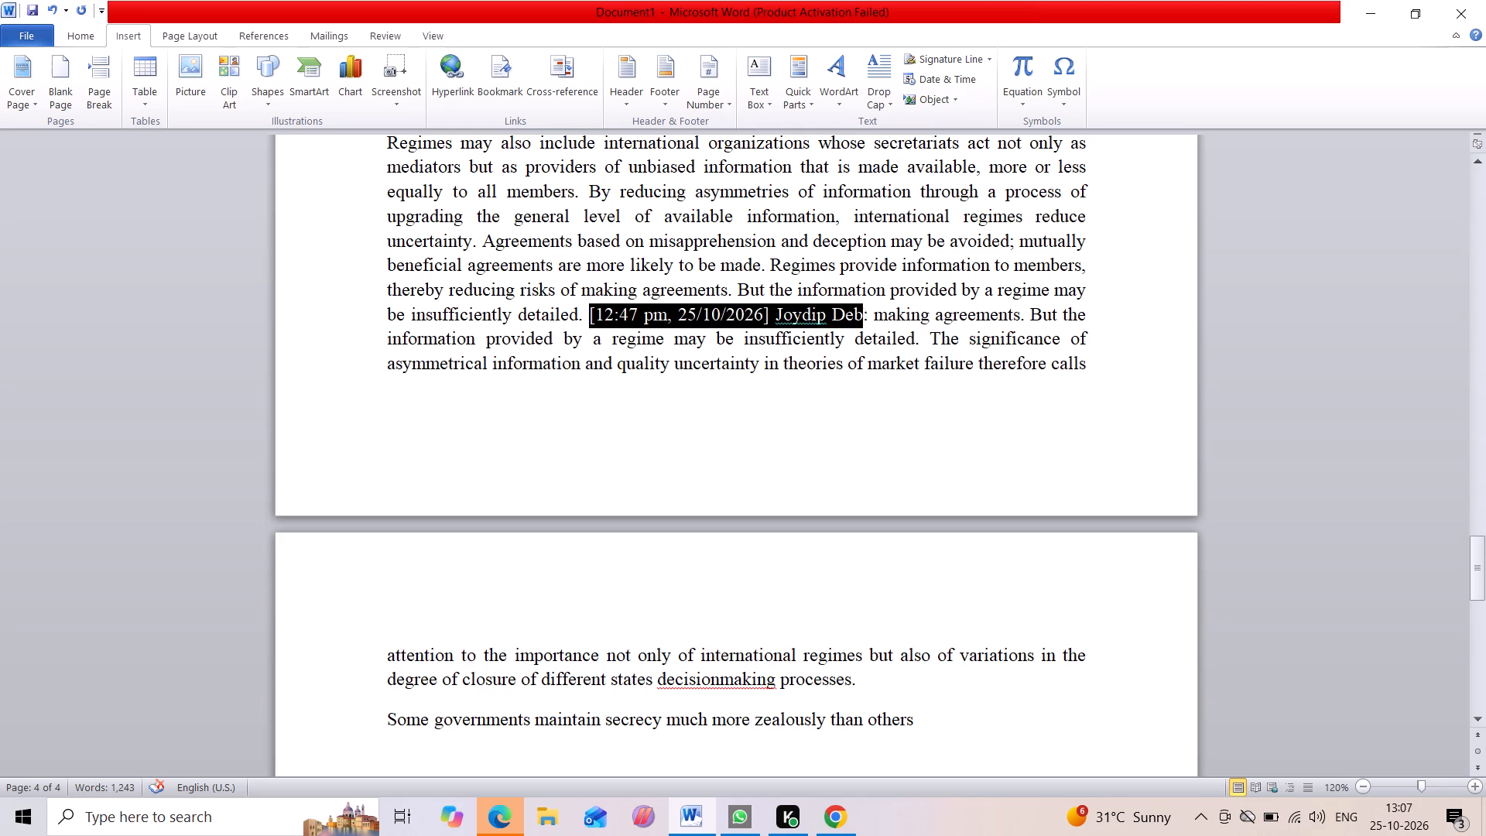
left_click_drag(849, 317, 889, 313)
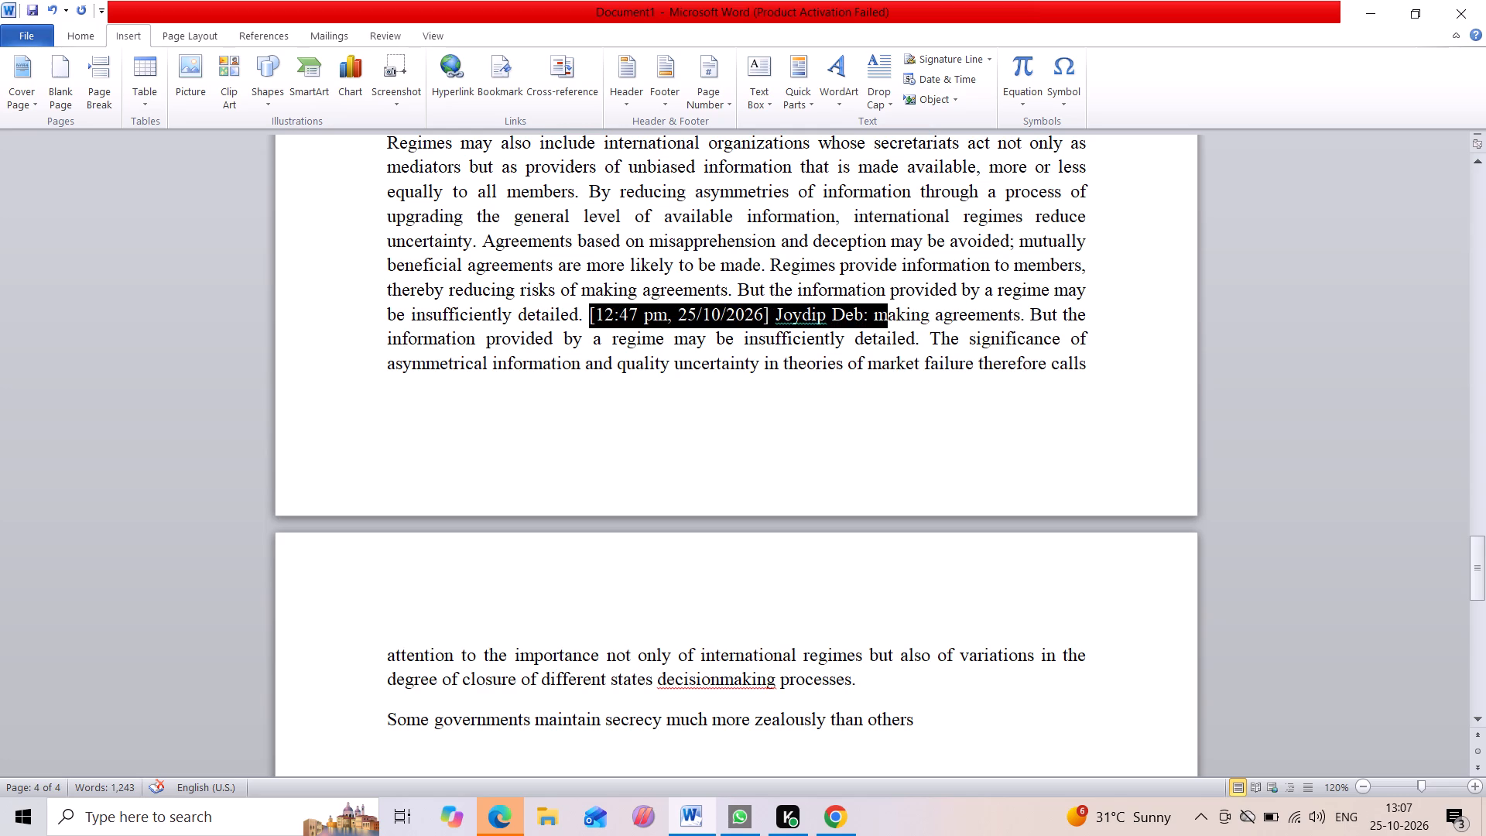
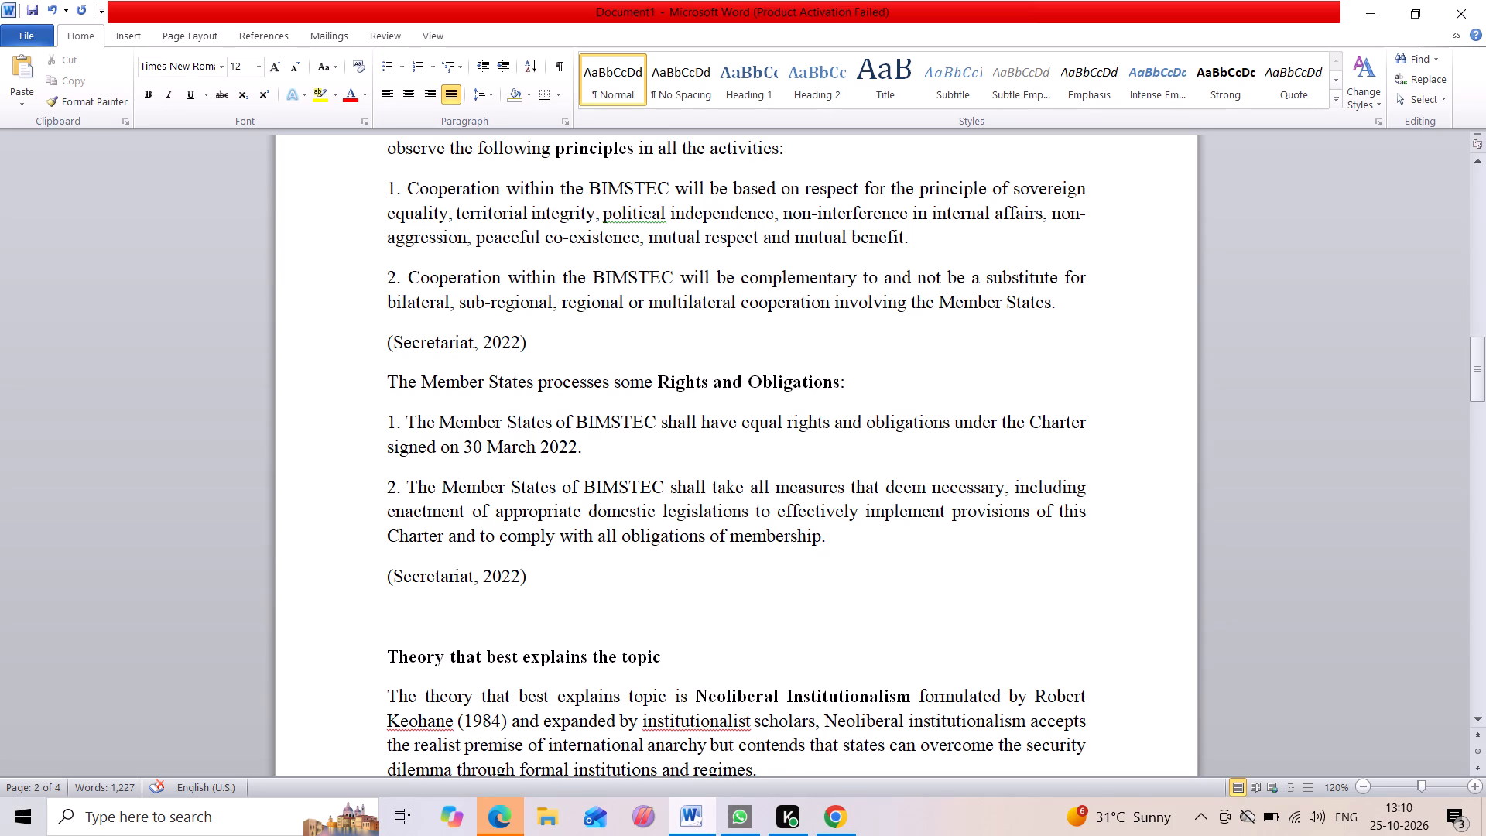
scroll(702, 636, "down", 4)
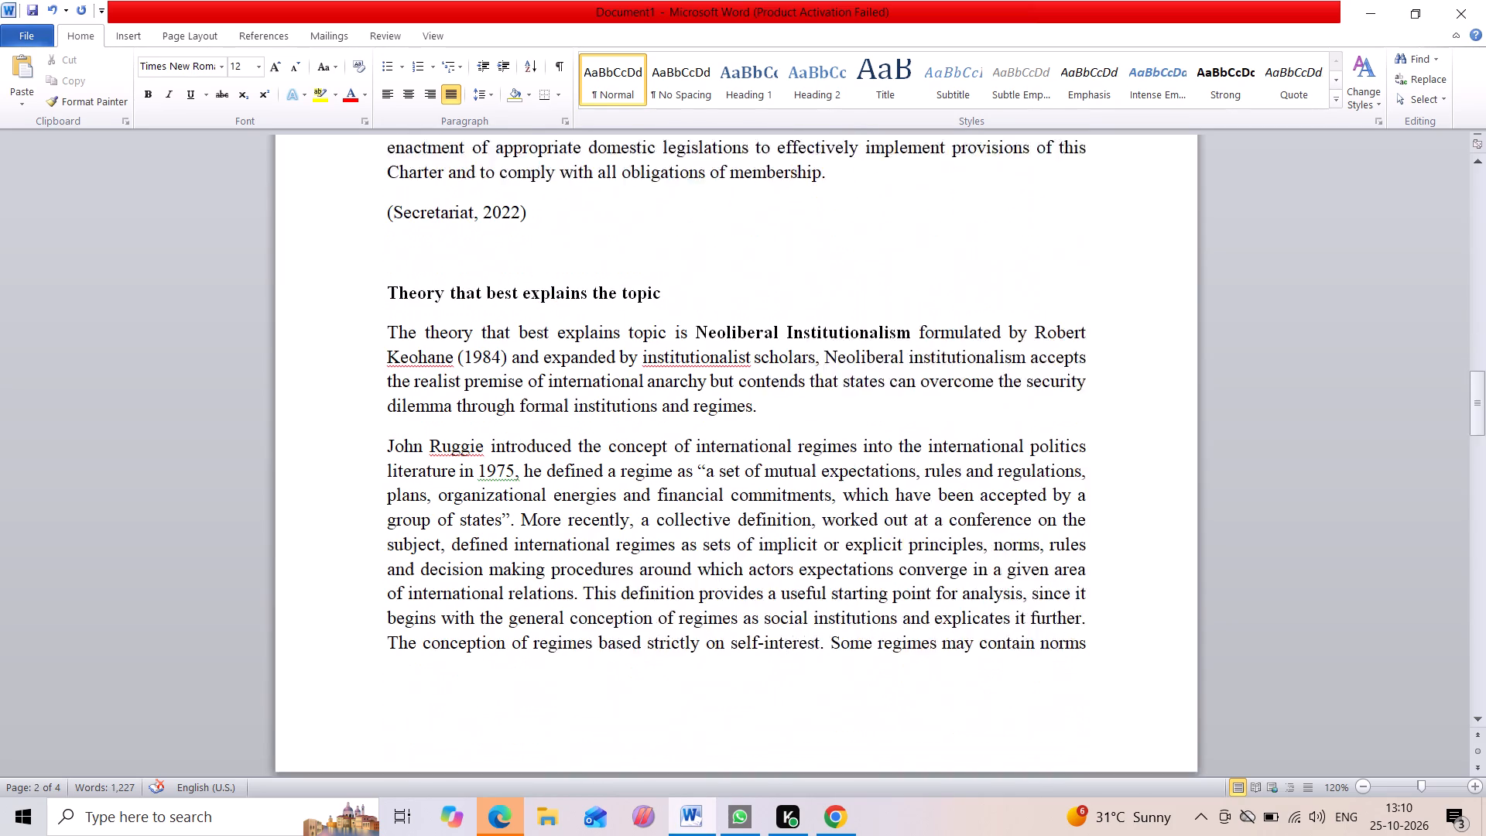
scroll(702, 636, "down", 1)
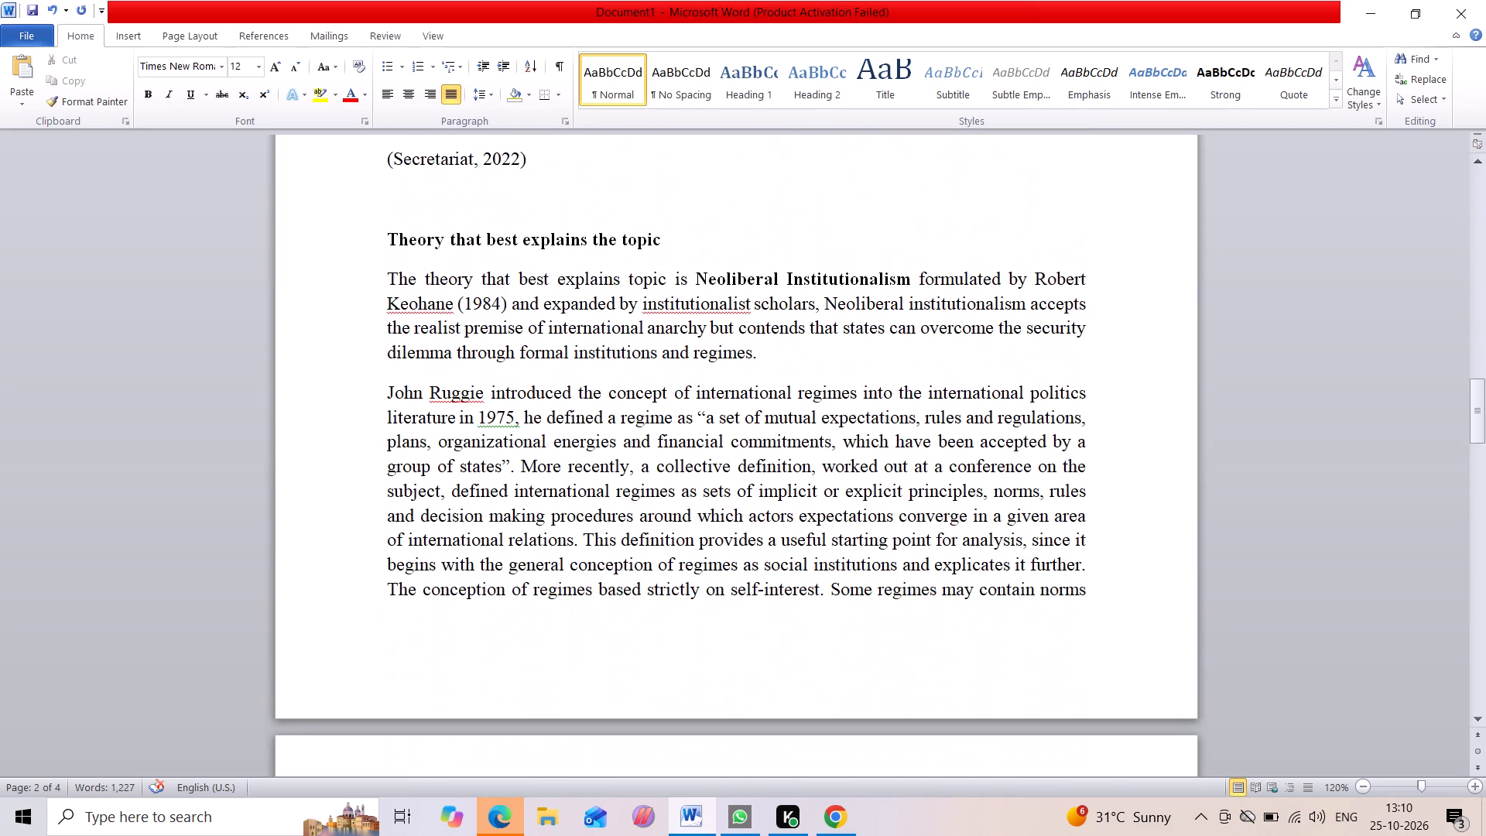
scroll(702, 636, "down", 2)
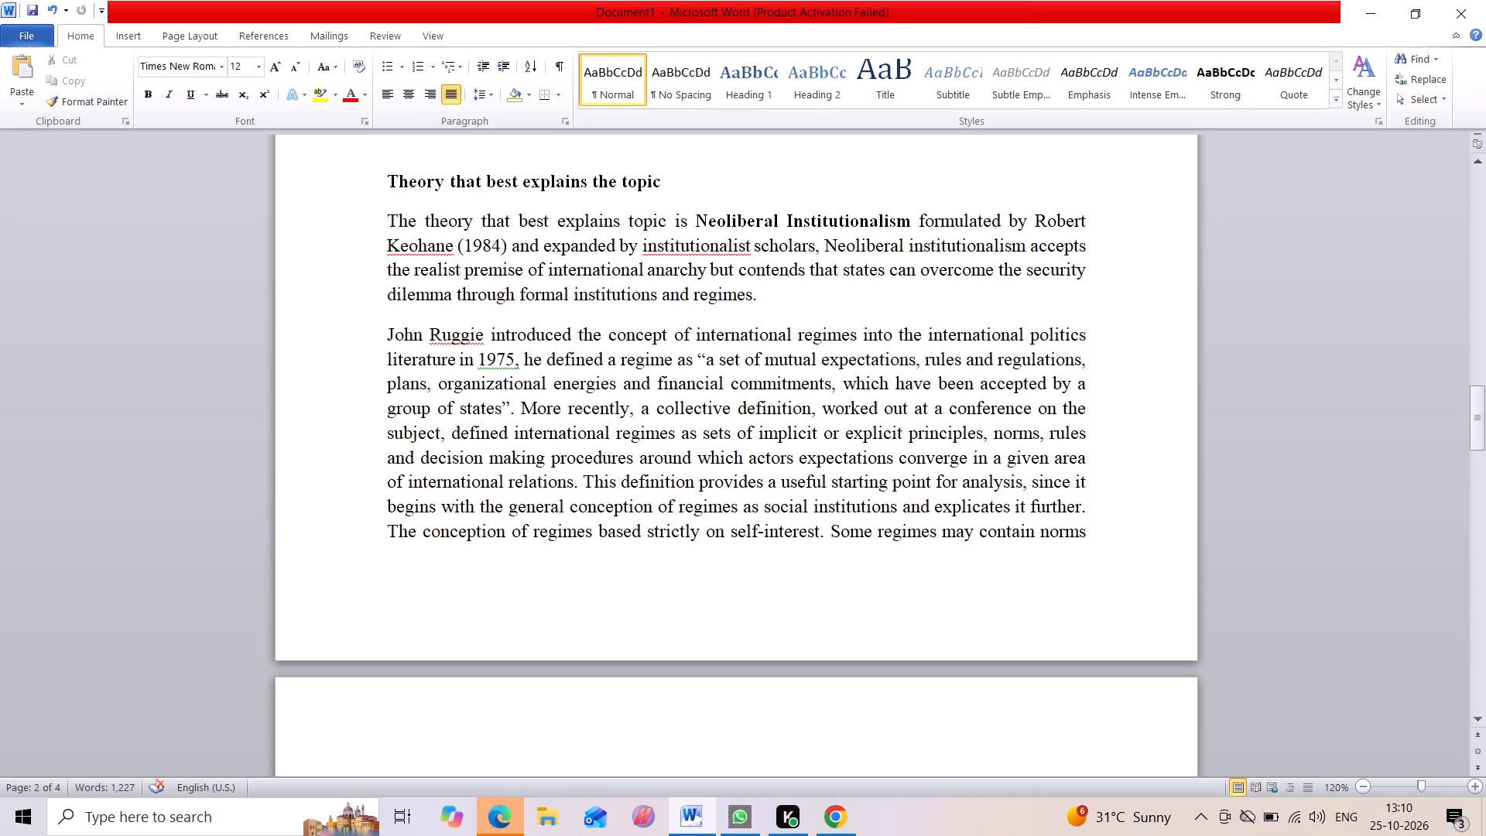
scroll(717, 564, "down", 3)
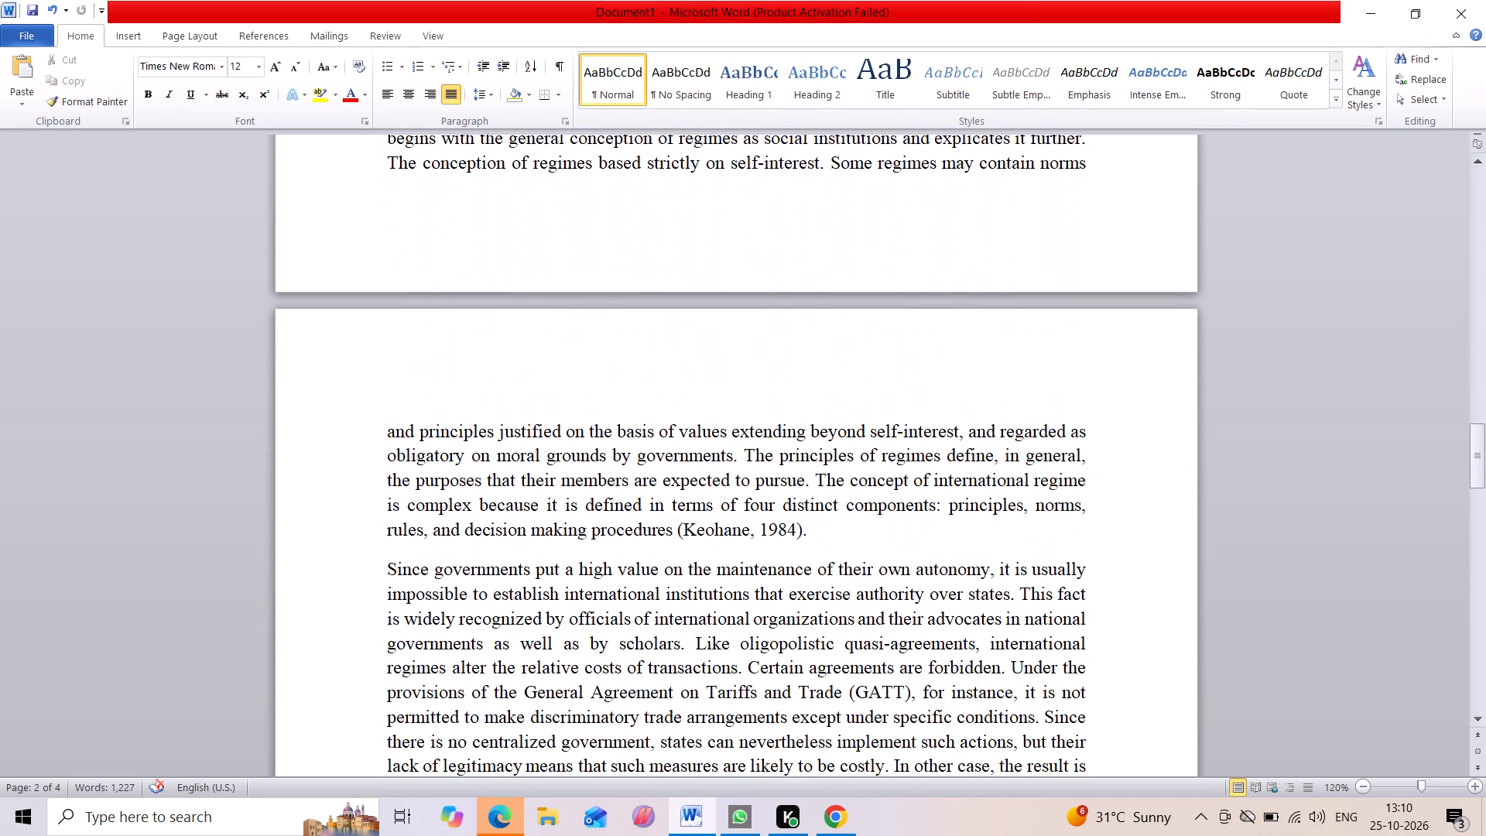
scroll(717, 564, "down", 7)
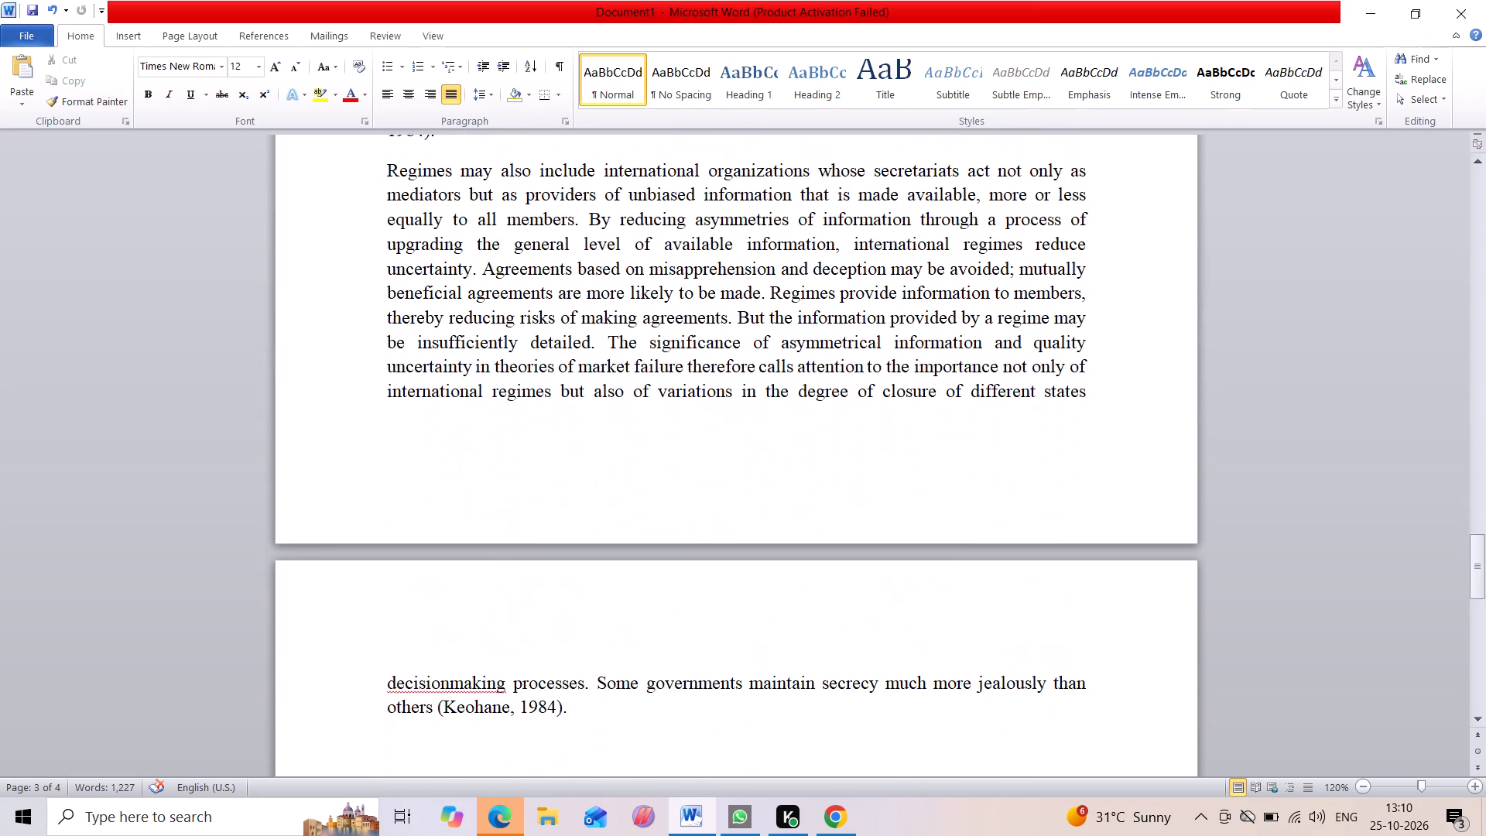
scroll(717, 564, "up", 7)
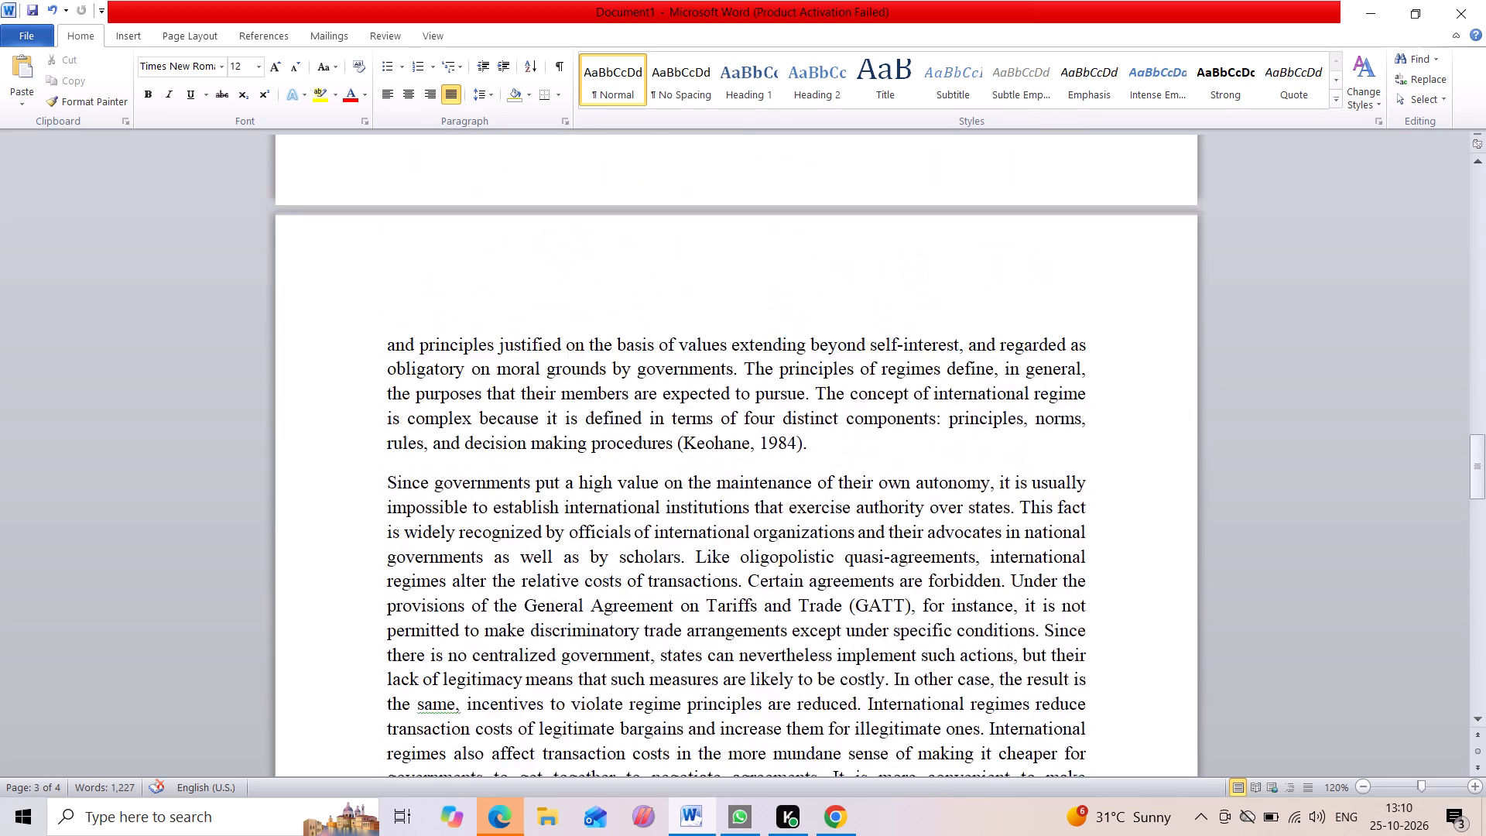
scroll(717, 564, "up", 4)
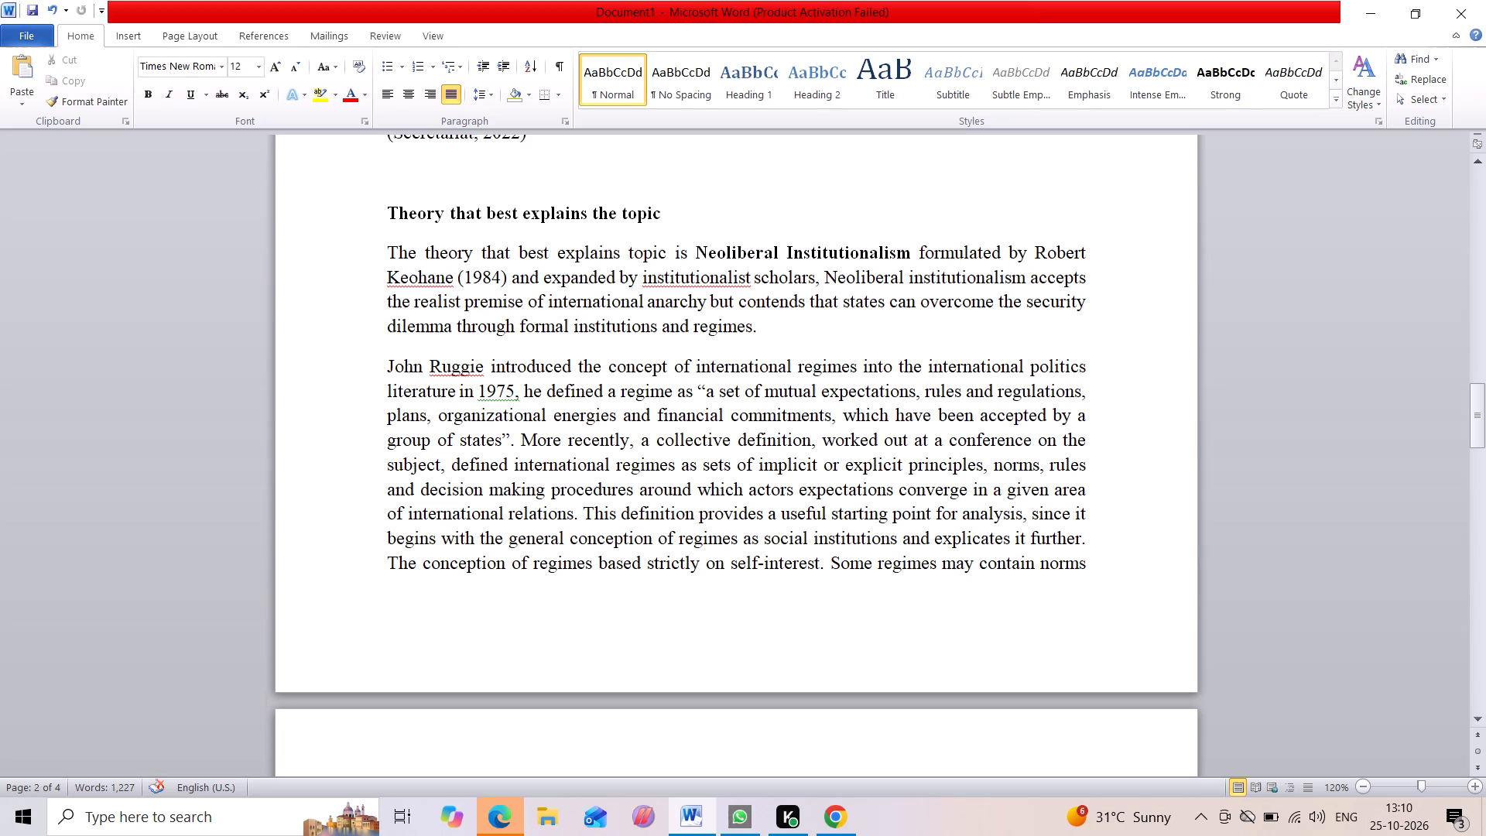
scroll(949, 566, "down", 2)
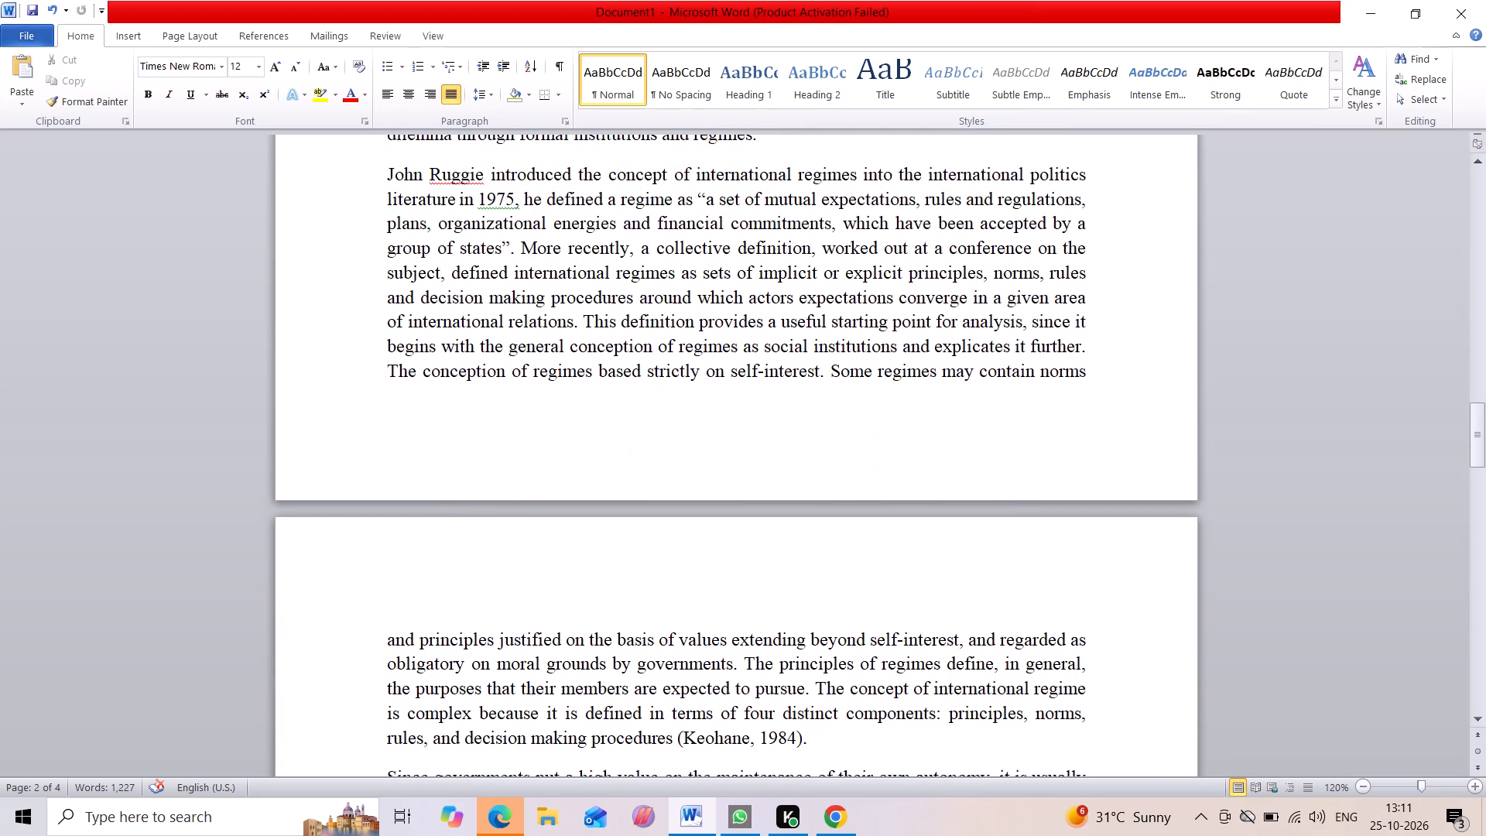
scroll(949, 566, "down", 1)
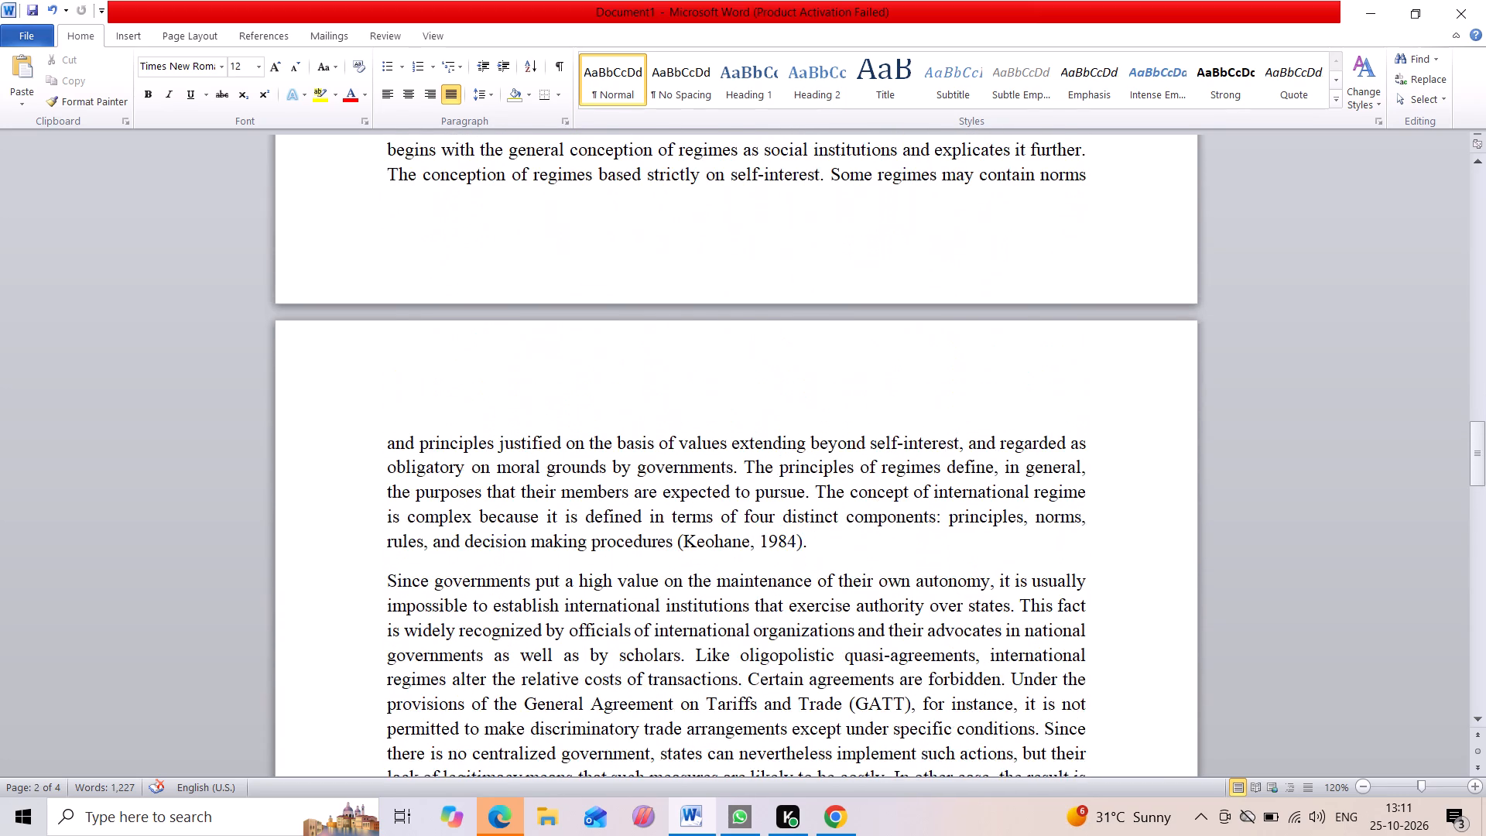
scroll(949, 566, "up", 3)
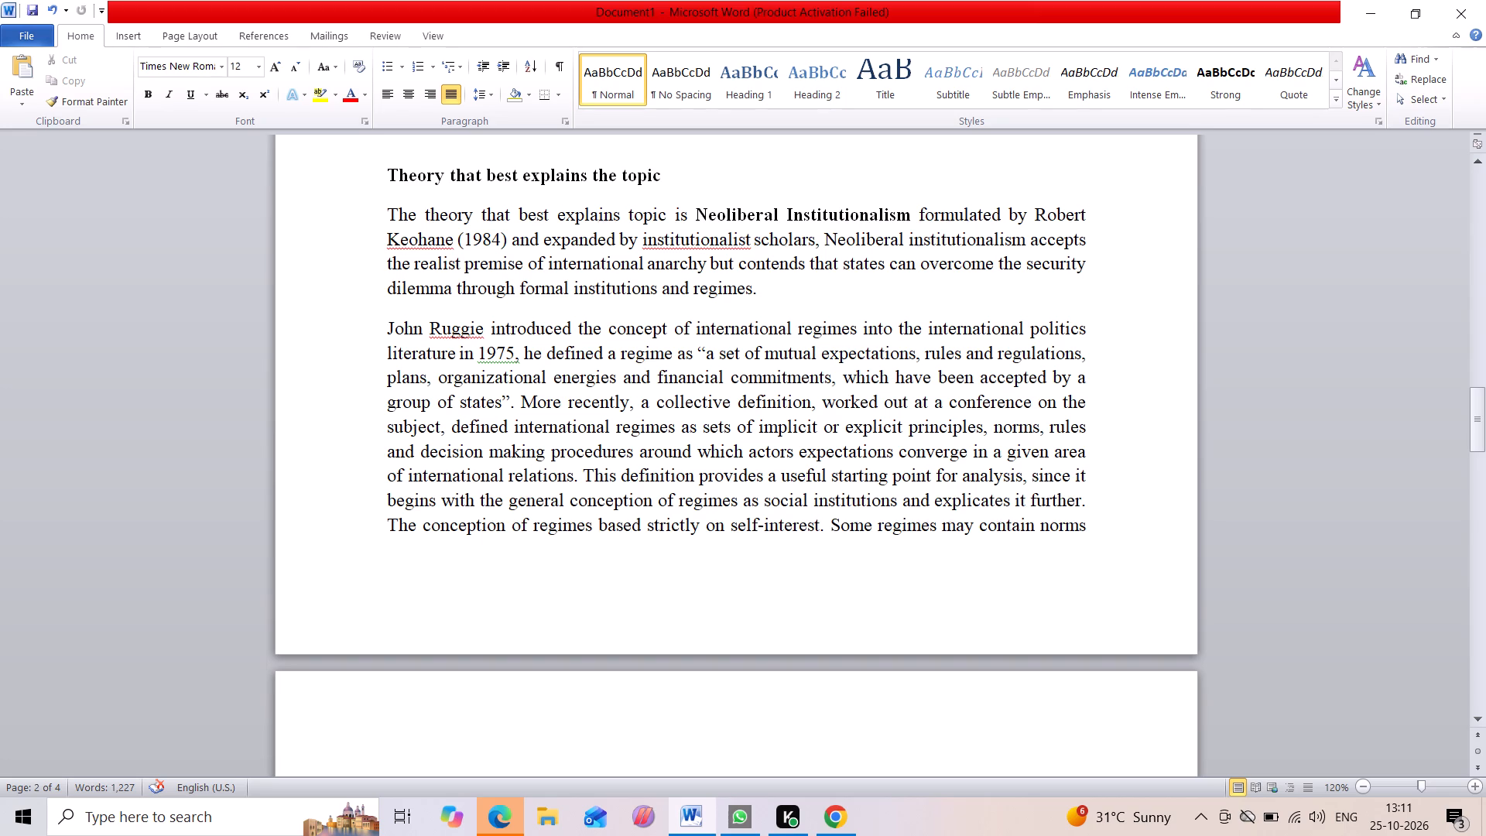
Select the text starting "This definition provides a useful starting point for analysis" in the John Ruggie paragraph.
left_click_drag(586, 472, 704, 516)
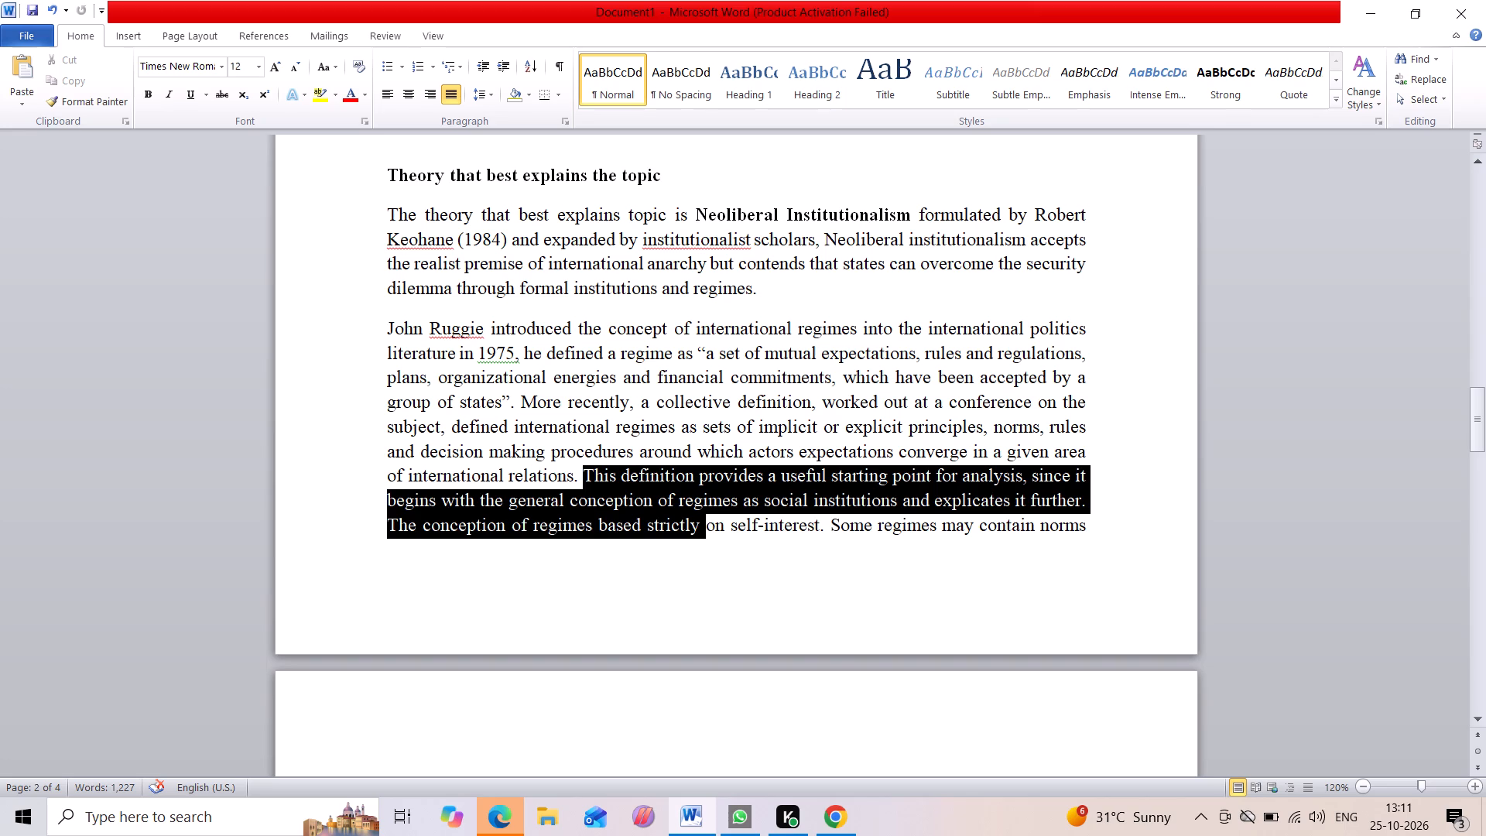
left_click_drag(704, 516, 749, 512)
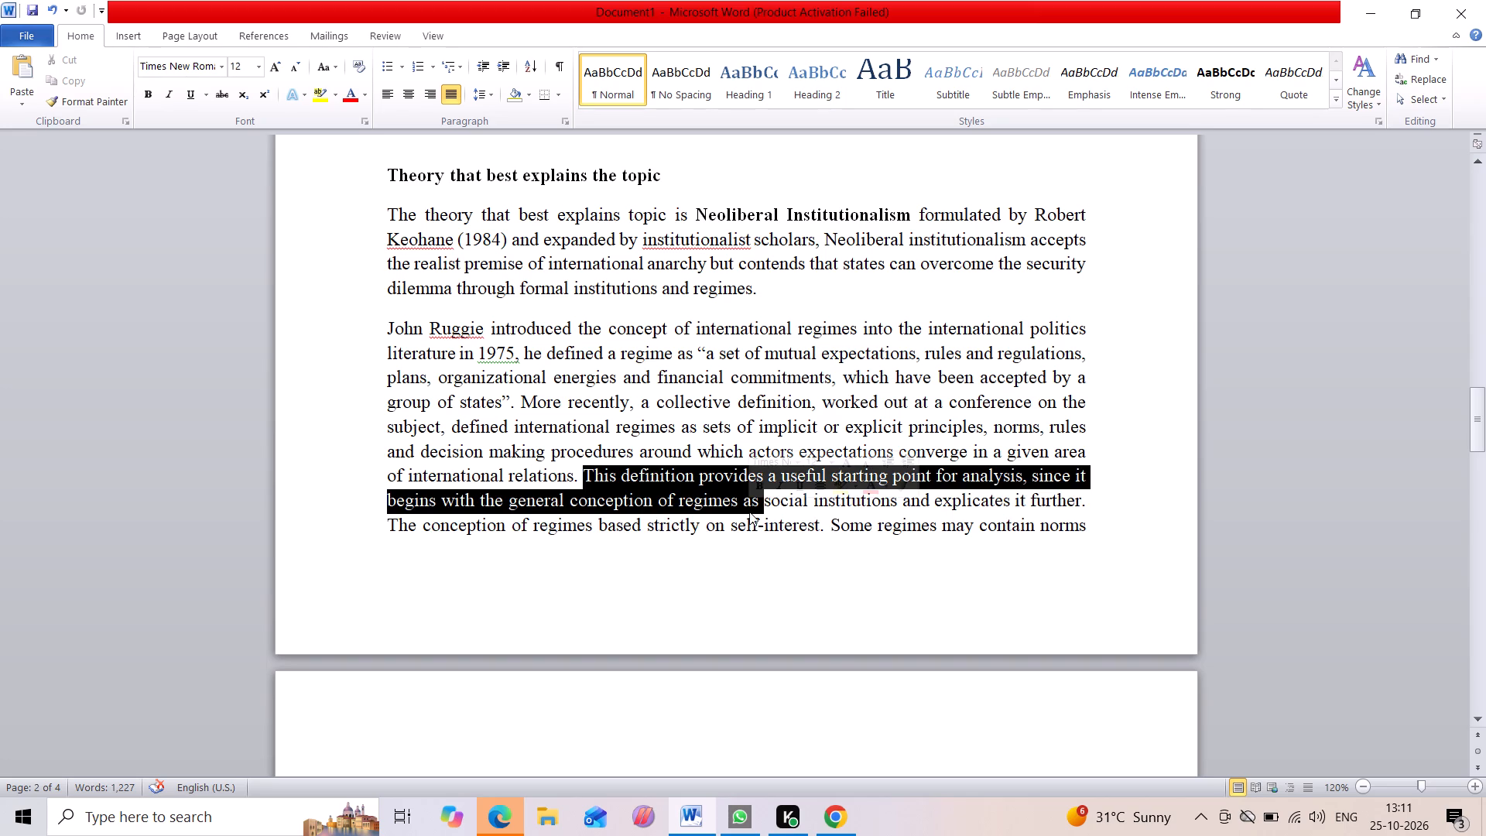
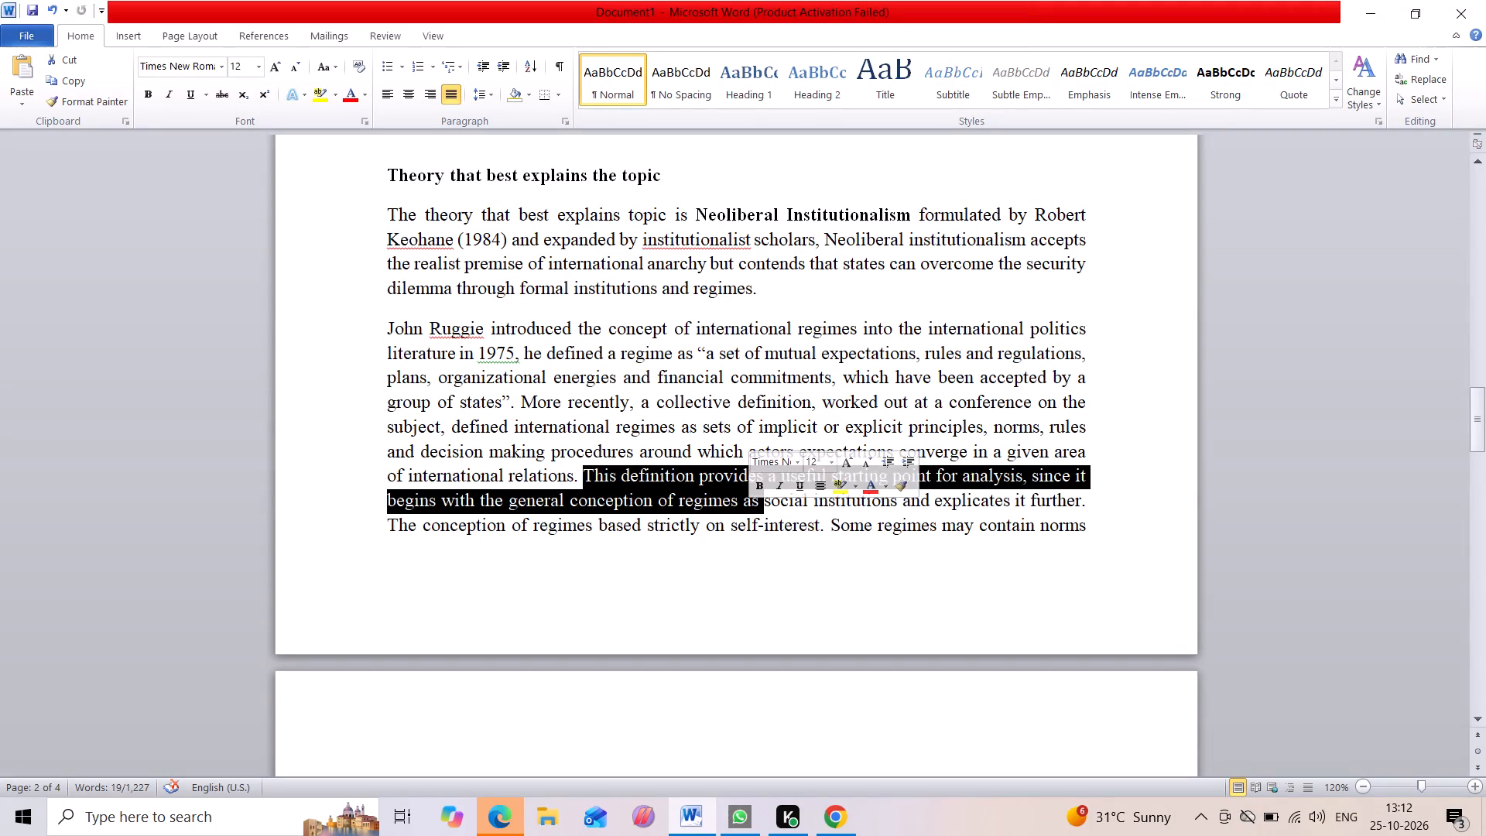
Delete the sentence "This definition provides a useful starting point… and explicates it further." from the John Ruggie paragraph, keeping one space between the neighbouring sentences.
left_click(818, 618)
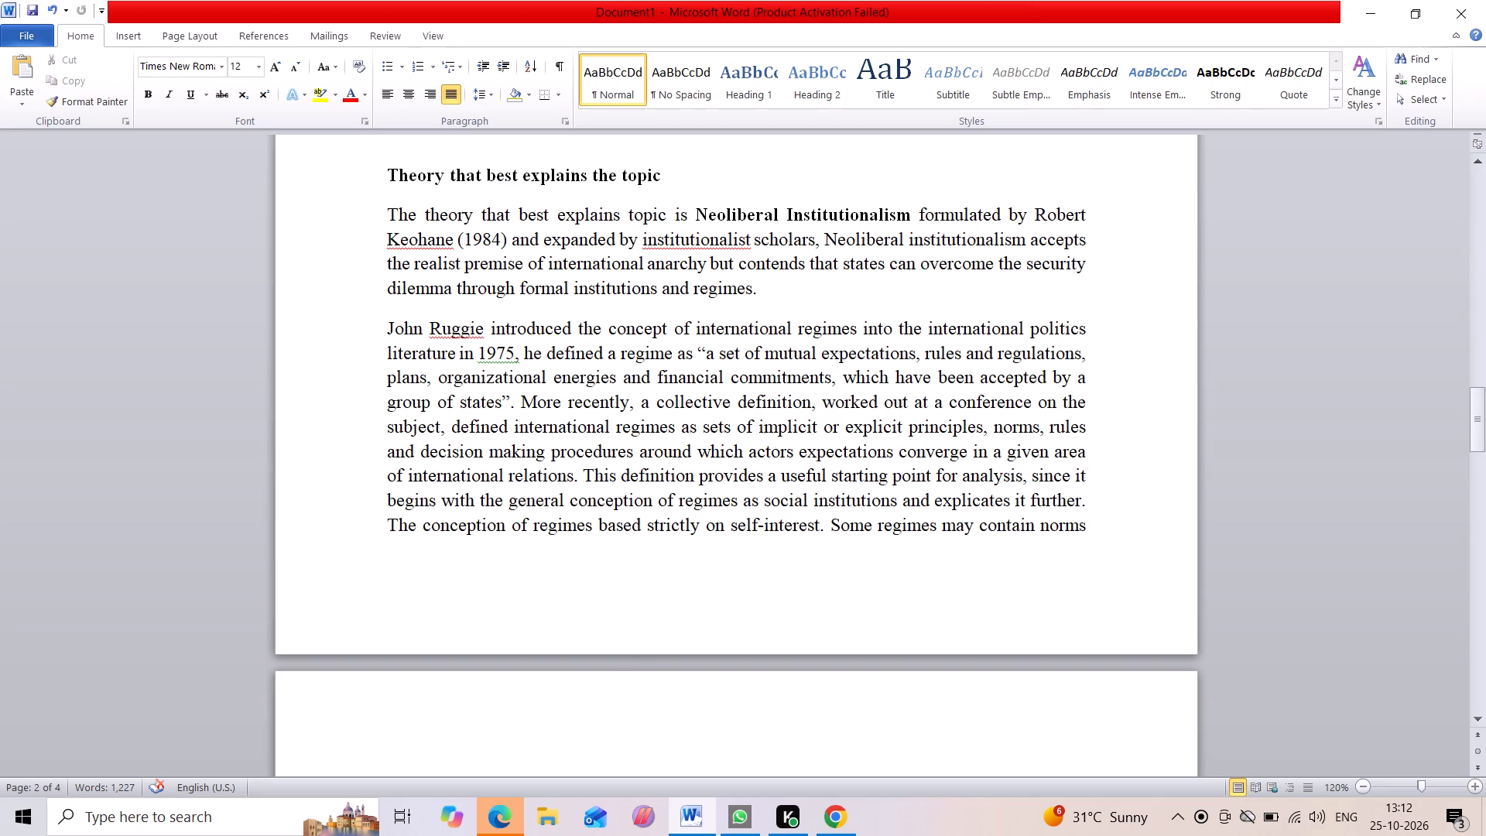
left_click_drag(581, 471, 944, 512)
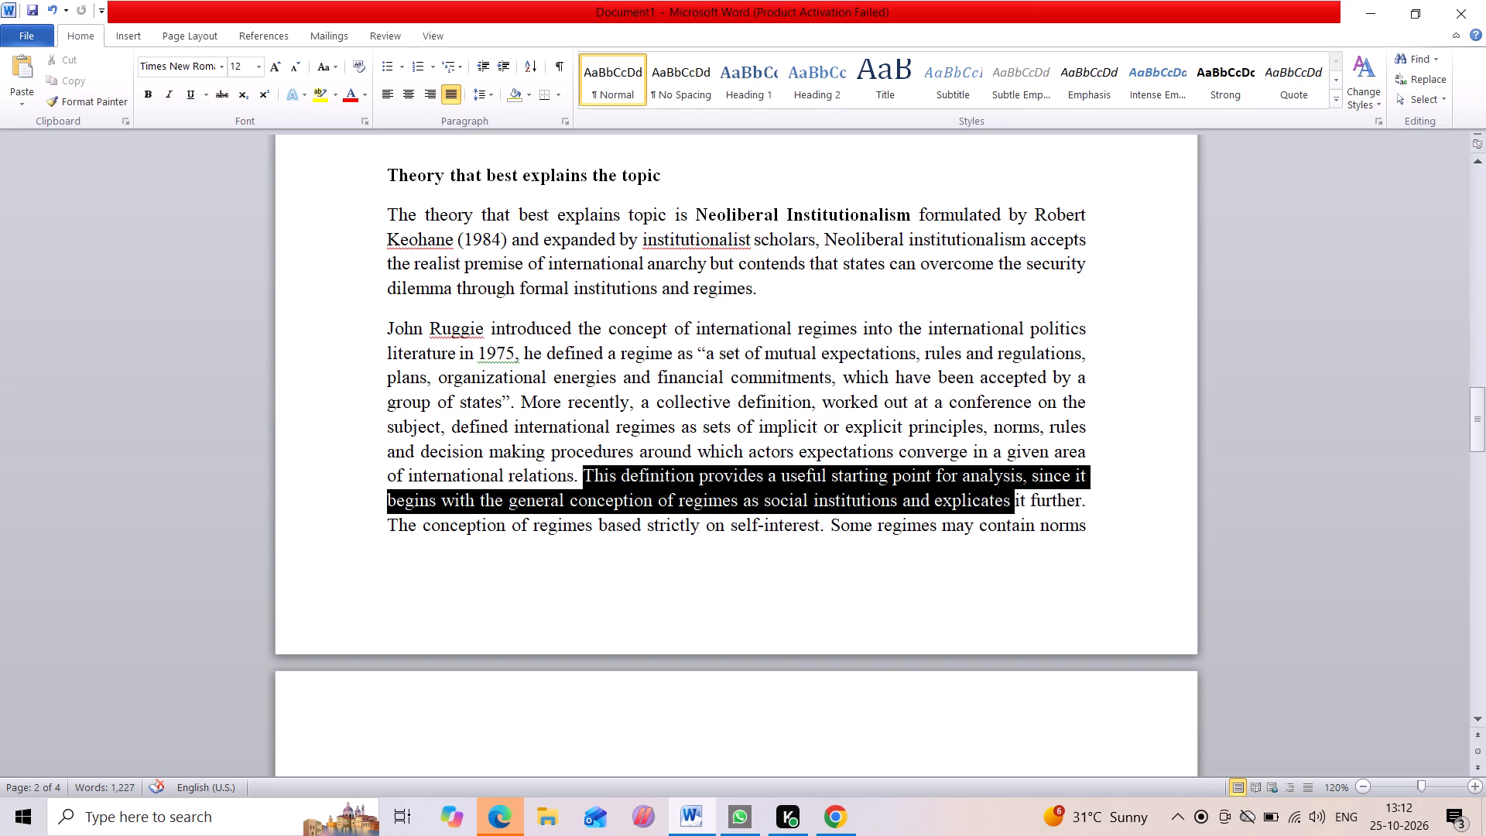
left_click_drag(944, 512, 1002, 512)
left_click(826, 592)
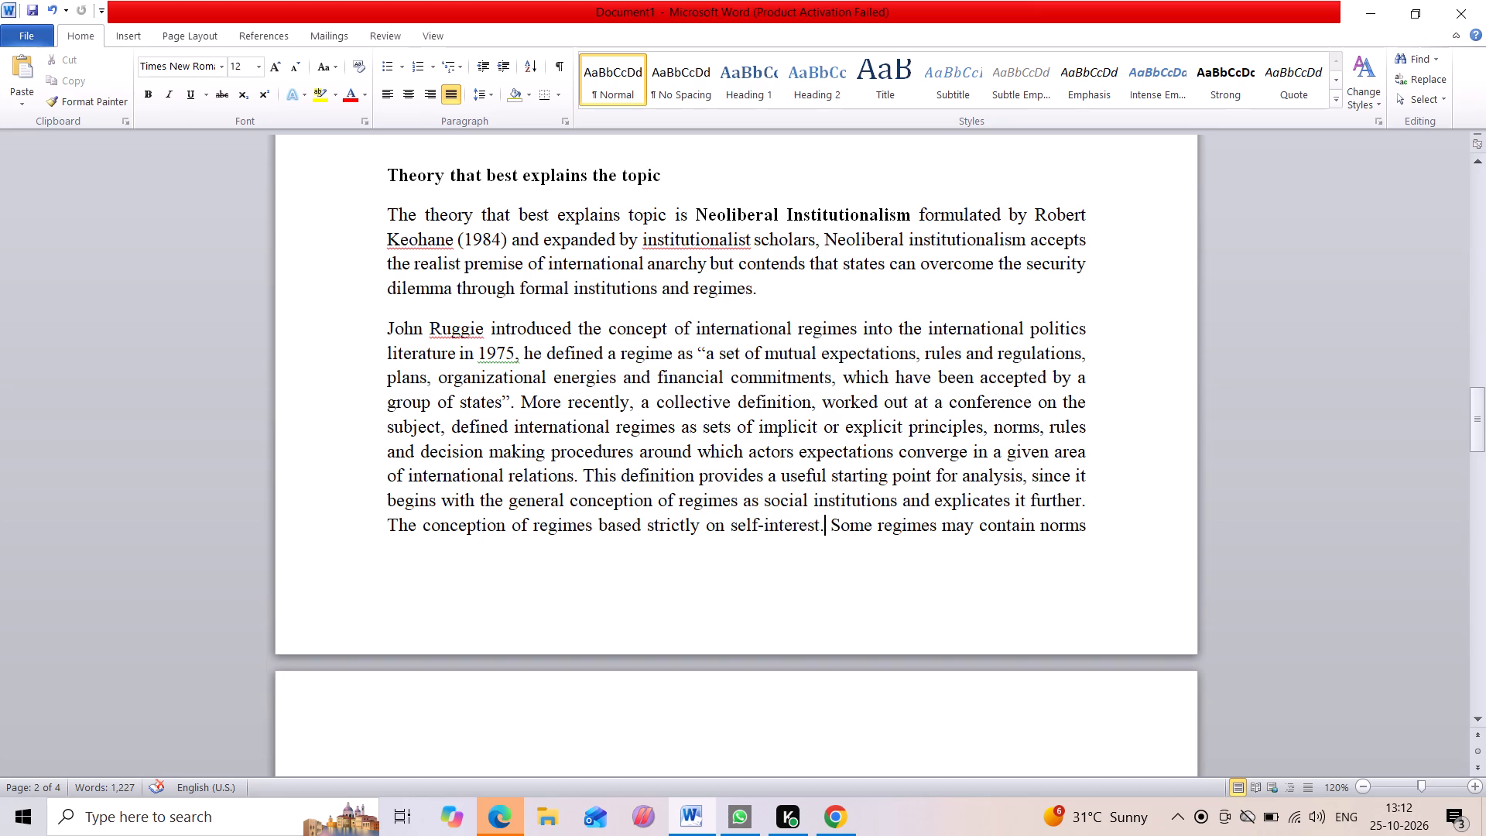
left_click_drag(584, 473, 890, 504)
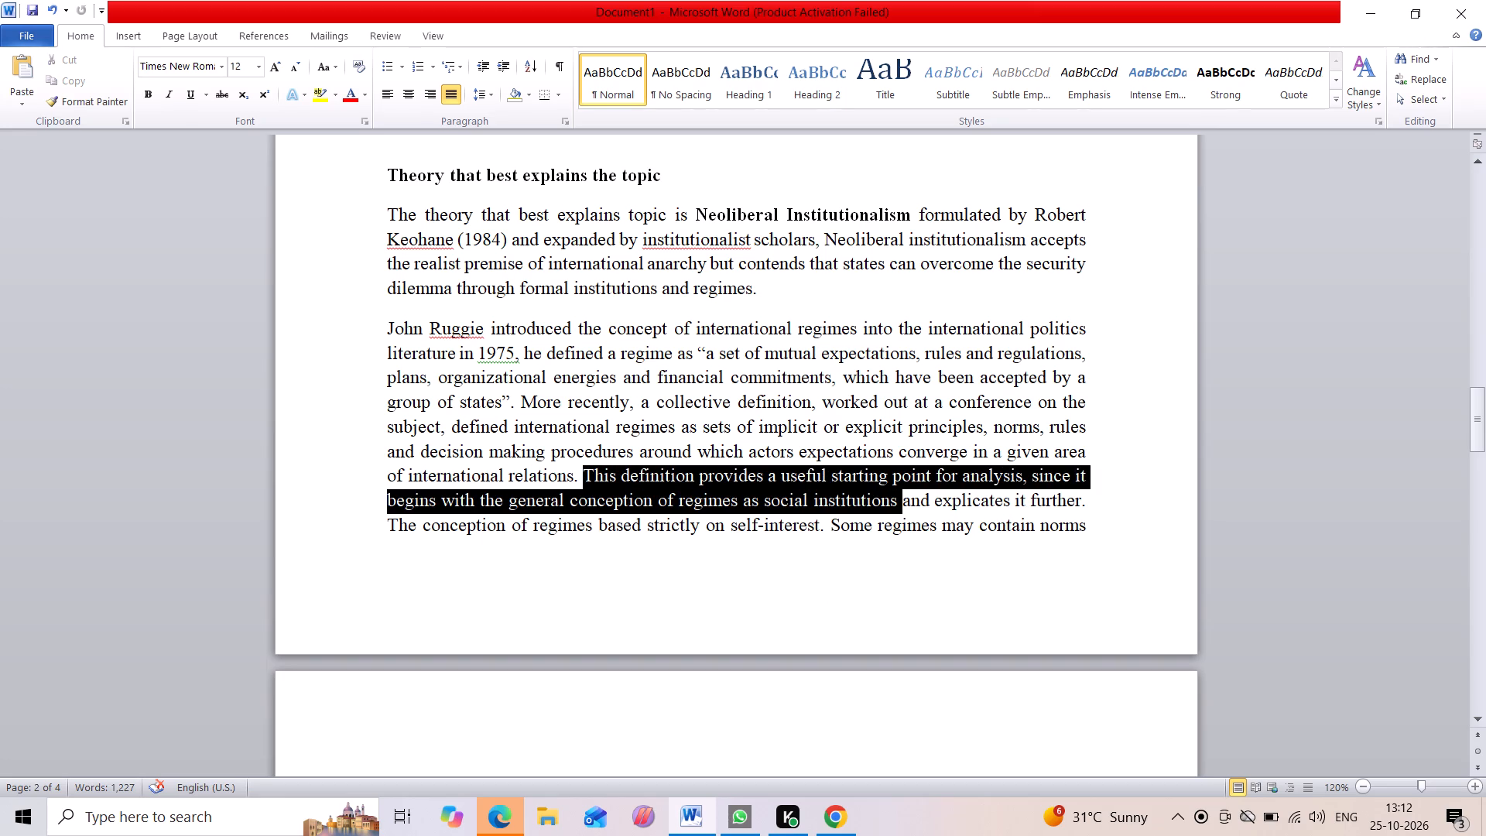
left_click_drag(890, 504, 1092, 506)
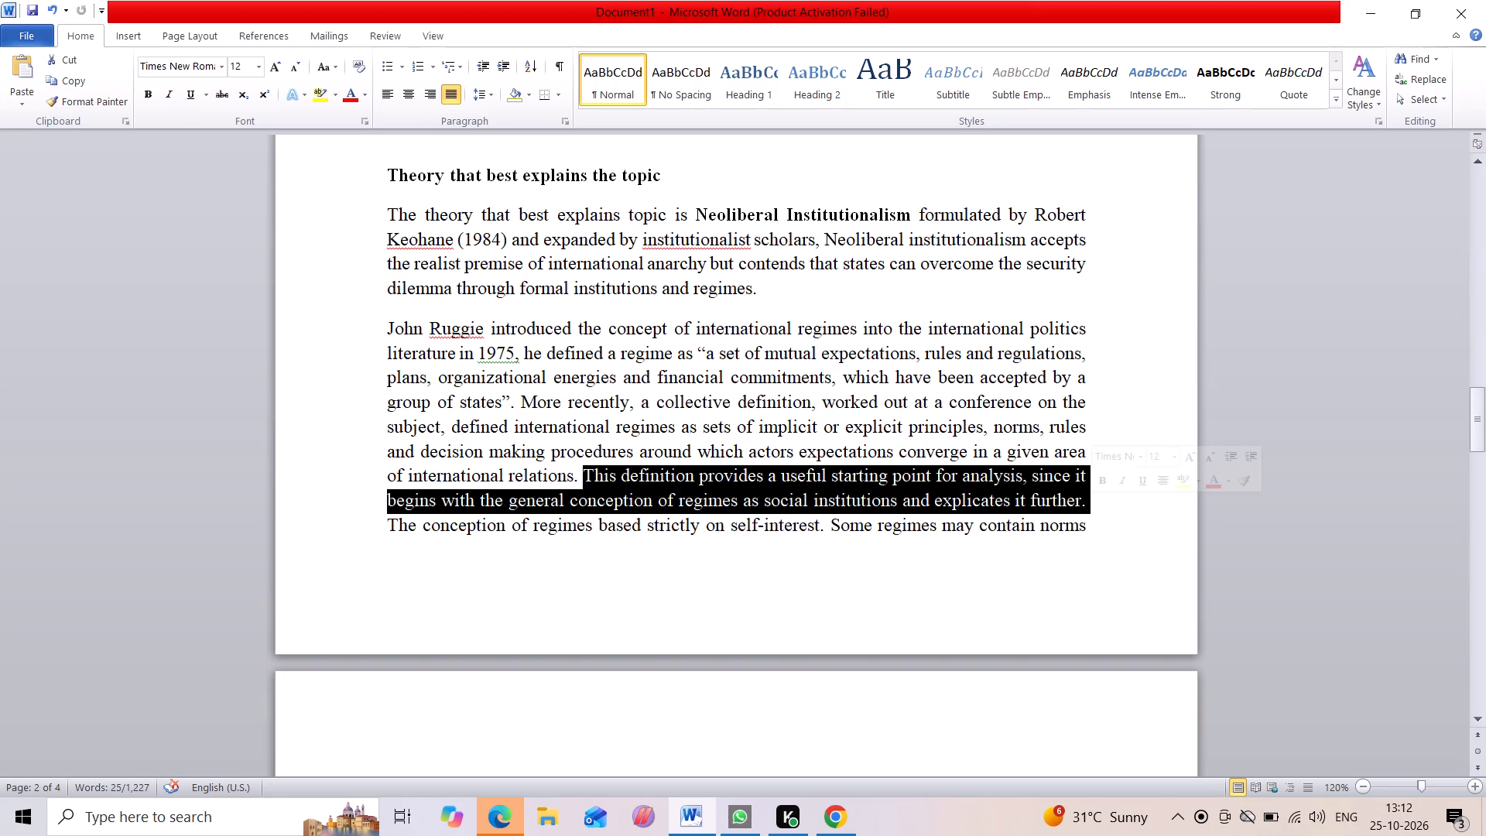
key("BackSpace")
key("BackSpace")
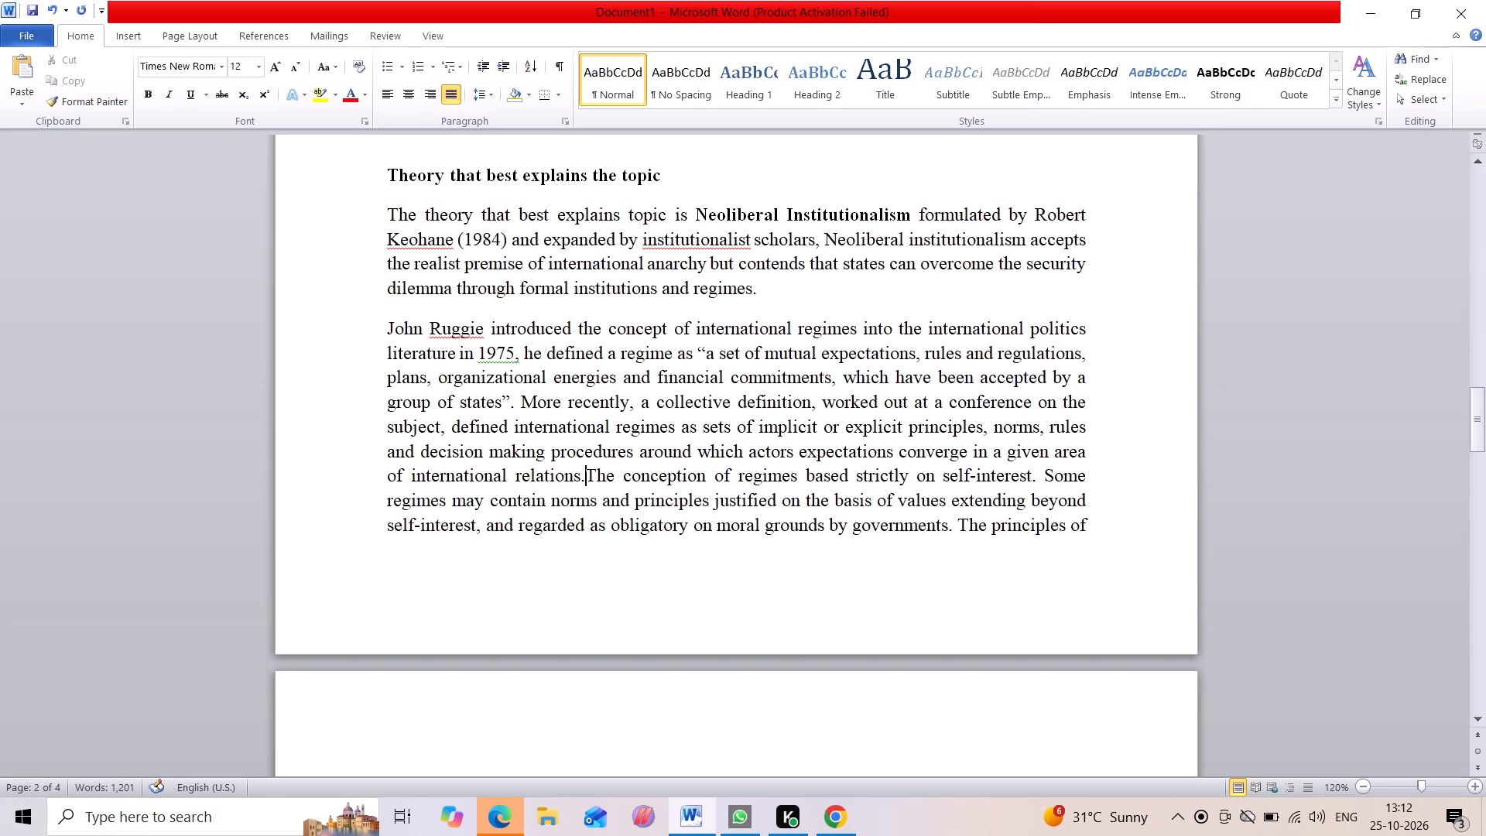
key("space")
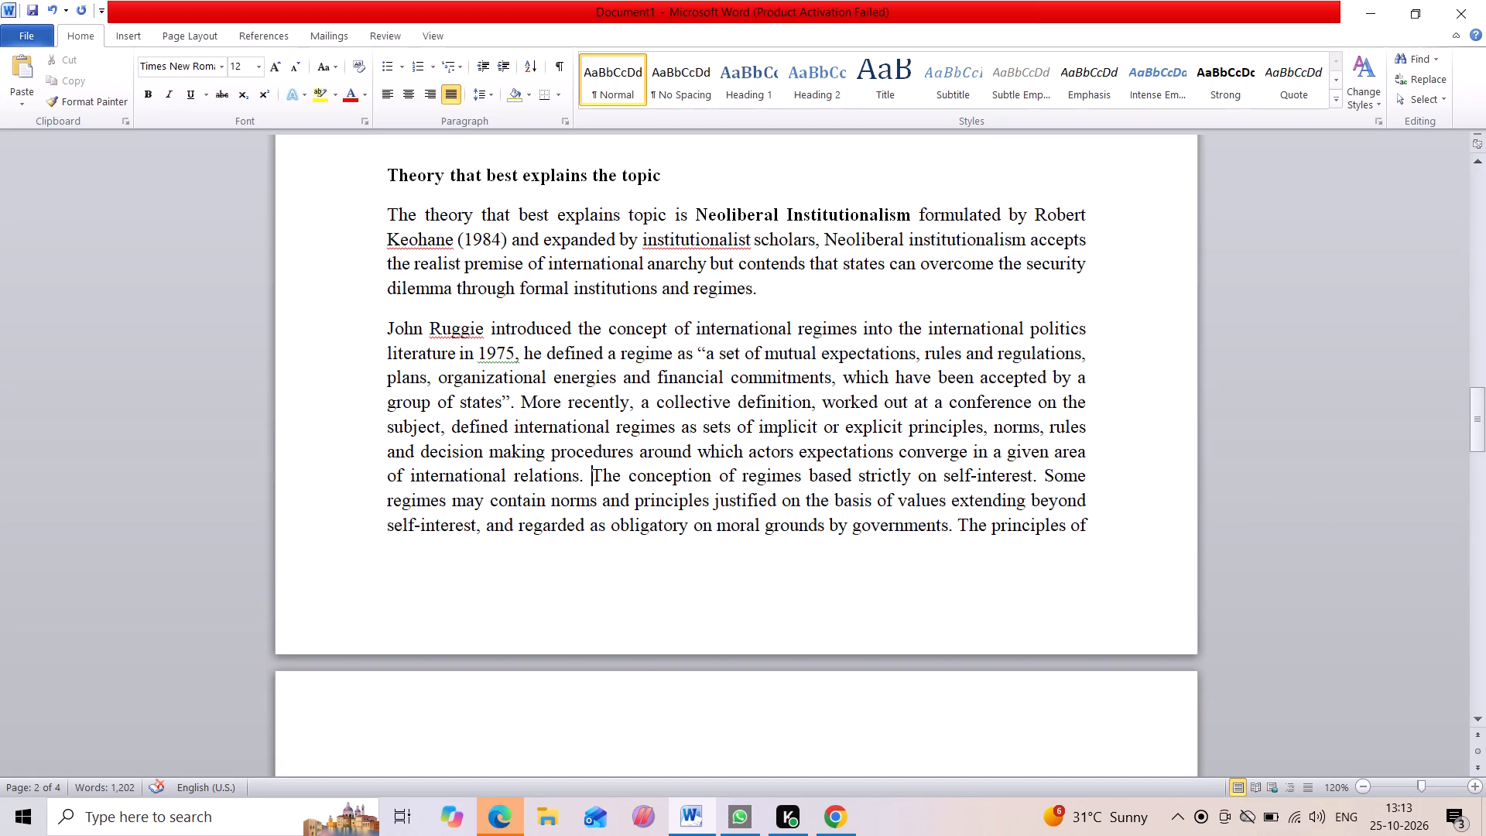
Delete the sentence "The concept of international regime is complex… decision making procedures" and the full stop after "pursue", so "(Keohane, 1984)" directly follows.
scroll(959, 519, "down", 1)
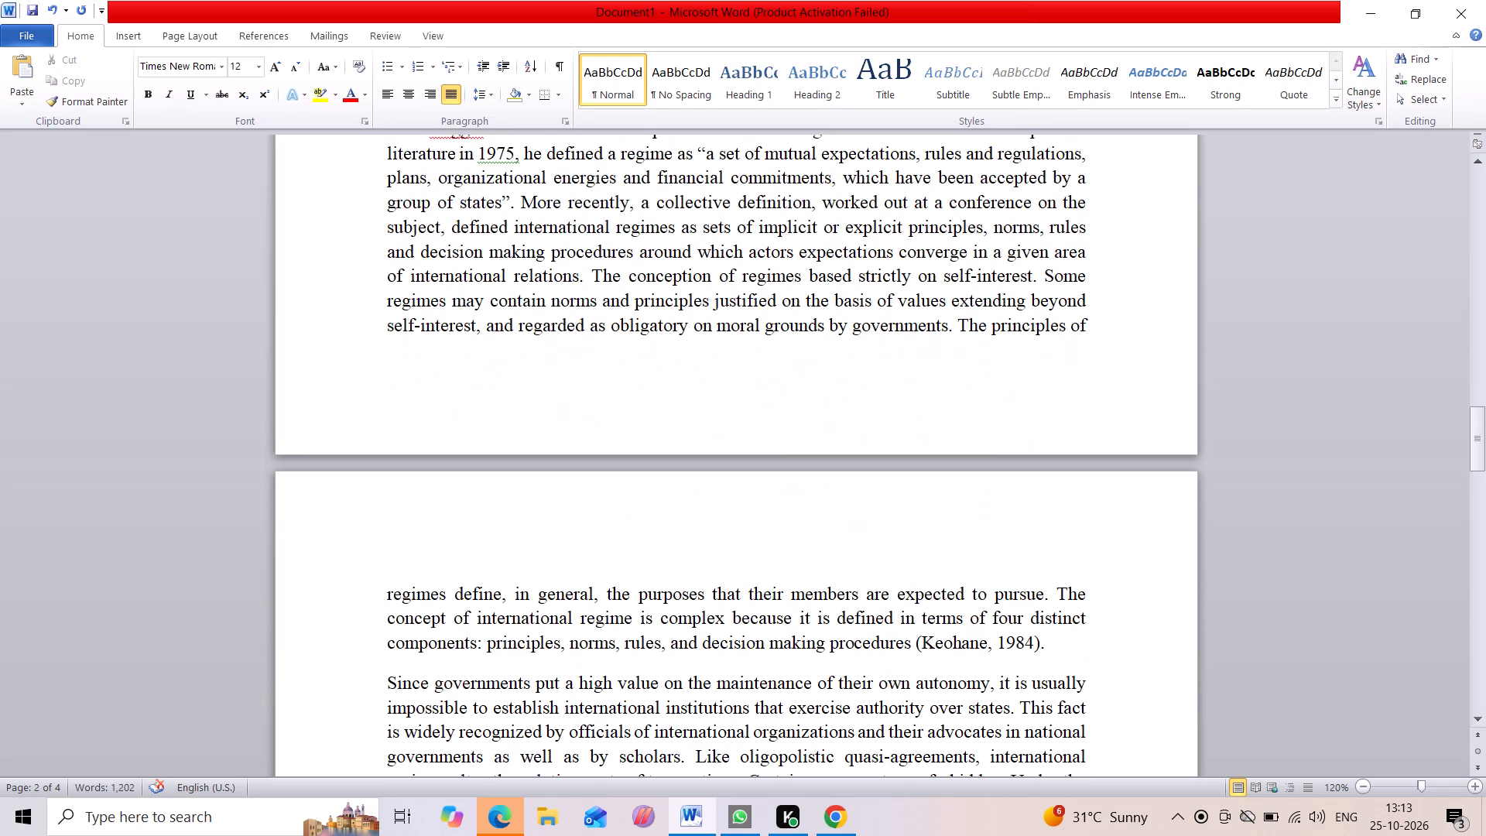
scroll(959, 519, "down", 1)
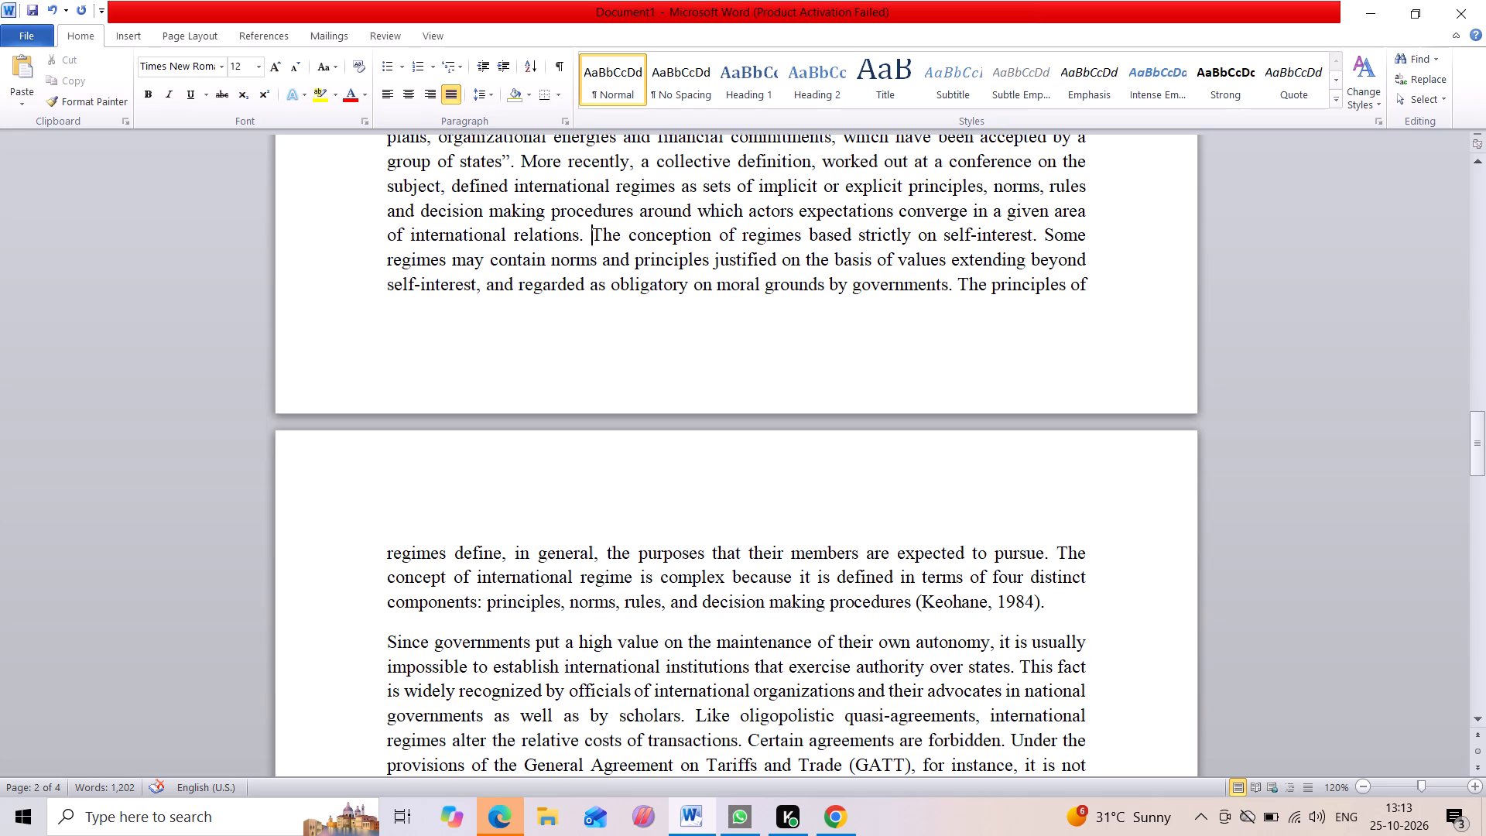
left_click_drag(1056, 549, 1088, 574)
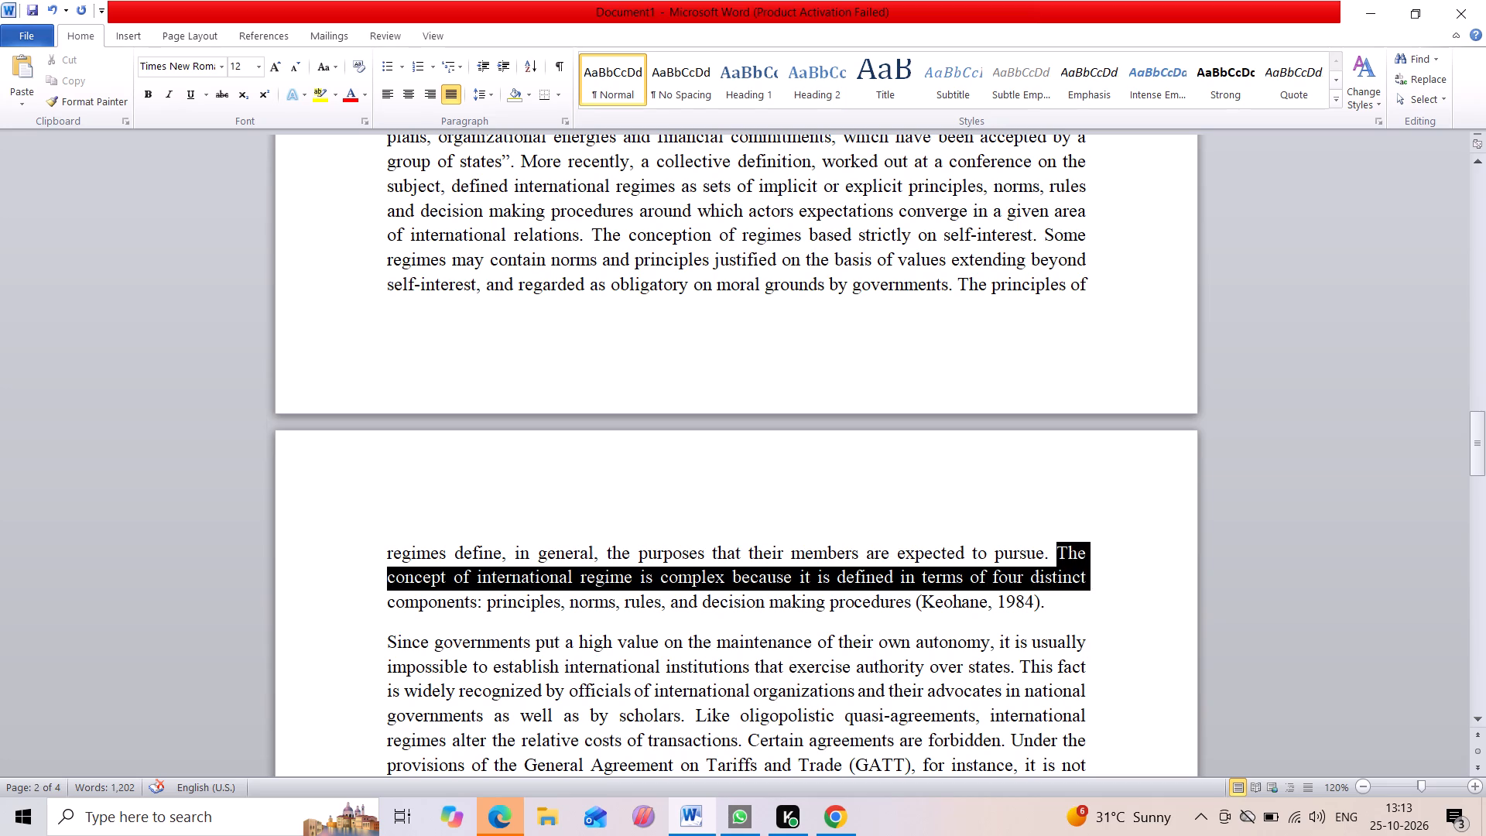
left_click_drag(1088, 574, 893, 614)
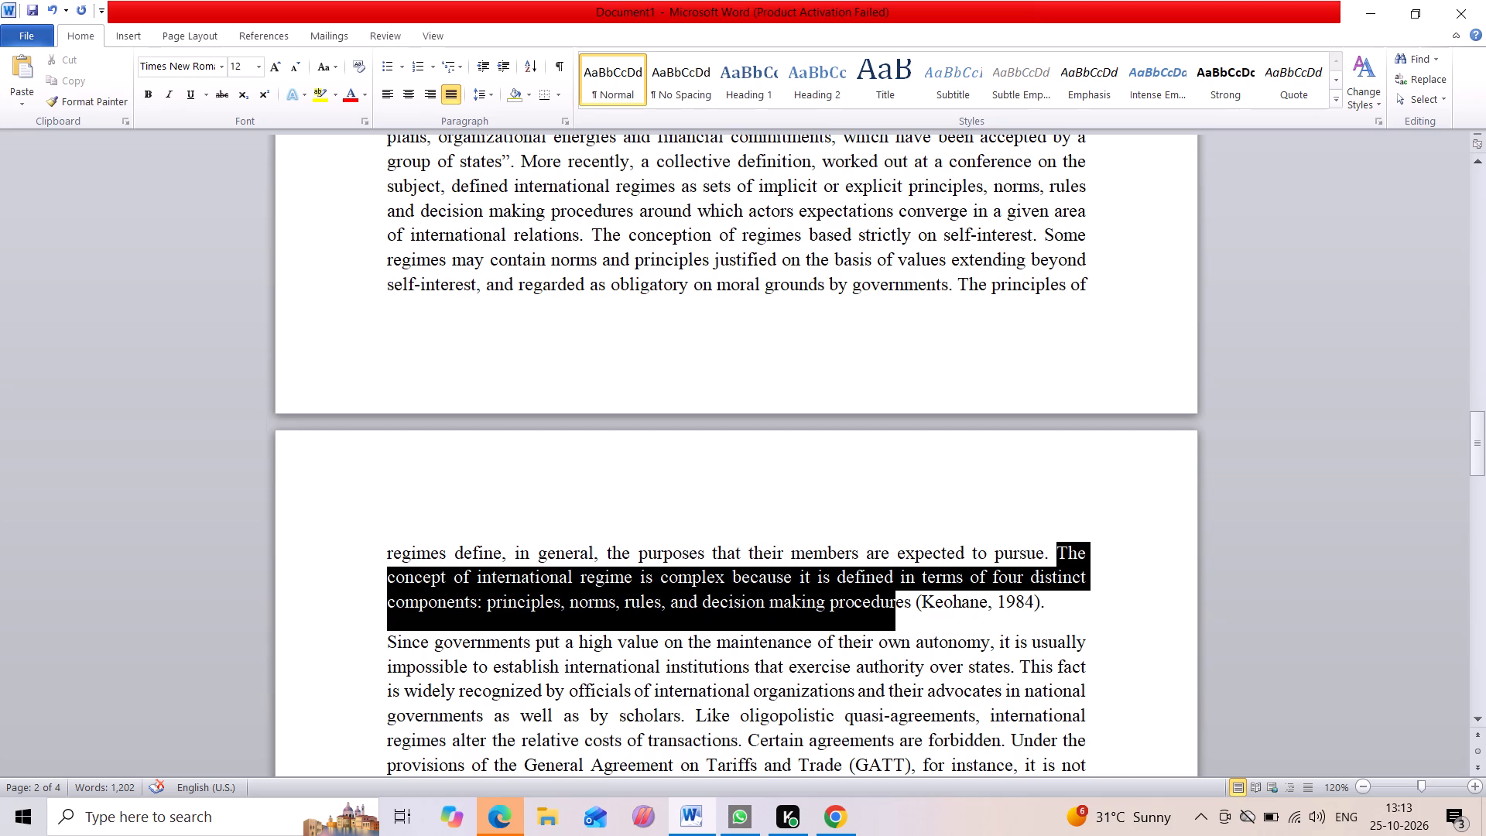
left_click_drag(893, 614, 909, 611)
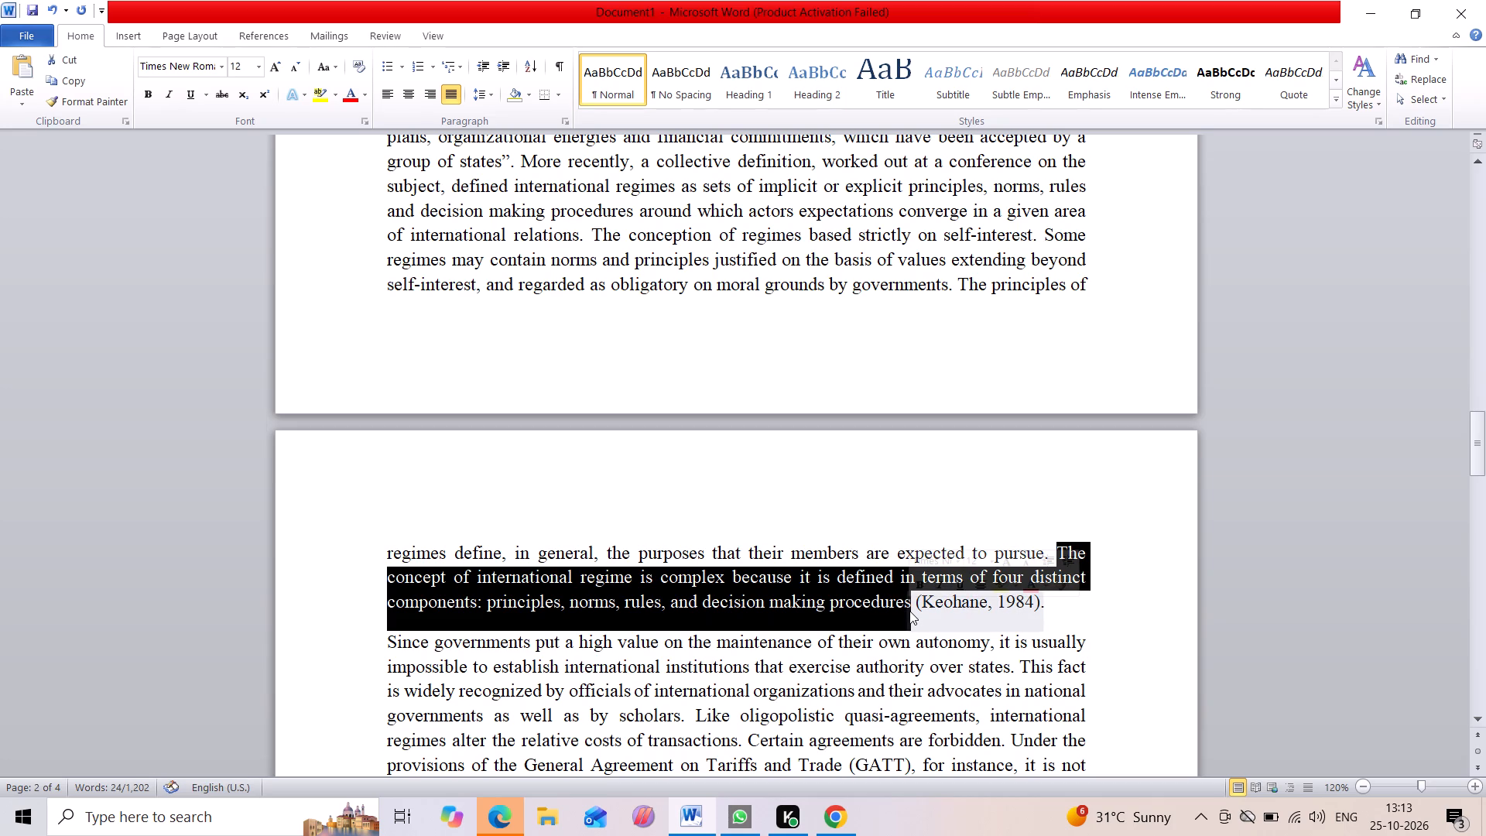
key("BackSpace")
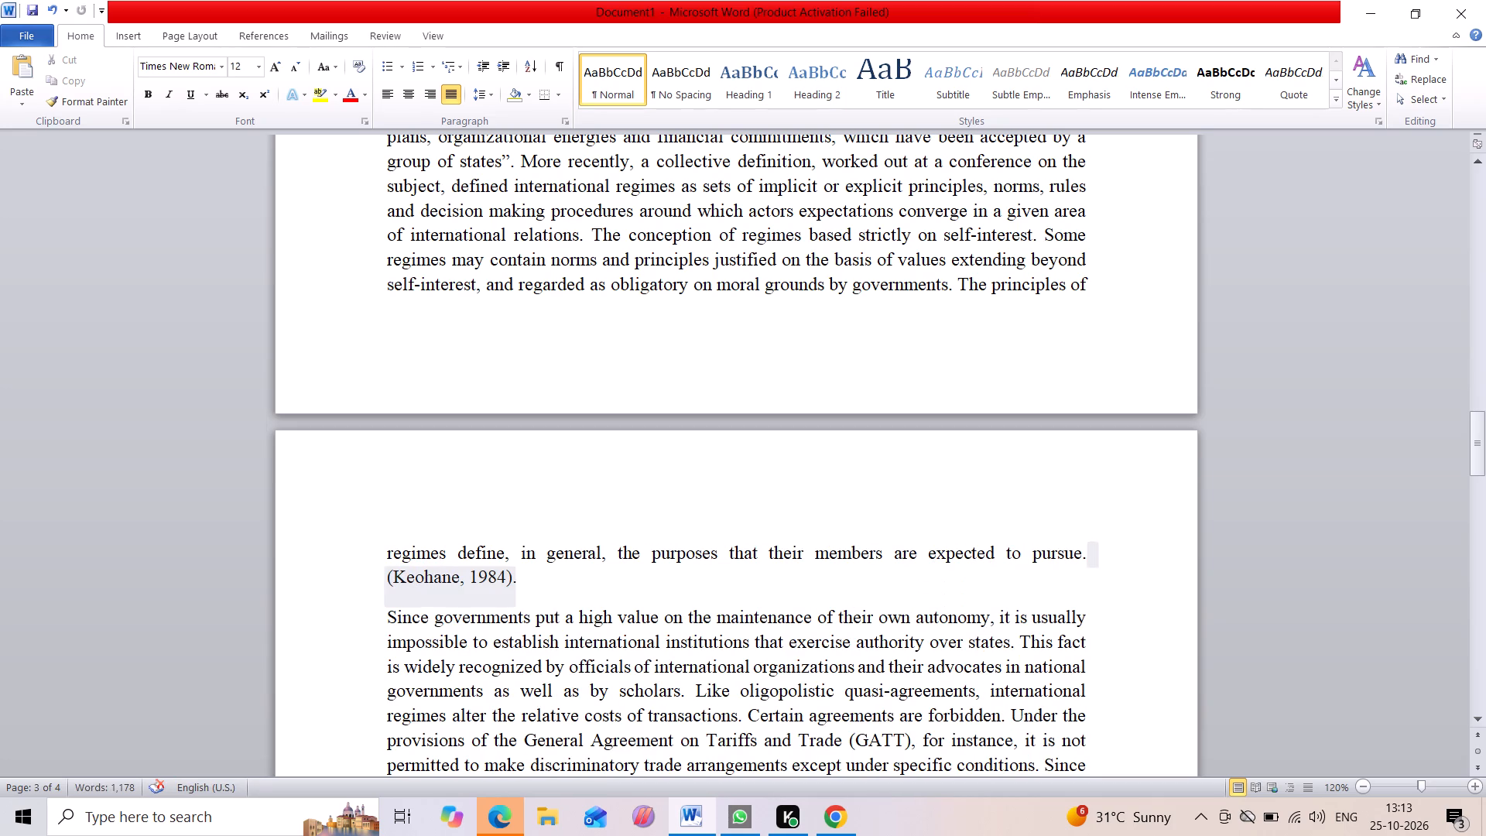
key("BackSpace")
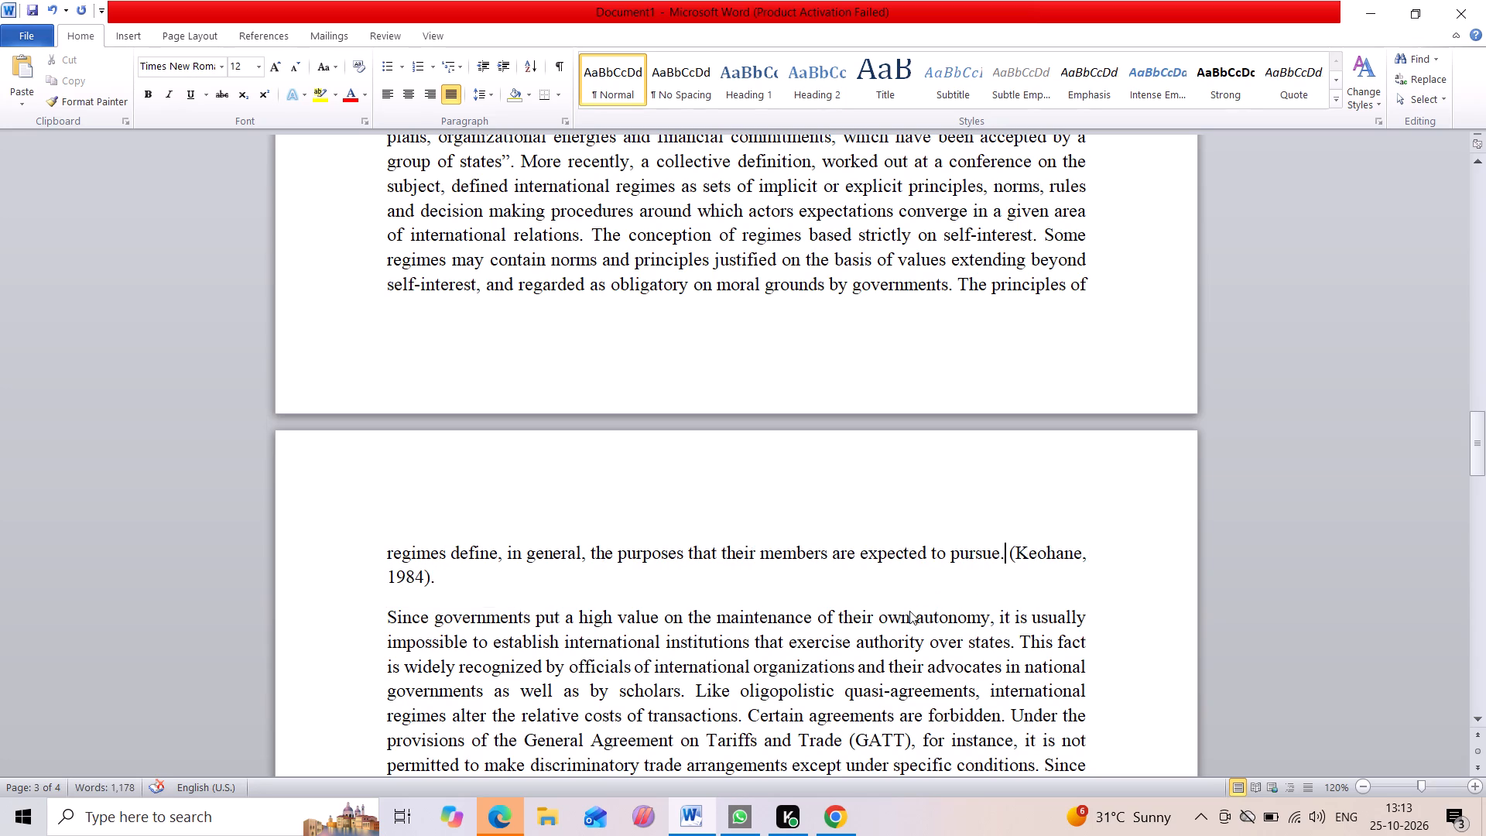
key("BackSpace")
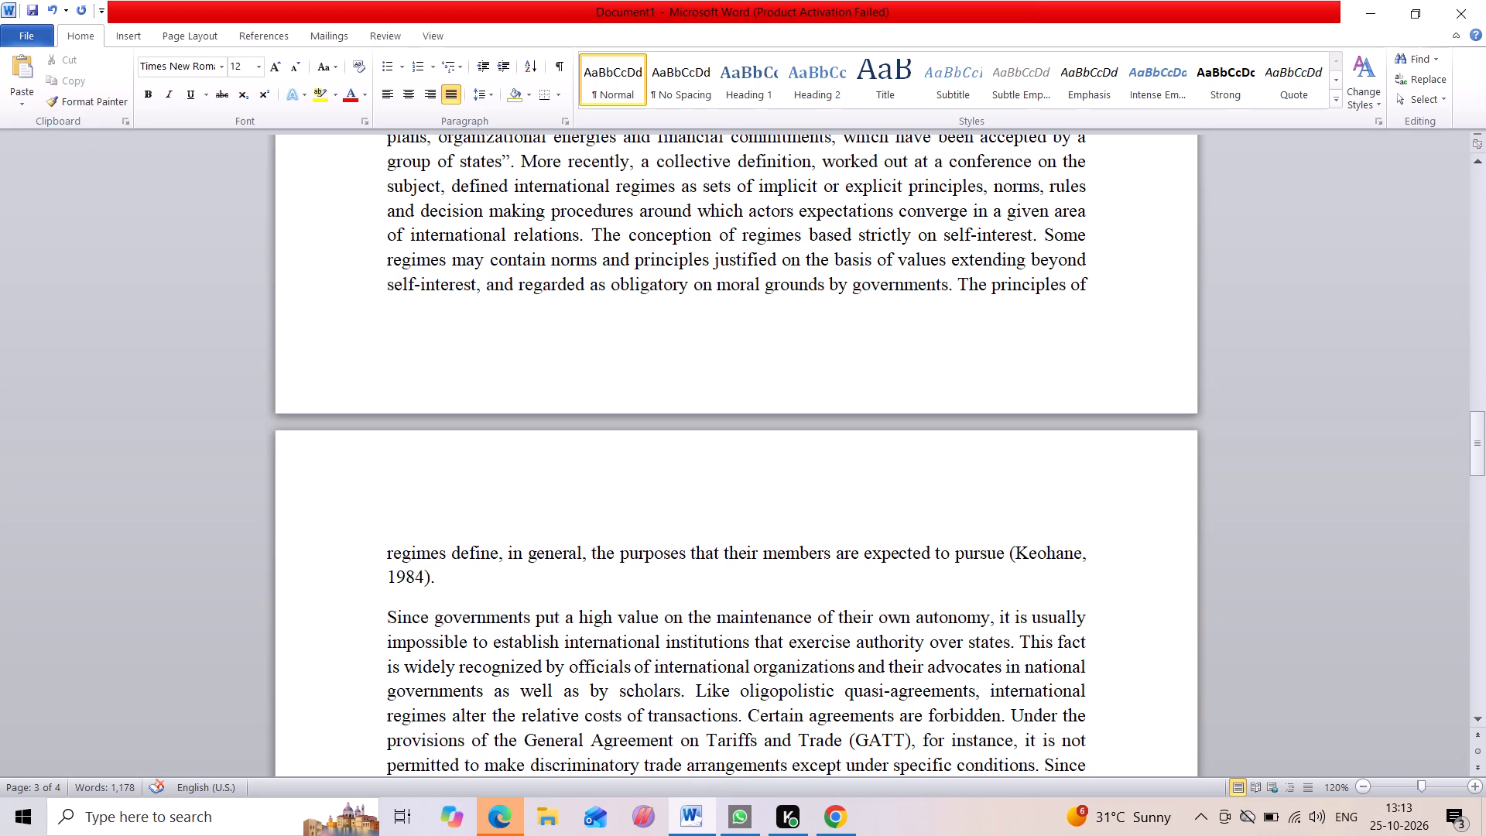
Replace the reference after "expected to pursue" with the saved source citation (Keohane, 1984), followed by a full stop.
left_click(458, 579)
key("BackSpace")
key("BackSpace")
key("BackSpace")
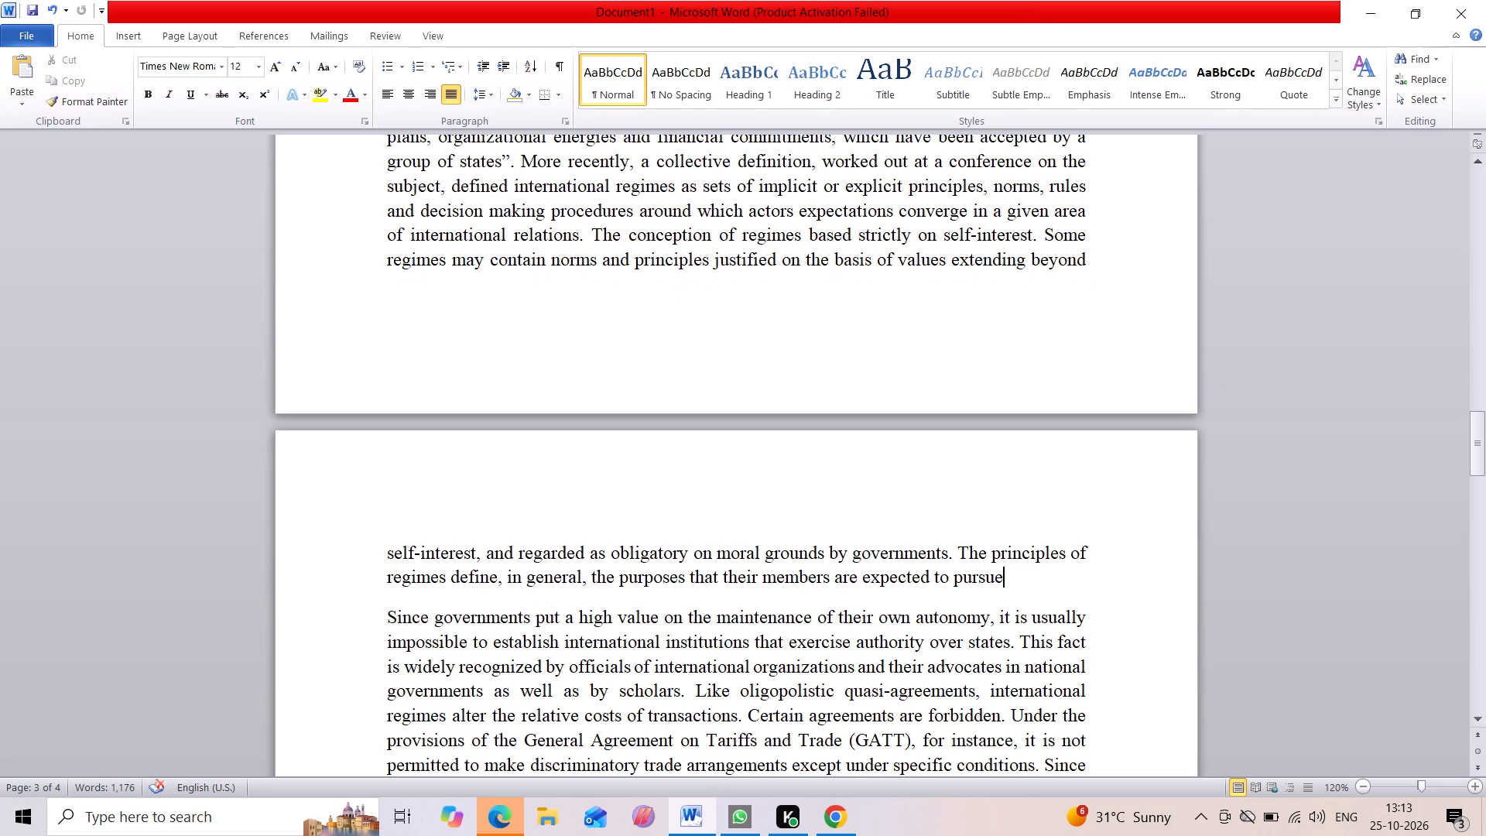
left_click(136, 36)
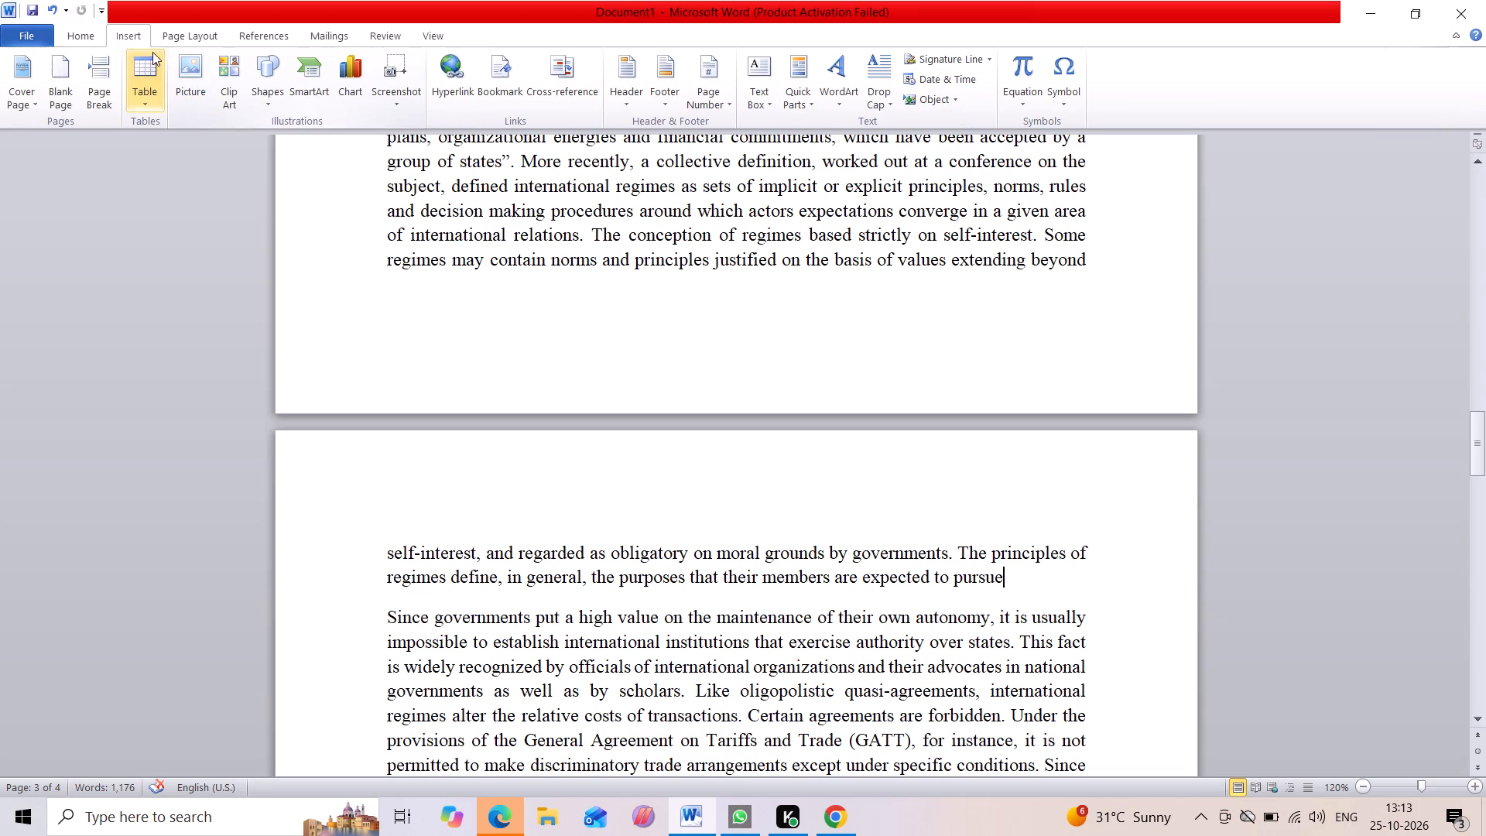
left_click(272, 43)
left_click(324, 85)
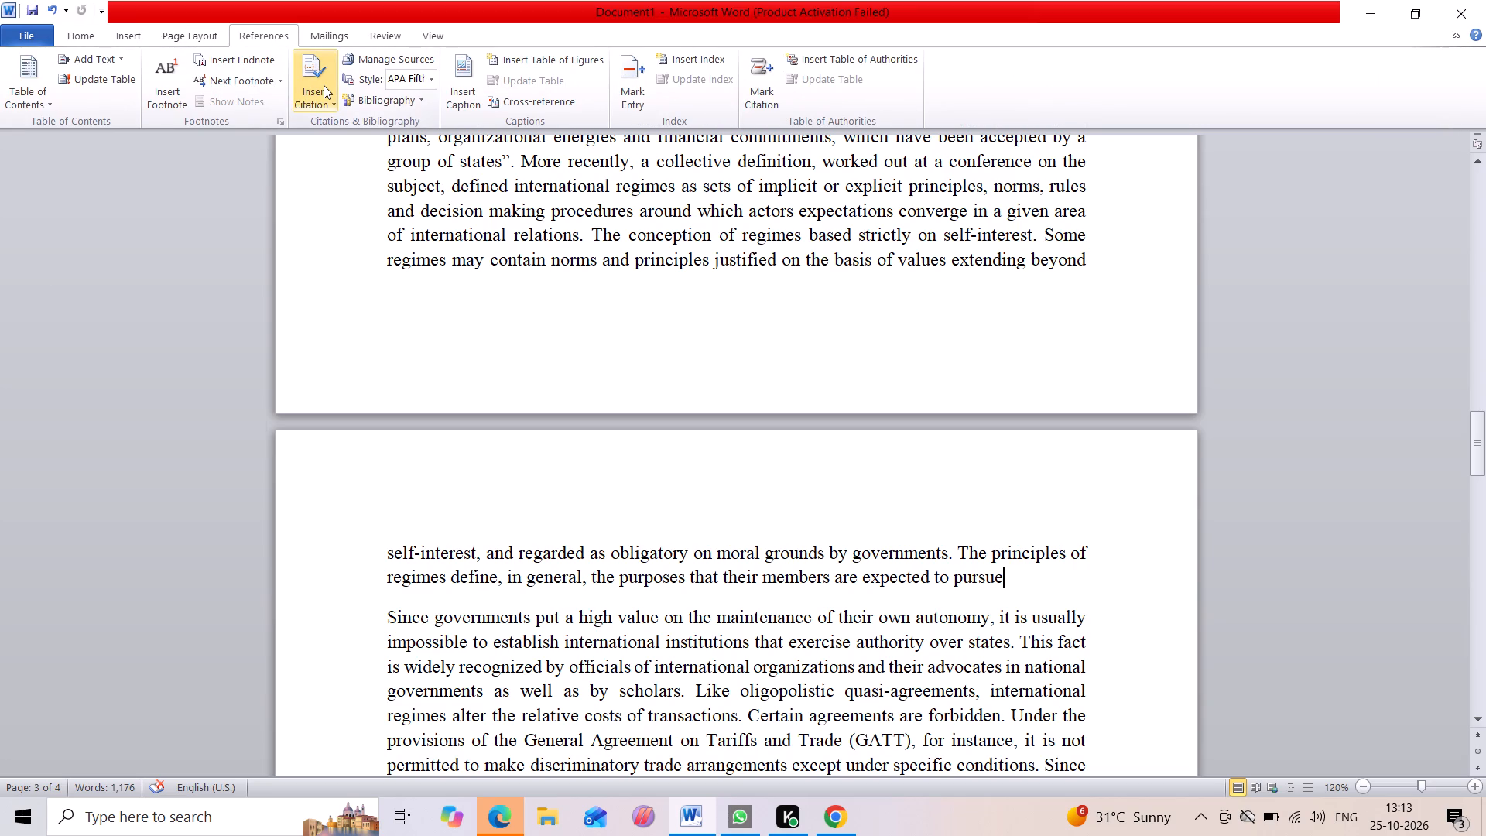
left_click(328, 127)
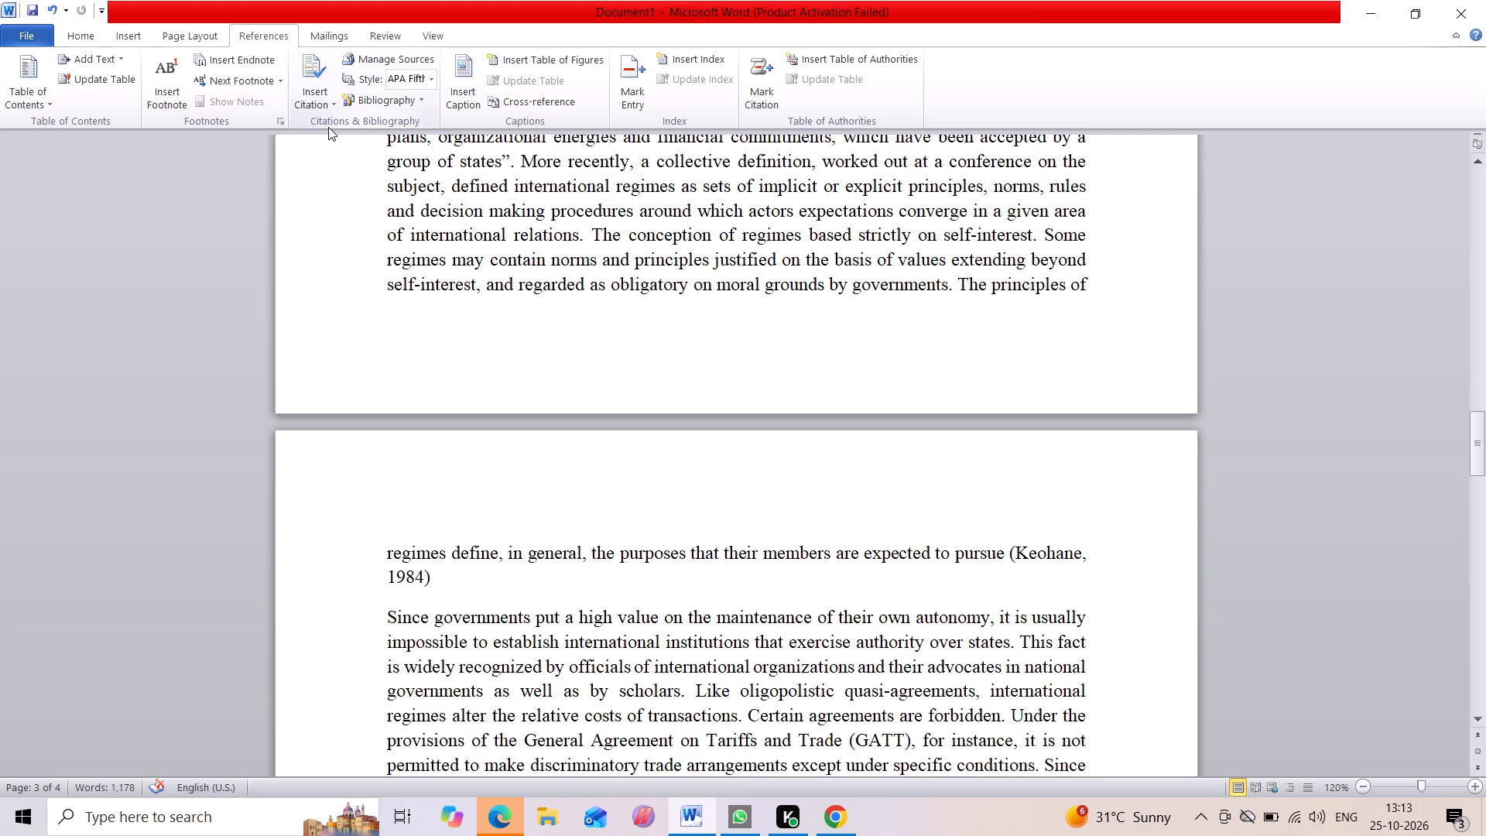
key("period")
Delete the sentence "It is more convenient to make agreements within a regime than outside of one." from the paragraph on governments' autonomy.
scroll(491, 431, "down", 3)
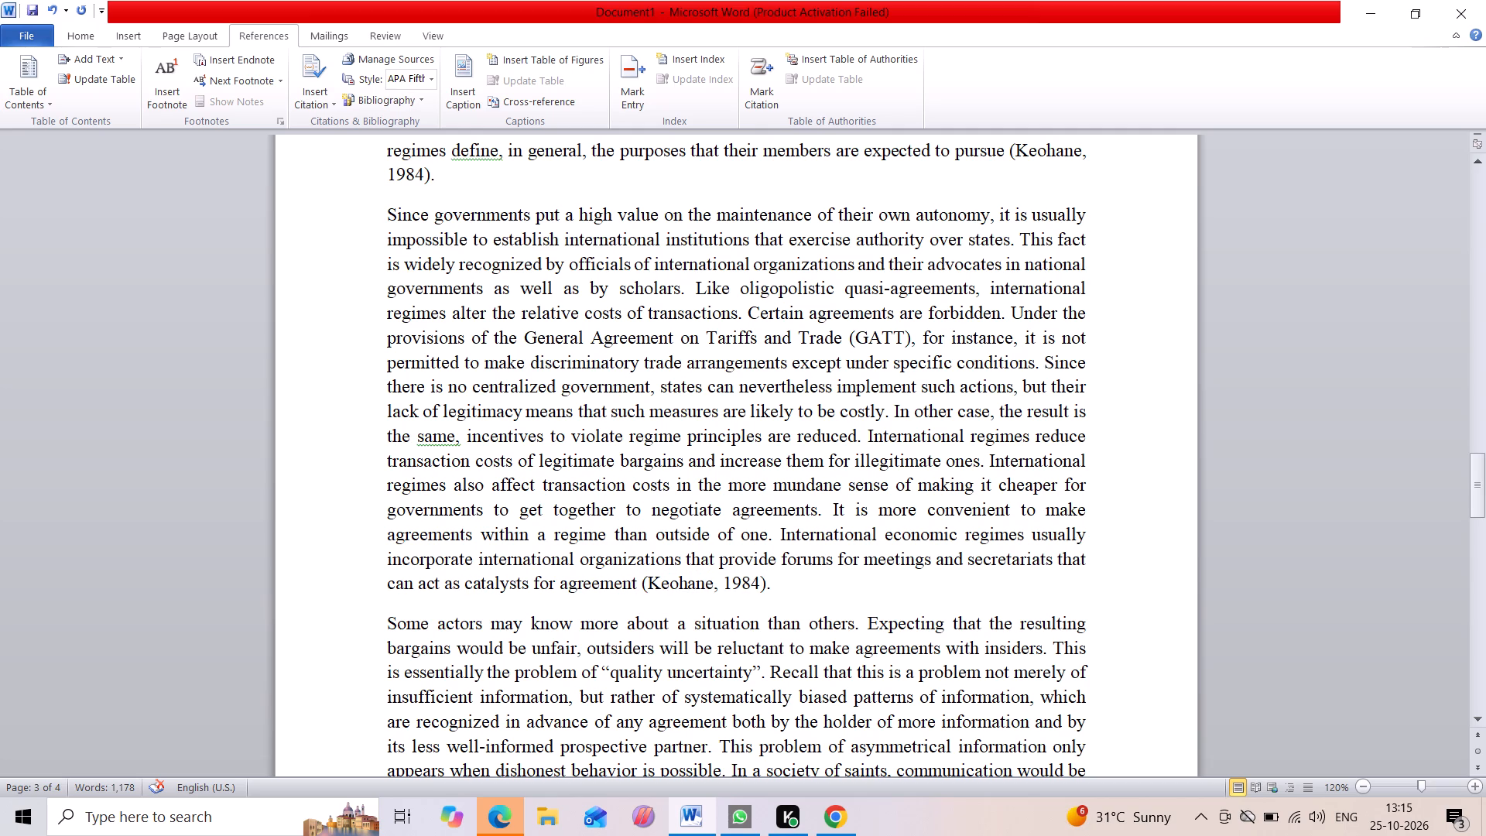
left_click_drag(834, 505, 764, 546)
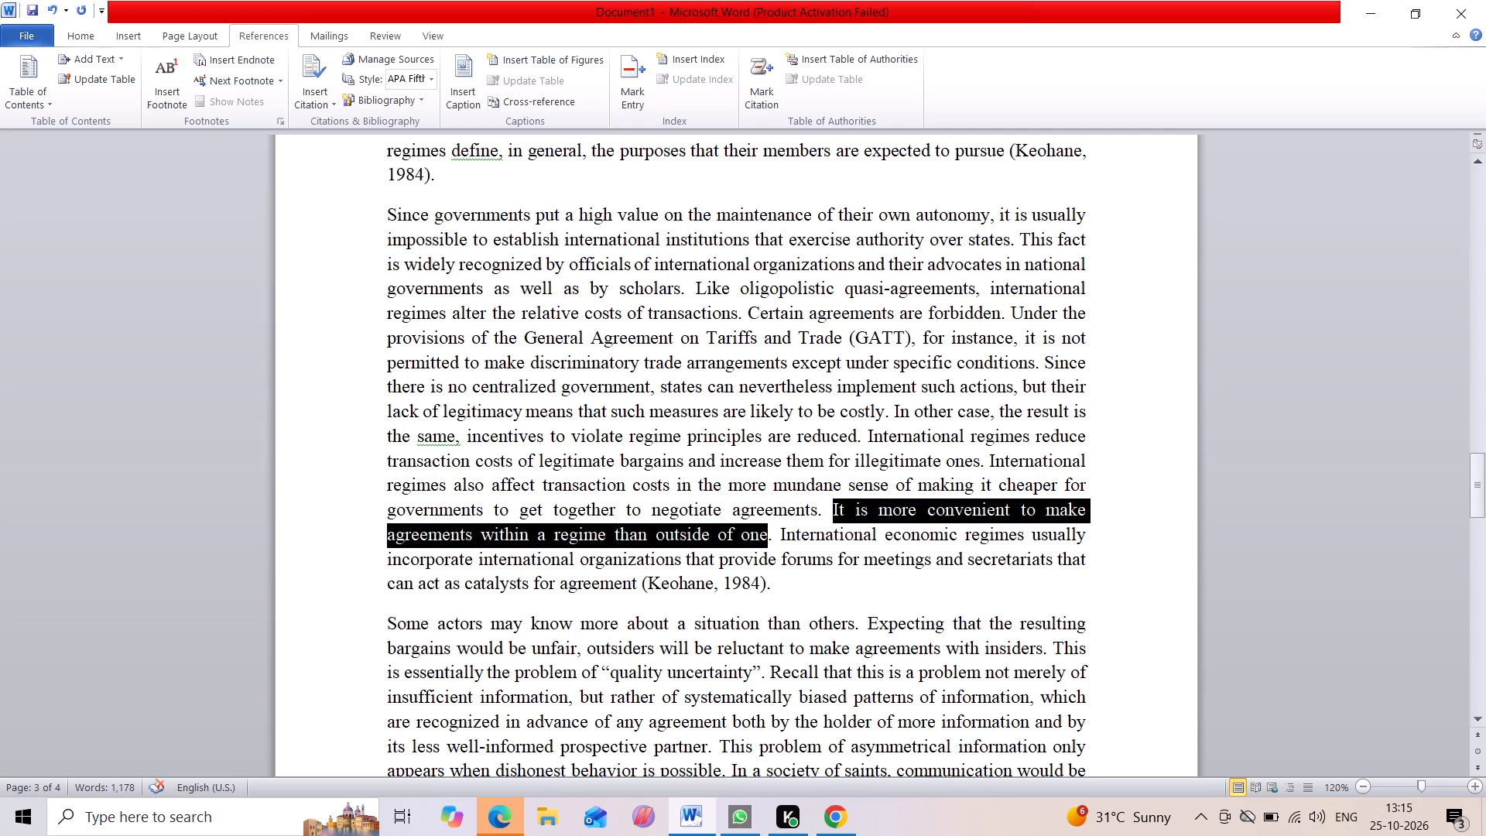
left_click_drag(764, 546, 769, 543)
left_click_drag(769, 543, 771, 543)
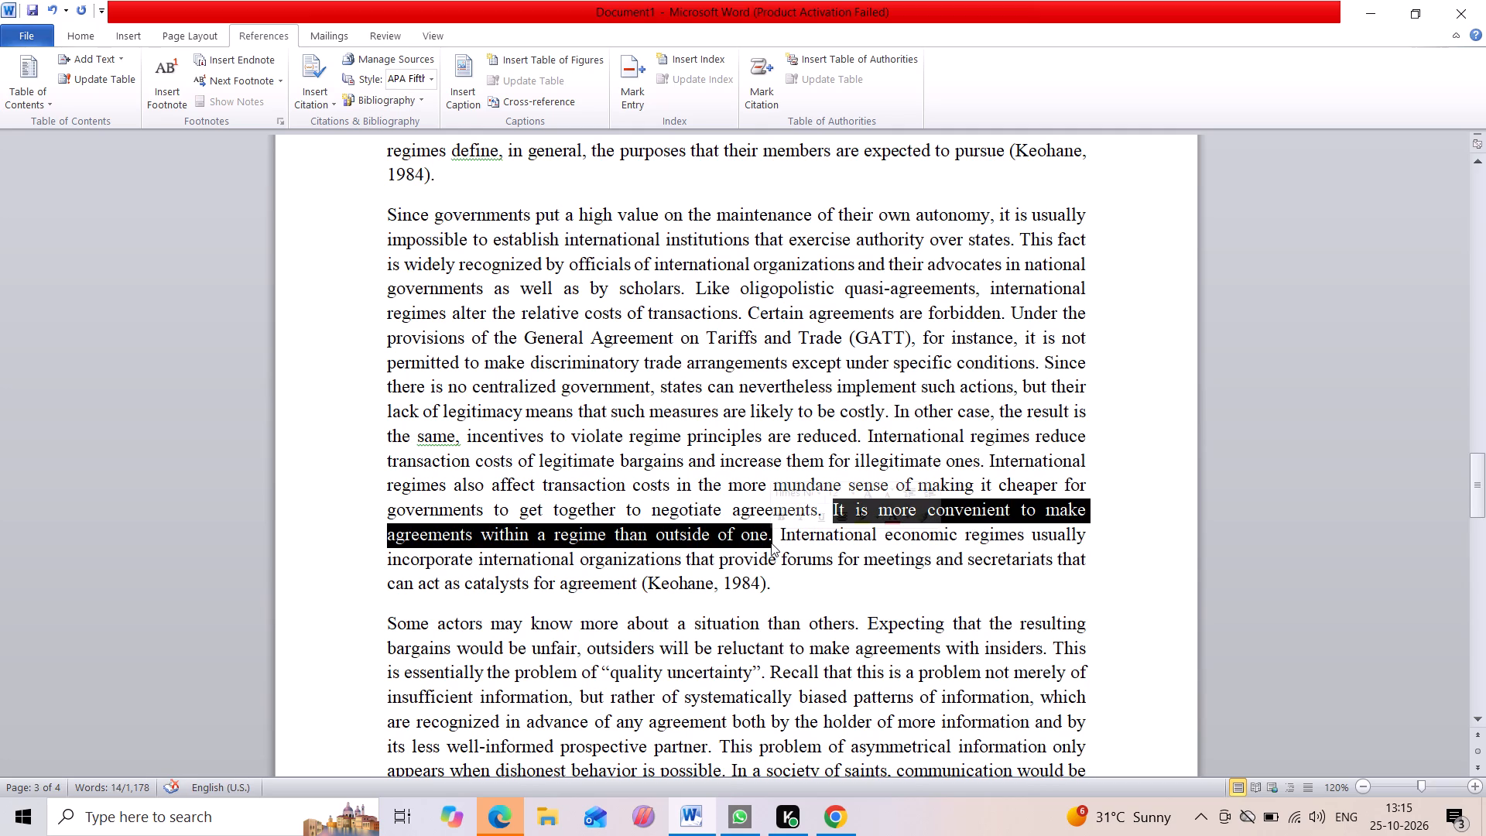
key("BackSpace")
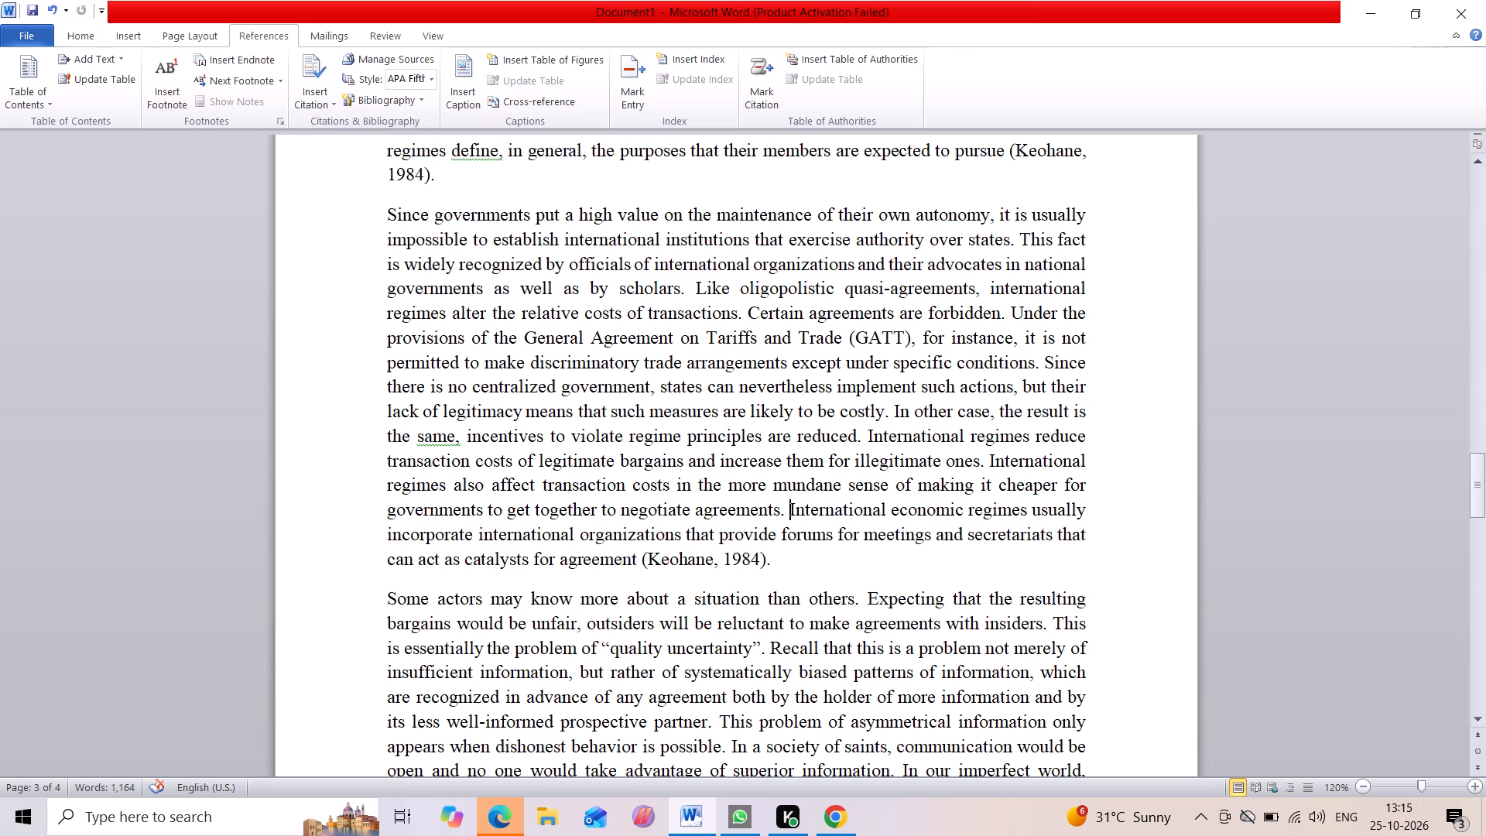
Delete ", which are recognized in advance… prospective partner." in the "Some actors may know more" paragraph, ending the sentence at "patterns of information" with a full stop and space.
scroll(798, 557, "down", 1)
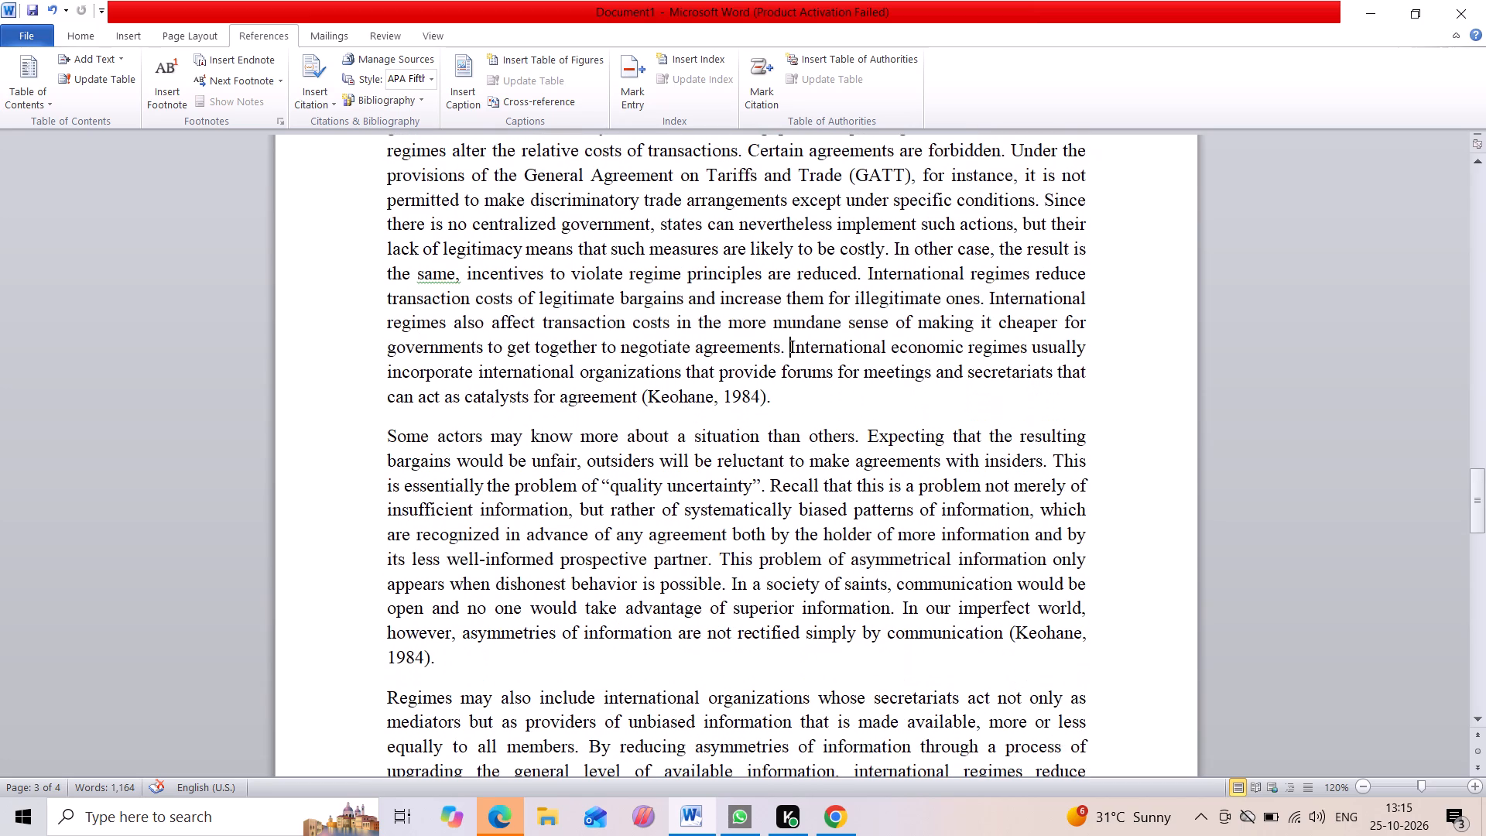
scroll(798, 557, "down", 2)
scroll(798, 557, "up", 1)
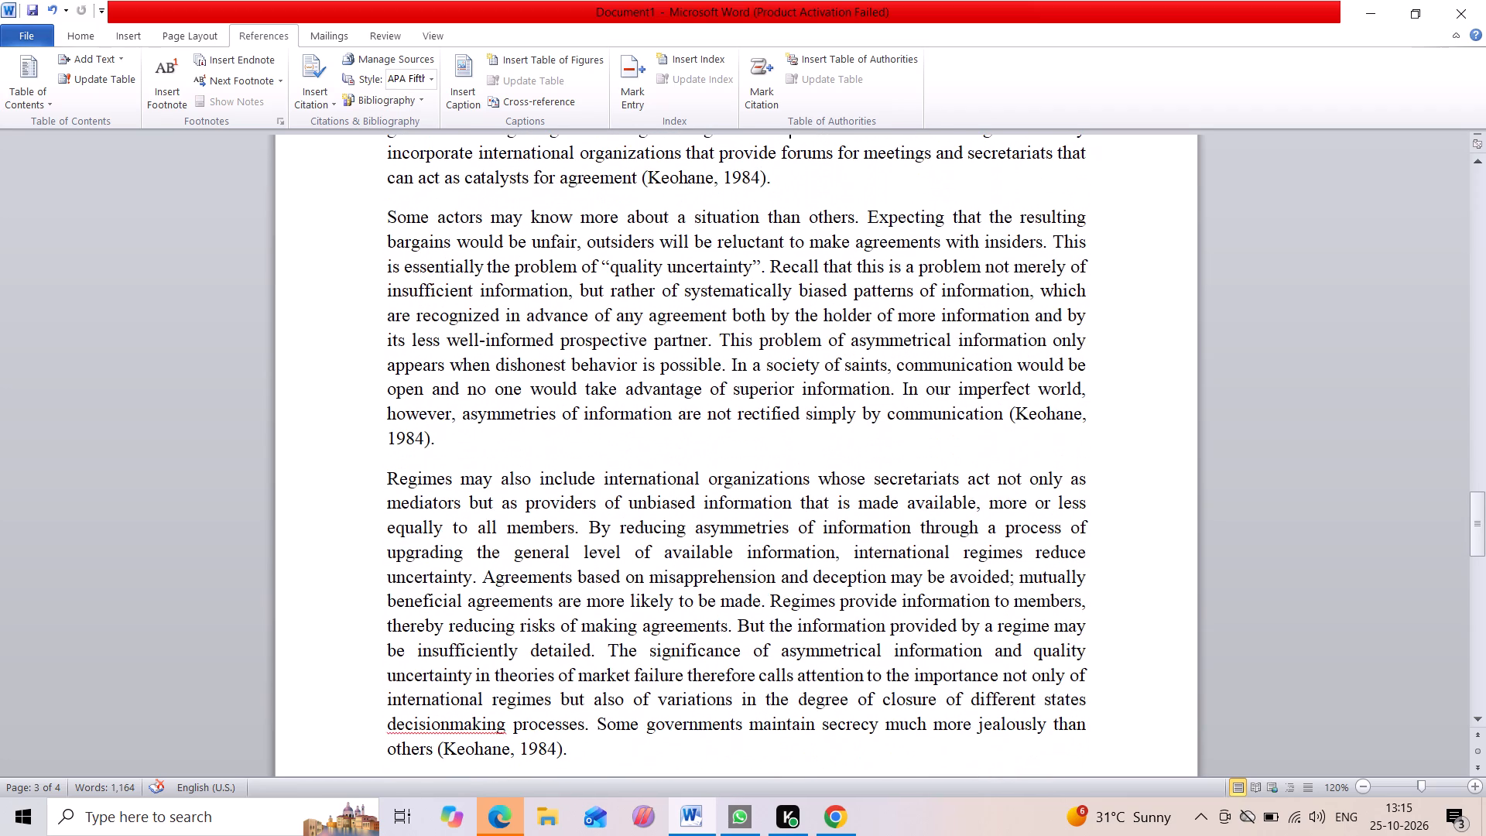
scroll(552, 547, "down", 3)
scroll(552, 547, "up", 1)
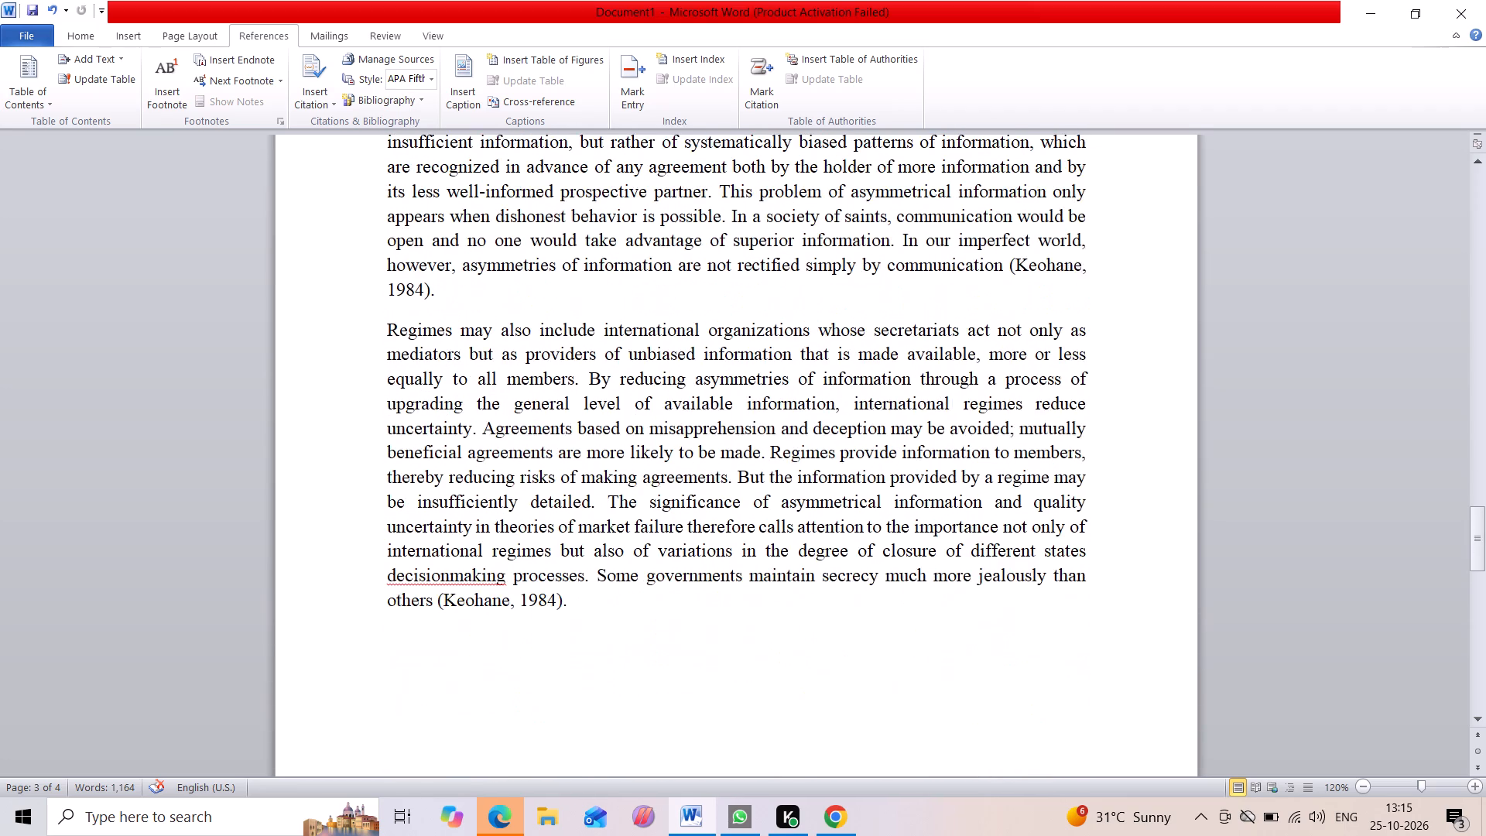
scroll(552, 547, "up", 2)
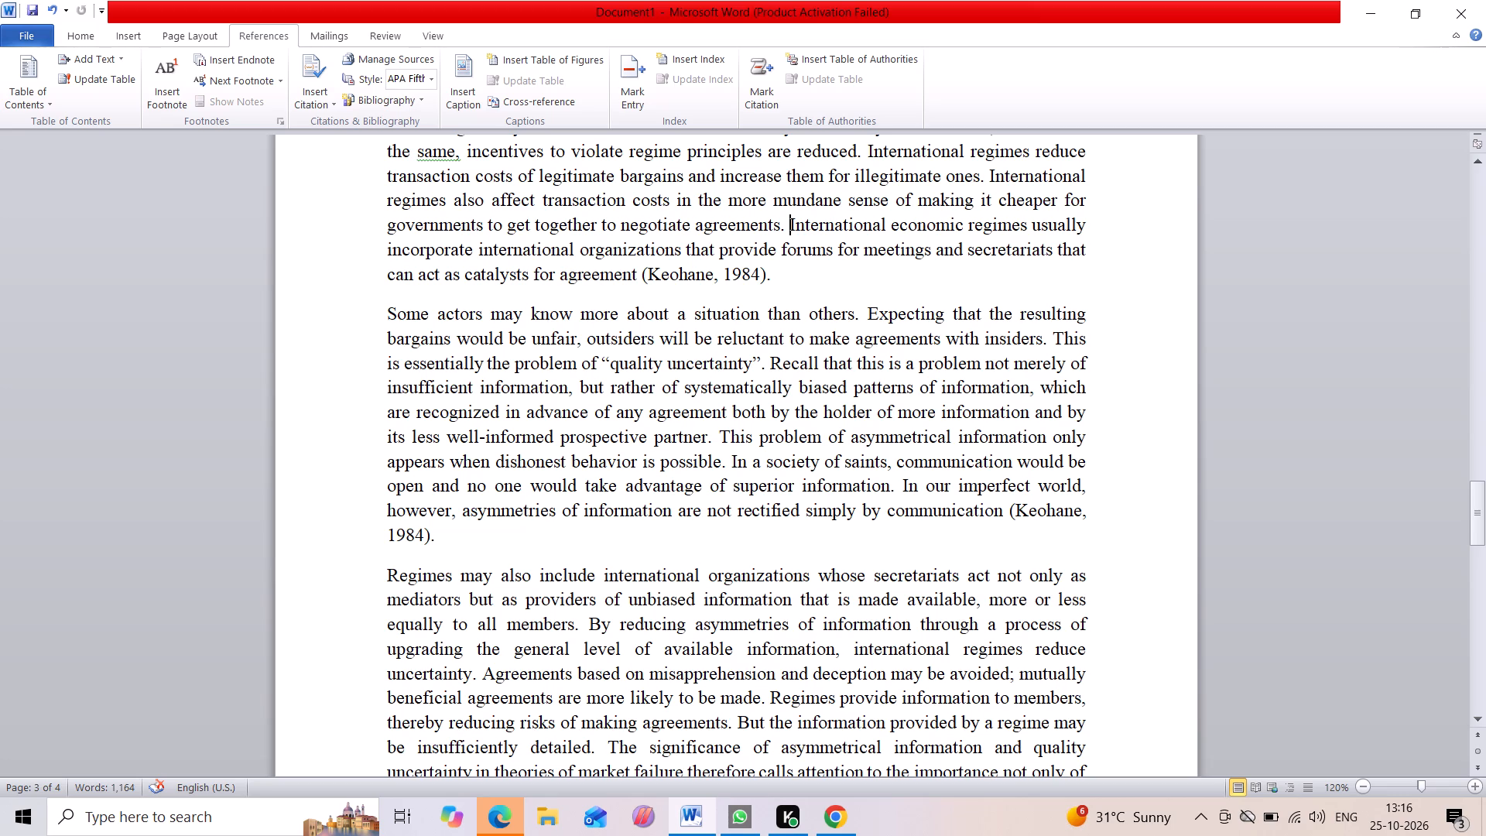
left_click(1039, 387)
left_click_drag(1040, 390, 1080, 396)
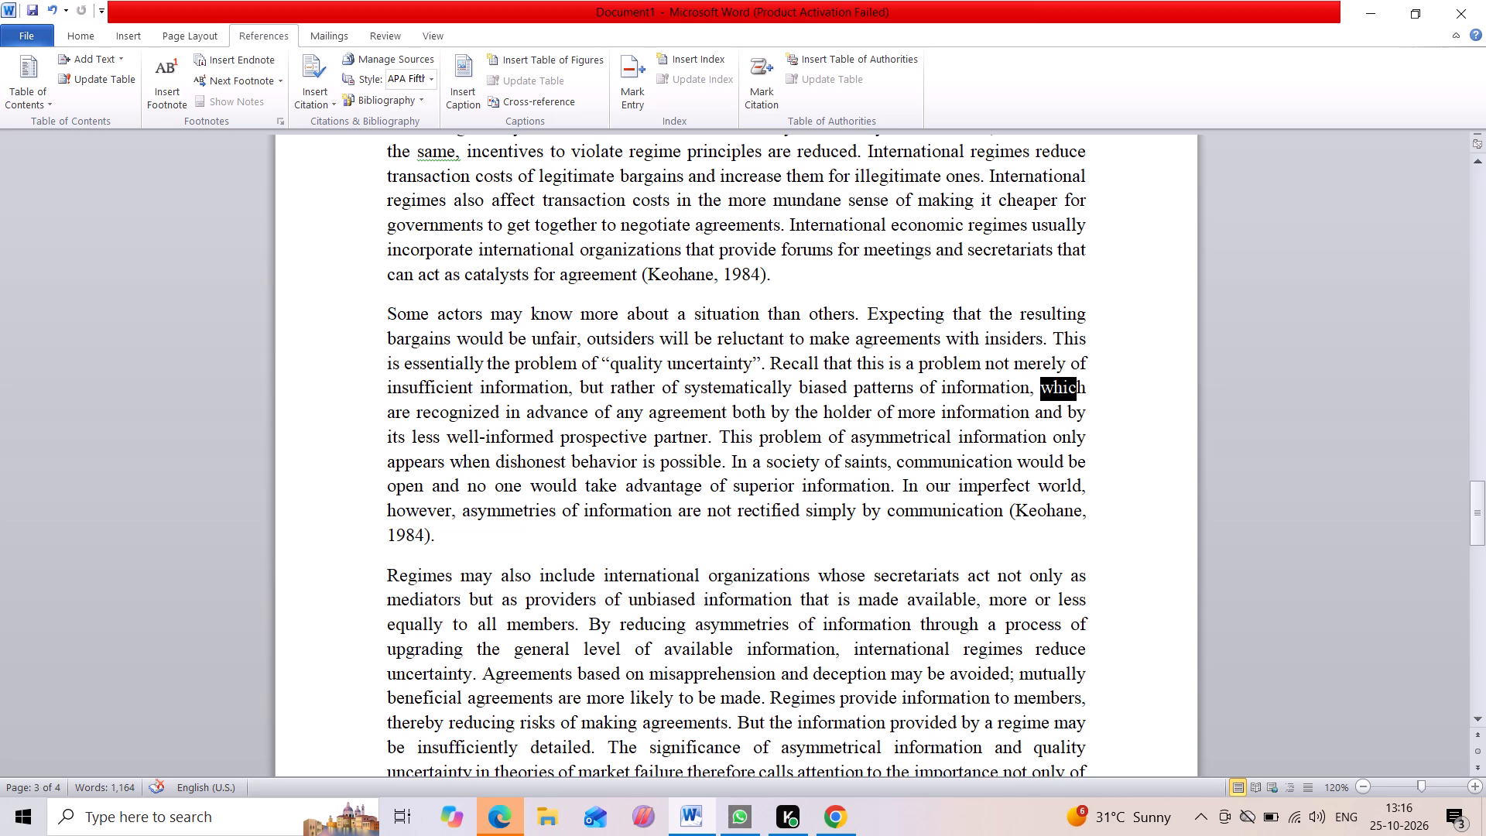
left_click_drag(1080, 396, 686, 448)
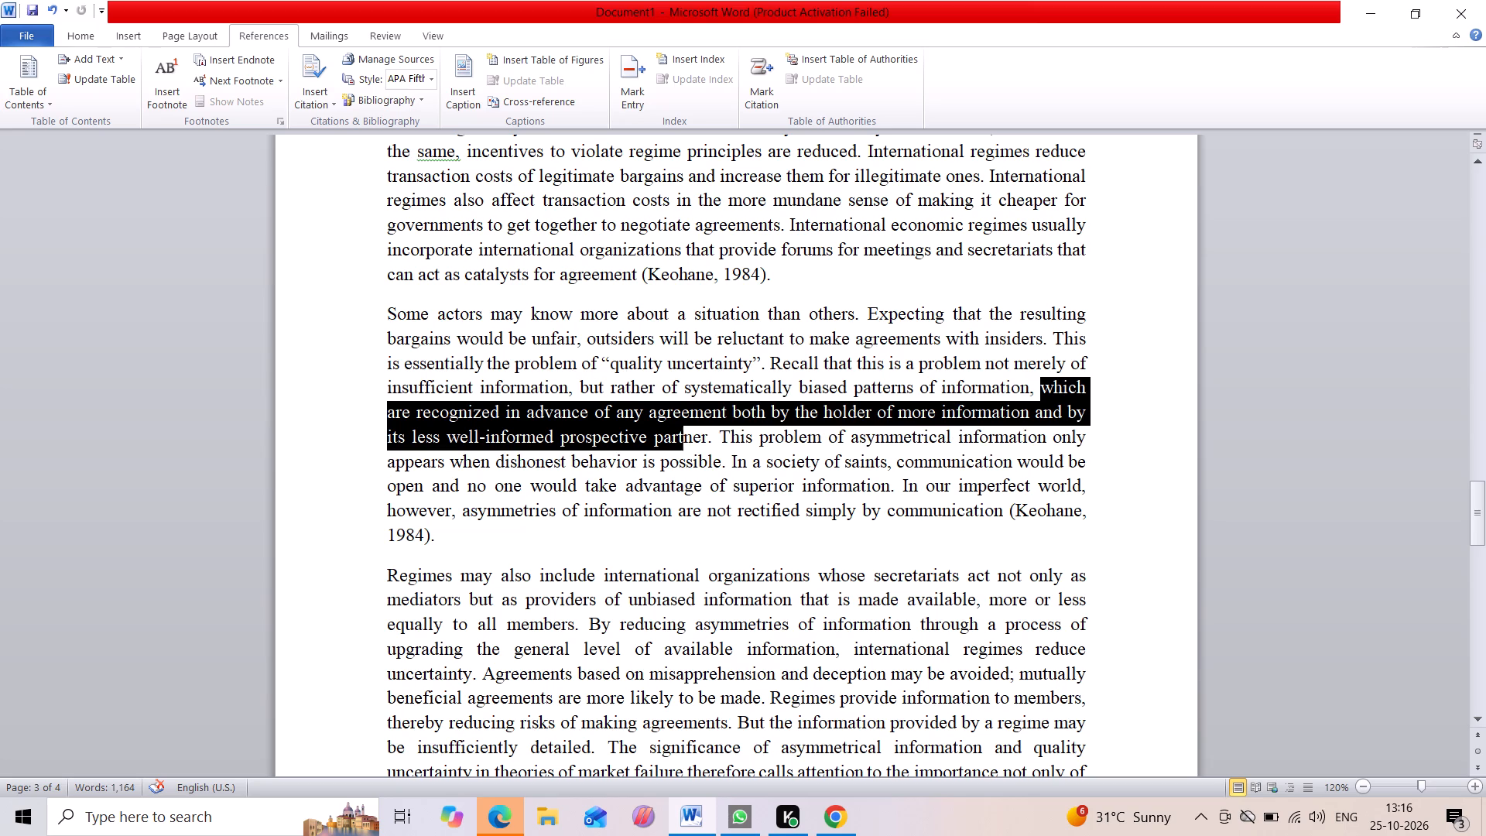
left_click_drag(686, 448, 697, 437)
left_click_drag(697, 437, 714, 444)
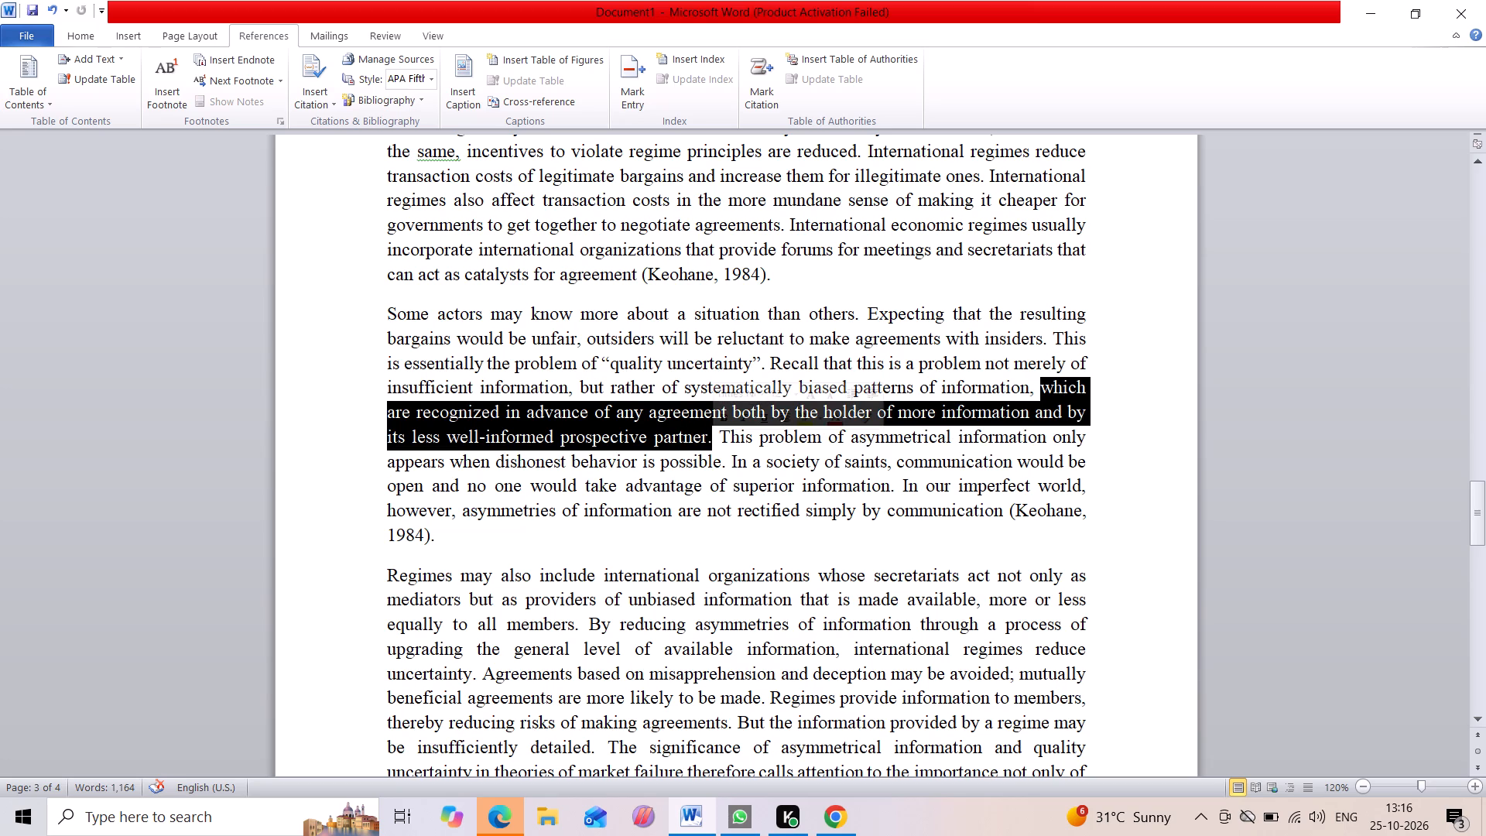
key("BackSpace")
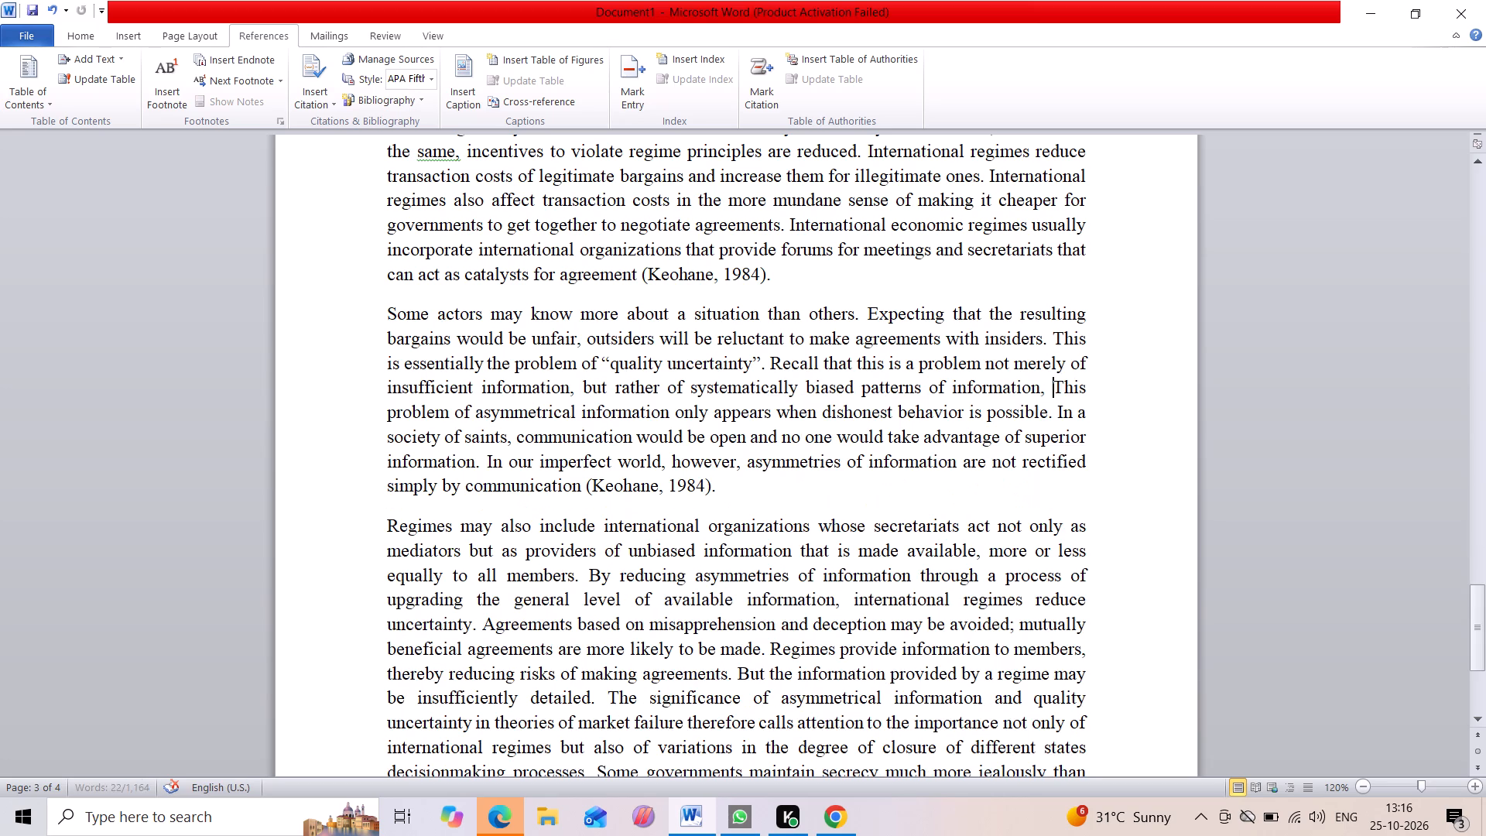
key("BackSpace")
key("BackSpace")
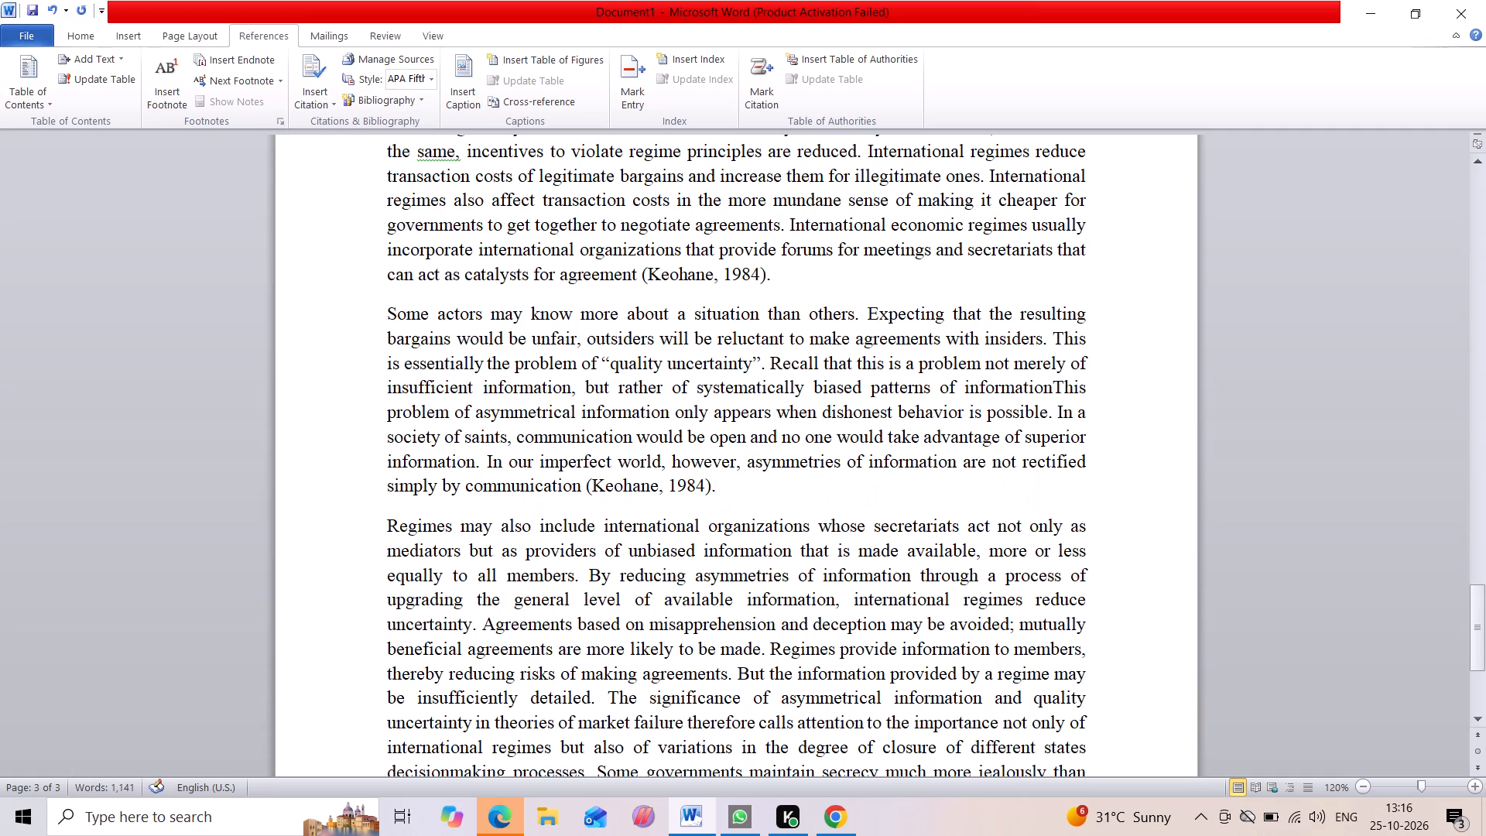
key("period")
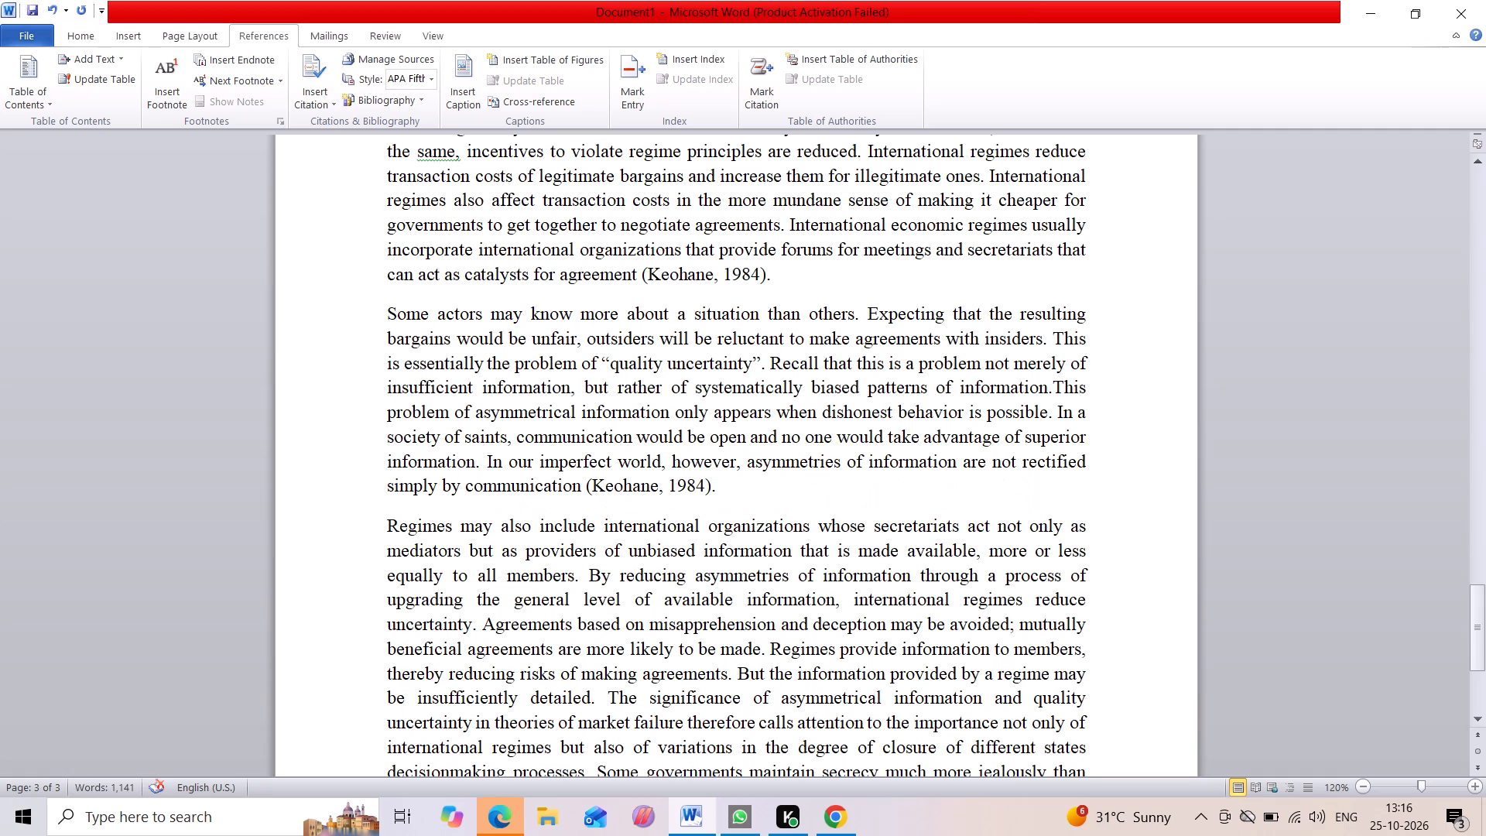
key("space")
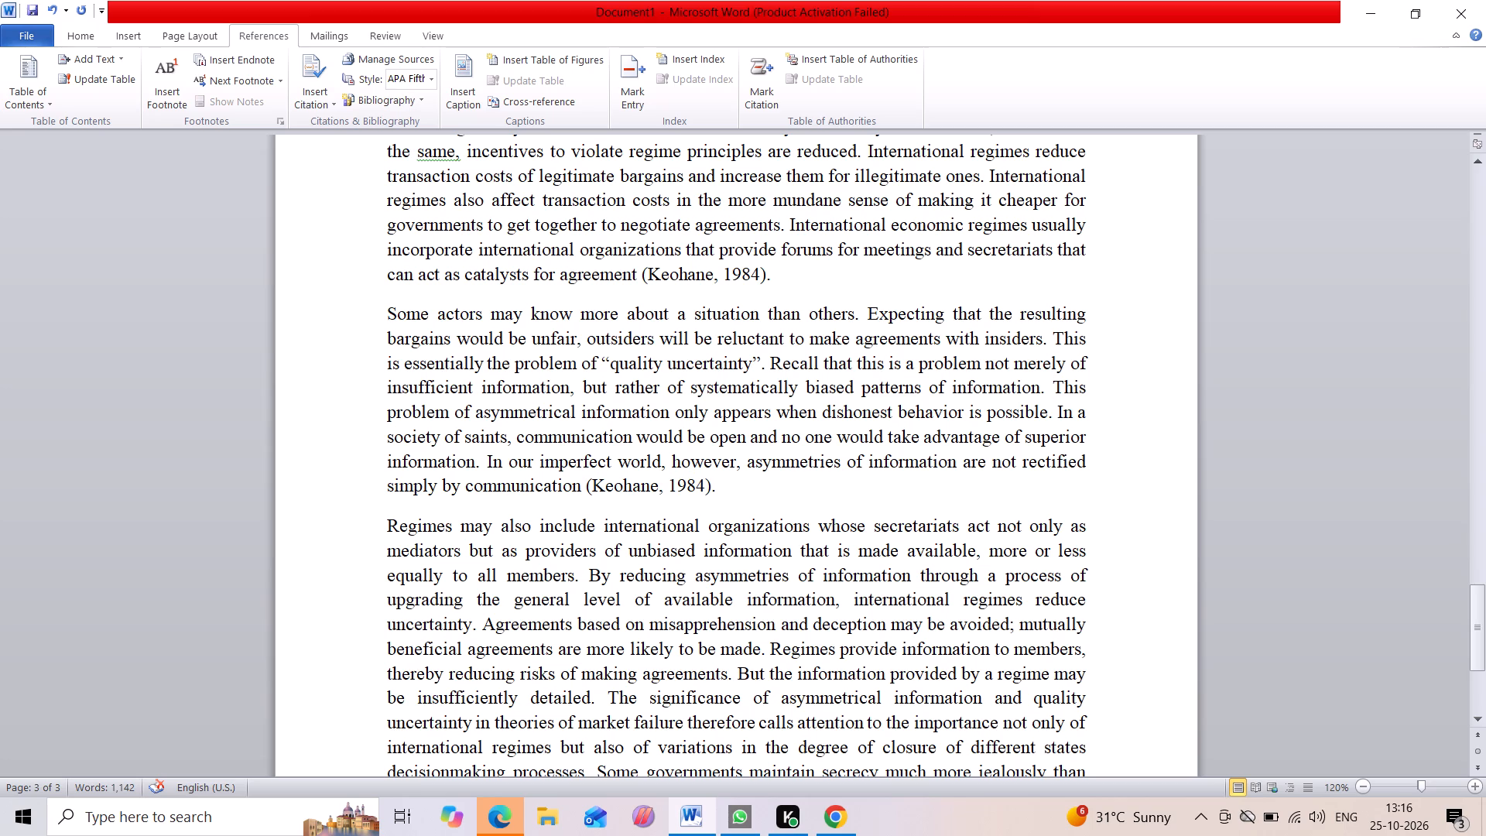
Delete the sentence "In a society of saints, communication would be open… advantage of superior information." from the "Some actors may know more" paragraph.
left_click_drag(1057, 408, 909, 434)
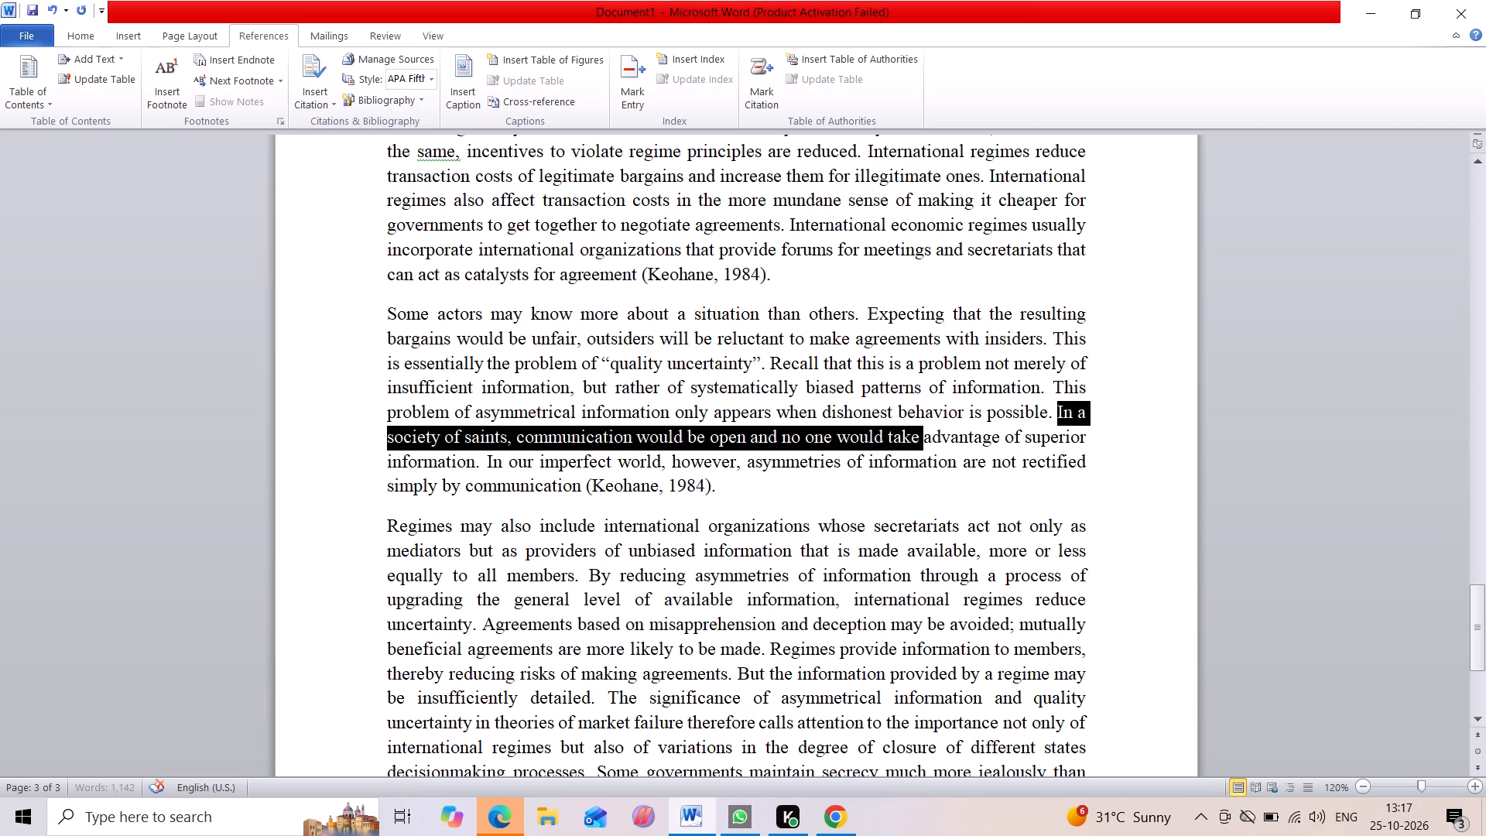
left_click_drag(909, 434, 469, 467)
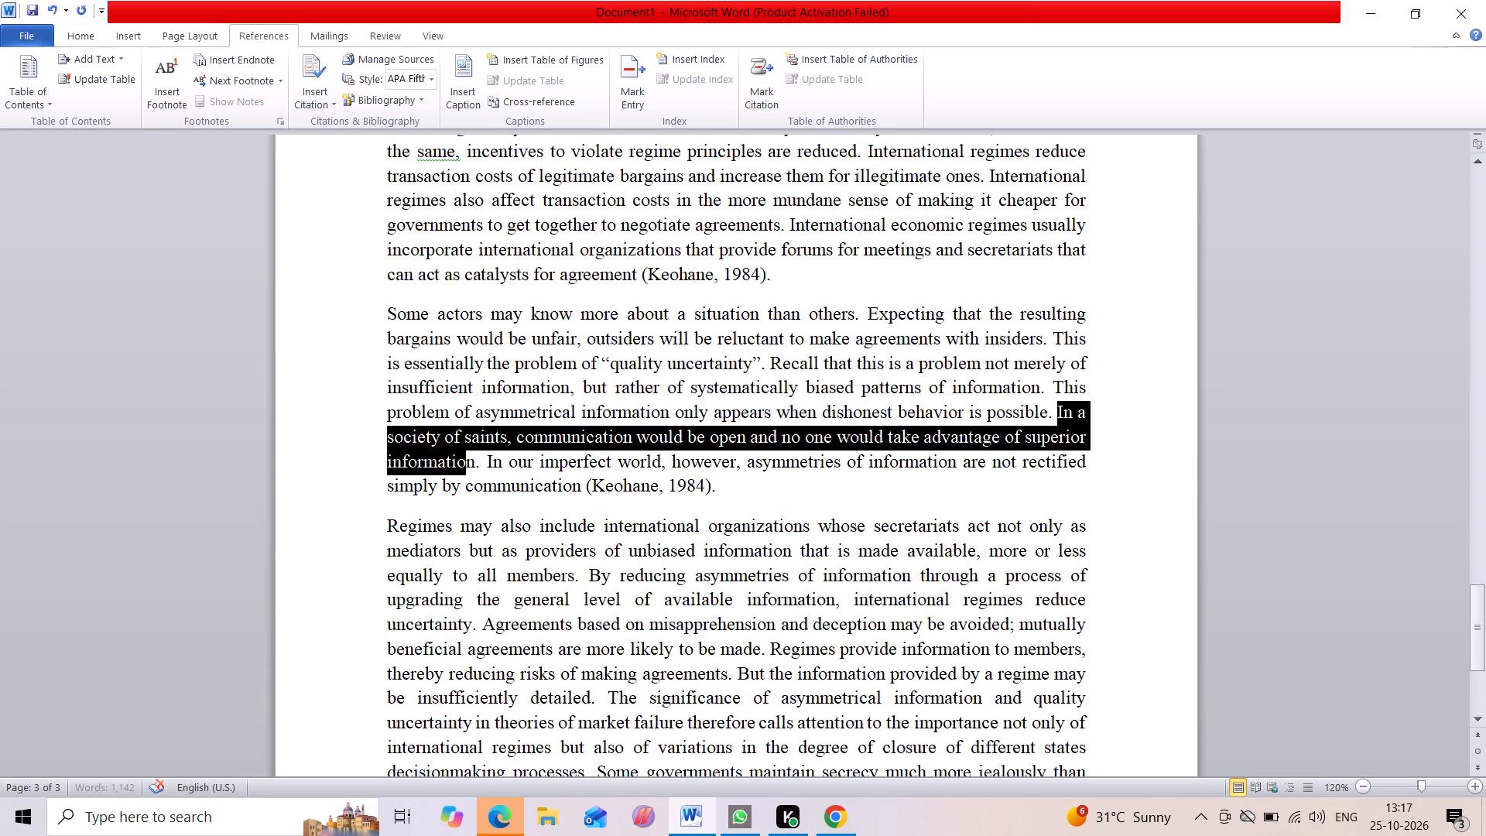
left_click_drag(469, 467, 478, 467)
key("BackSpace")
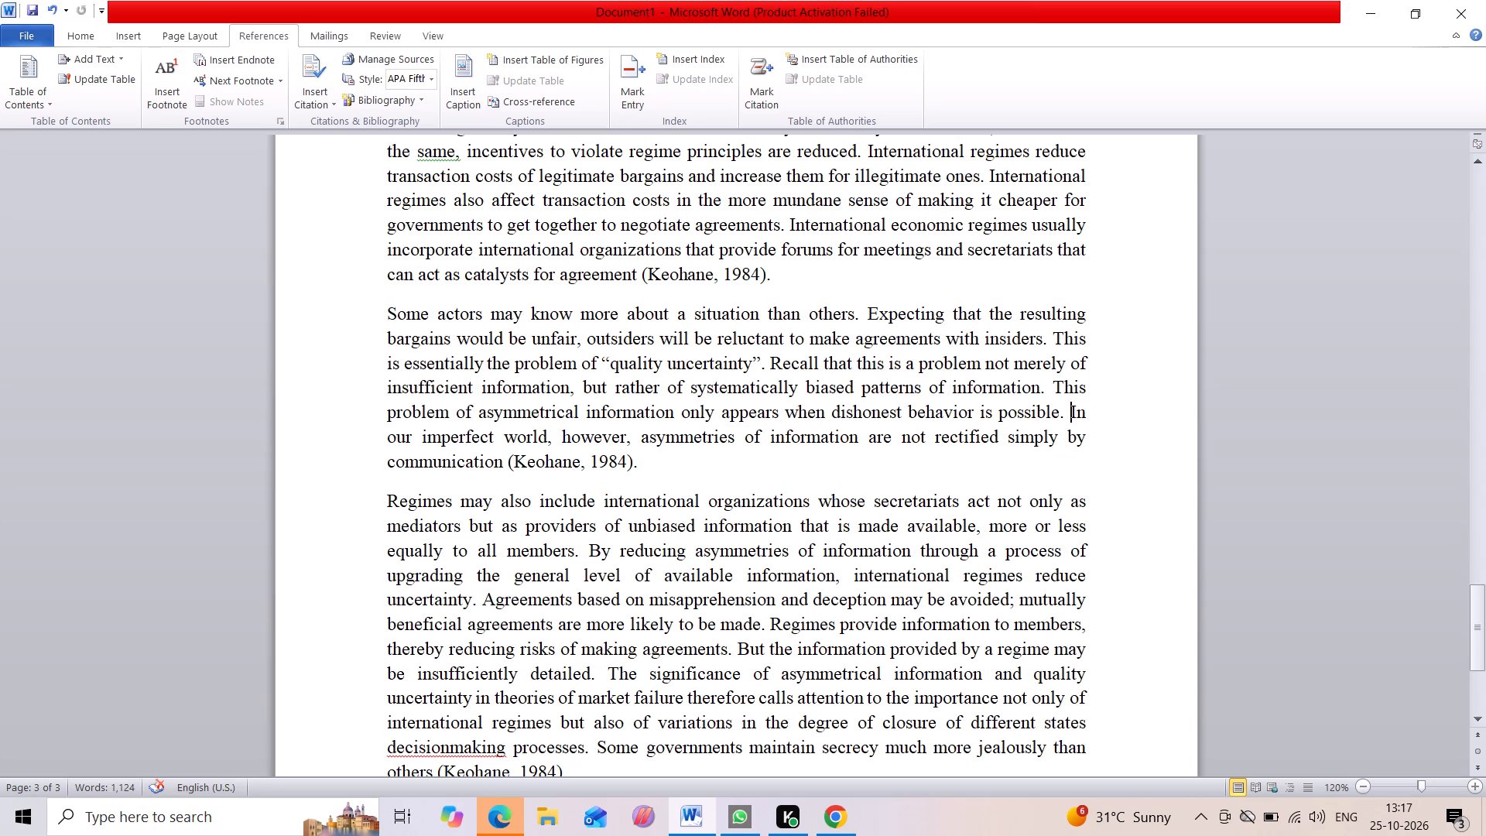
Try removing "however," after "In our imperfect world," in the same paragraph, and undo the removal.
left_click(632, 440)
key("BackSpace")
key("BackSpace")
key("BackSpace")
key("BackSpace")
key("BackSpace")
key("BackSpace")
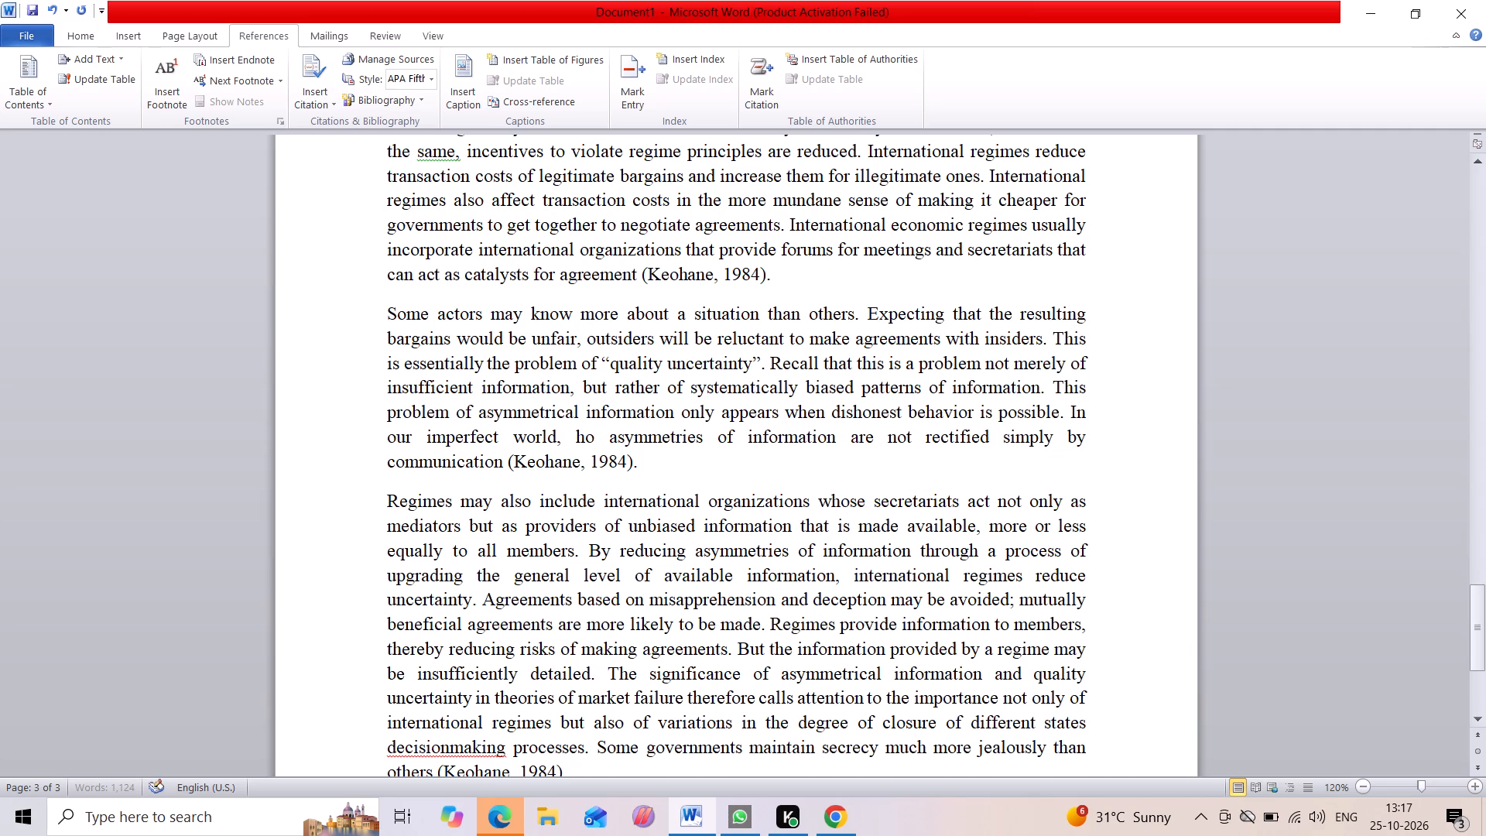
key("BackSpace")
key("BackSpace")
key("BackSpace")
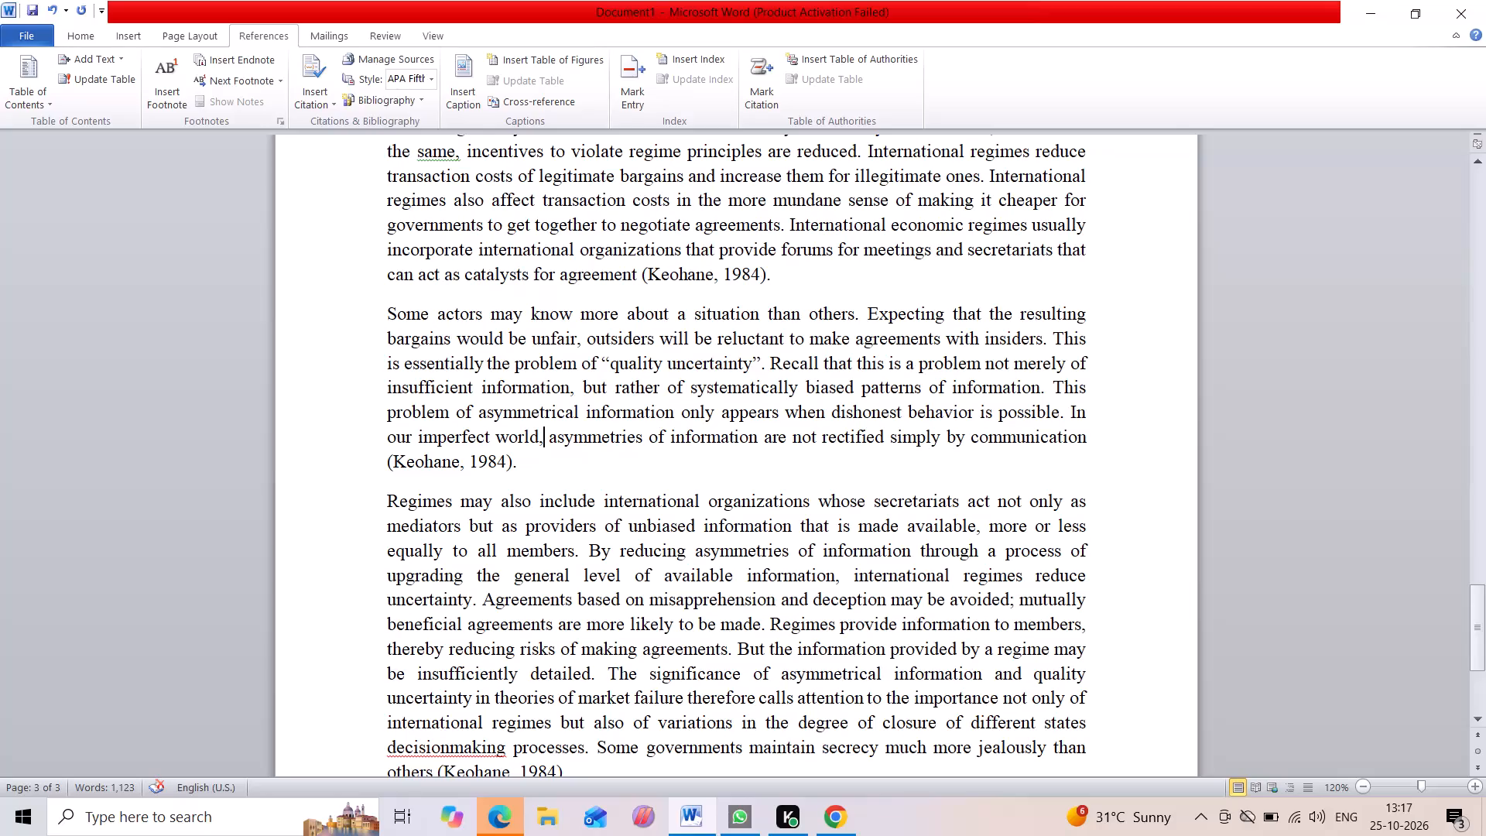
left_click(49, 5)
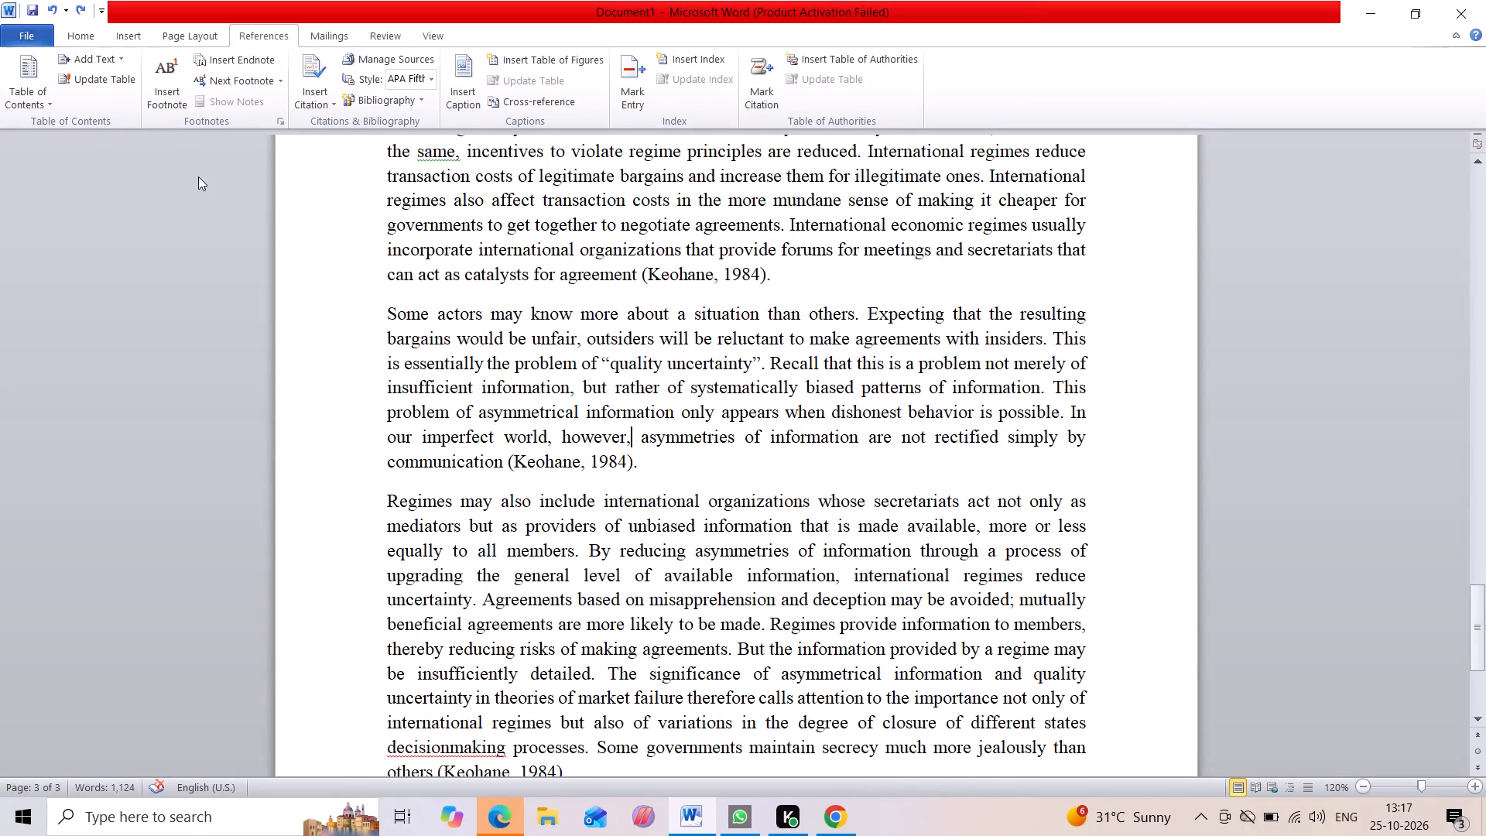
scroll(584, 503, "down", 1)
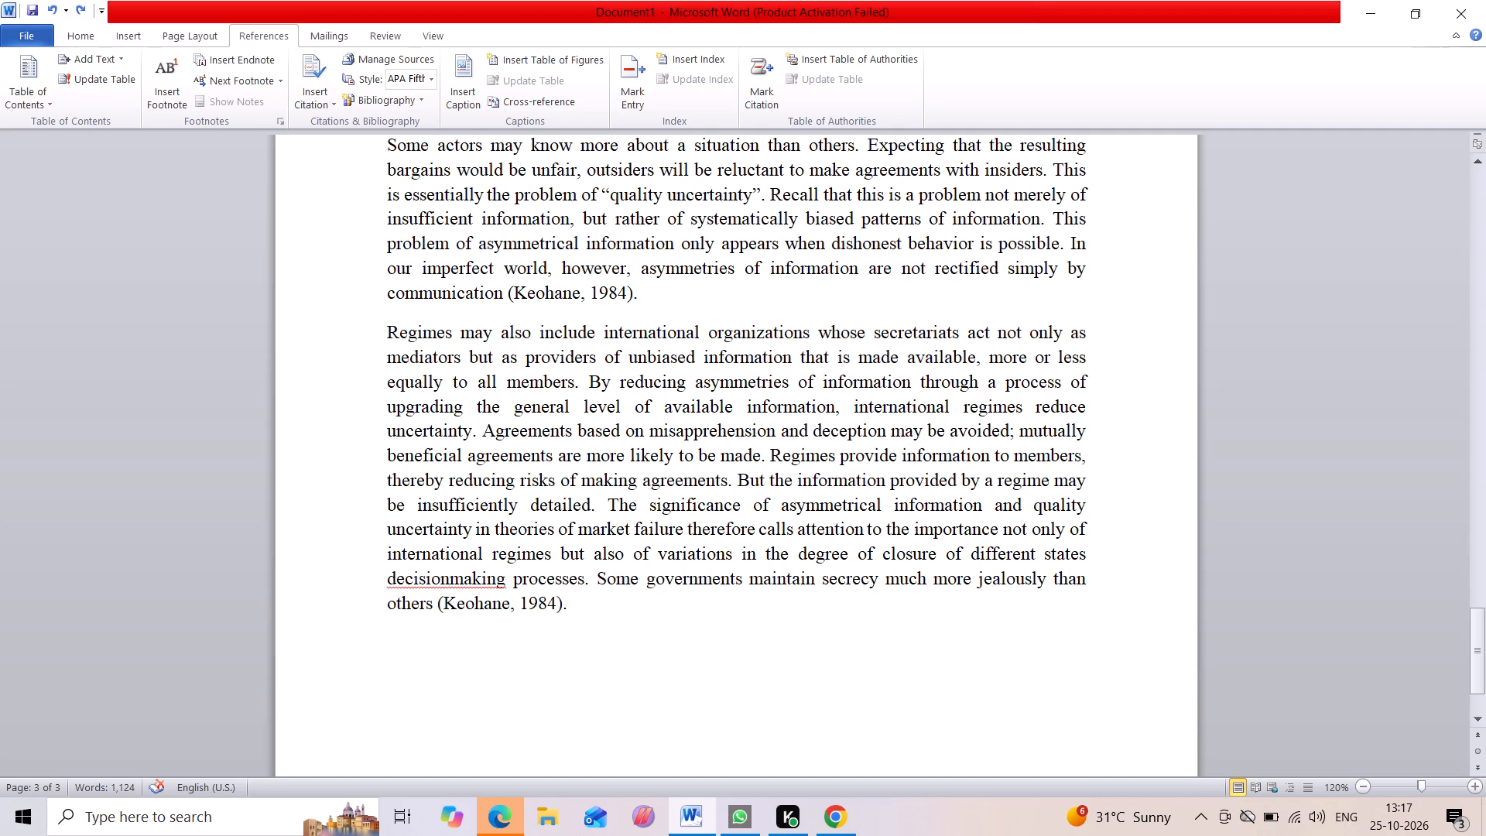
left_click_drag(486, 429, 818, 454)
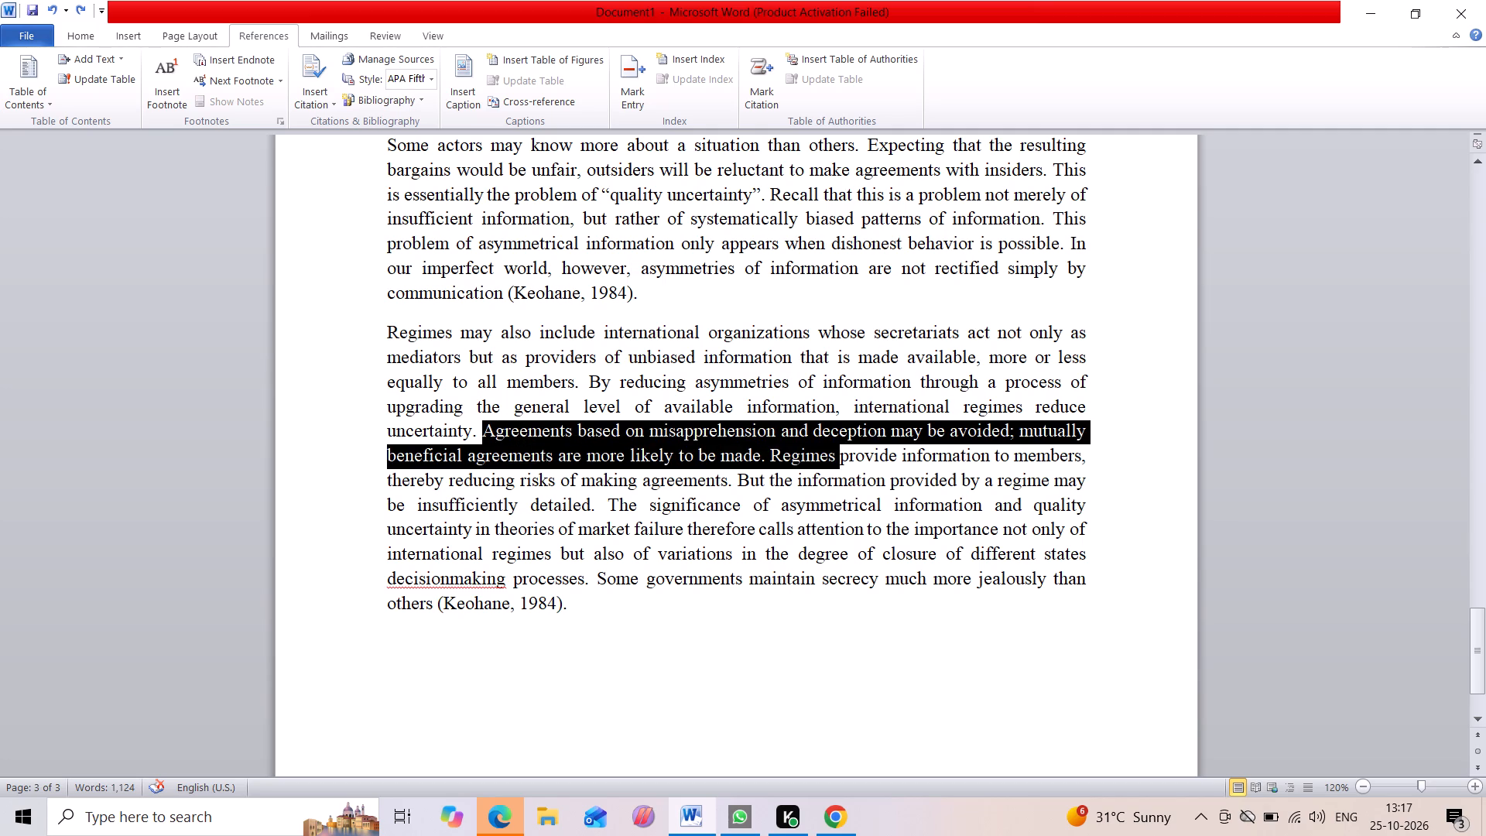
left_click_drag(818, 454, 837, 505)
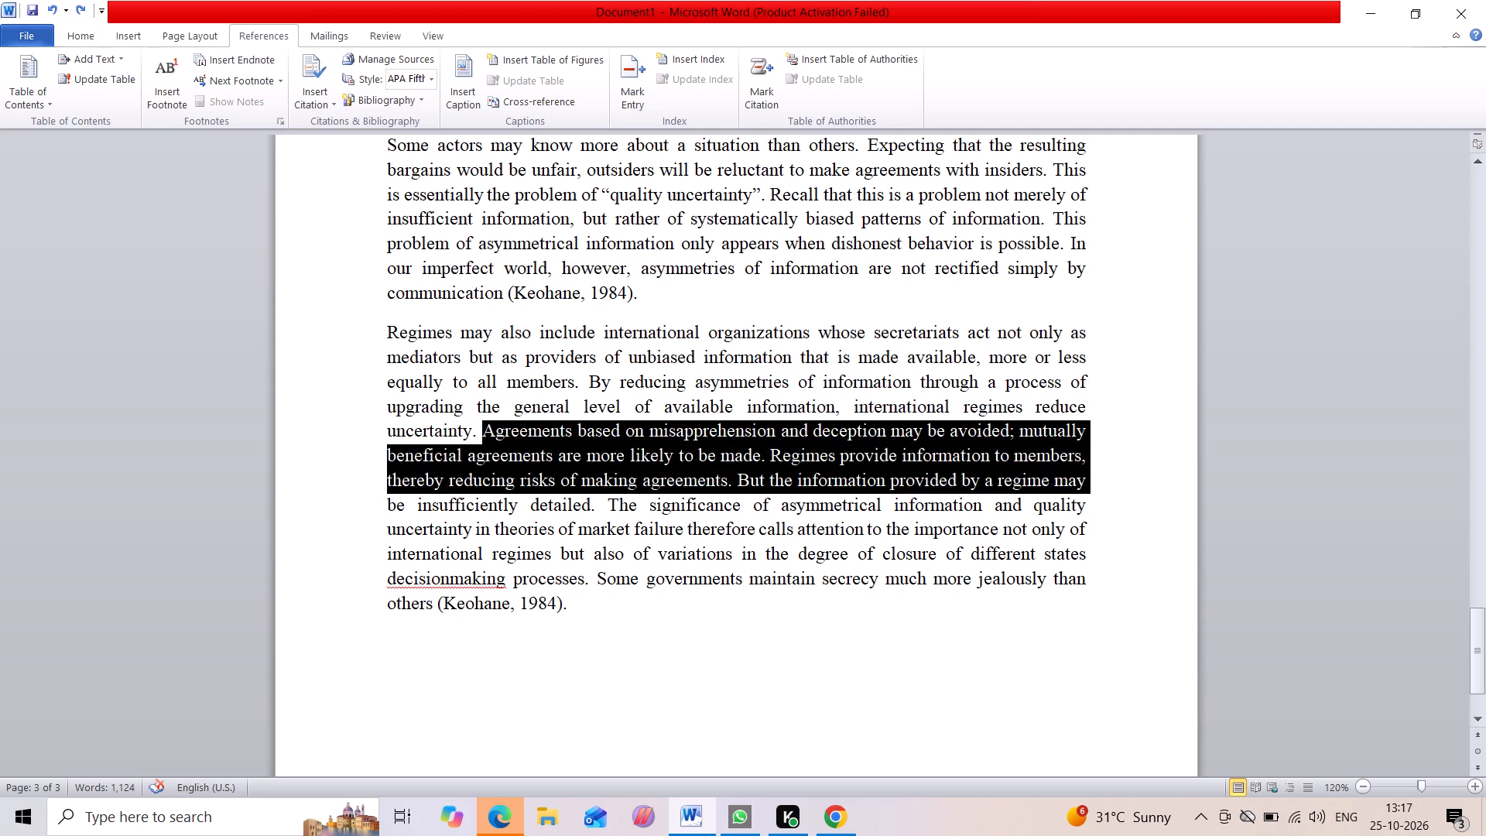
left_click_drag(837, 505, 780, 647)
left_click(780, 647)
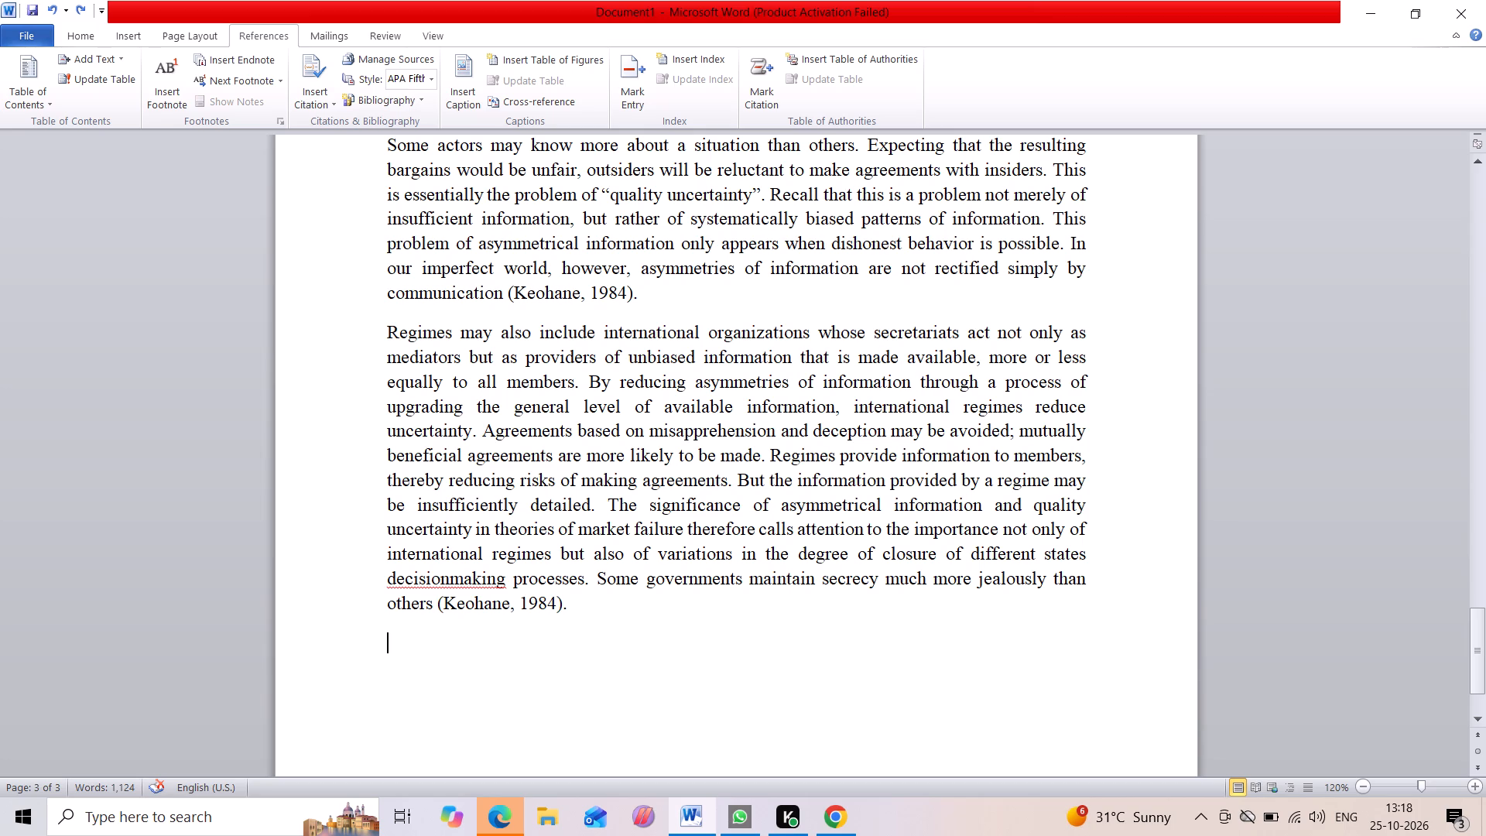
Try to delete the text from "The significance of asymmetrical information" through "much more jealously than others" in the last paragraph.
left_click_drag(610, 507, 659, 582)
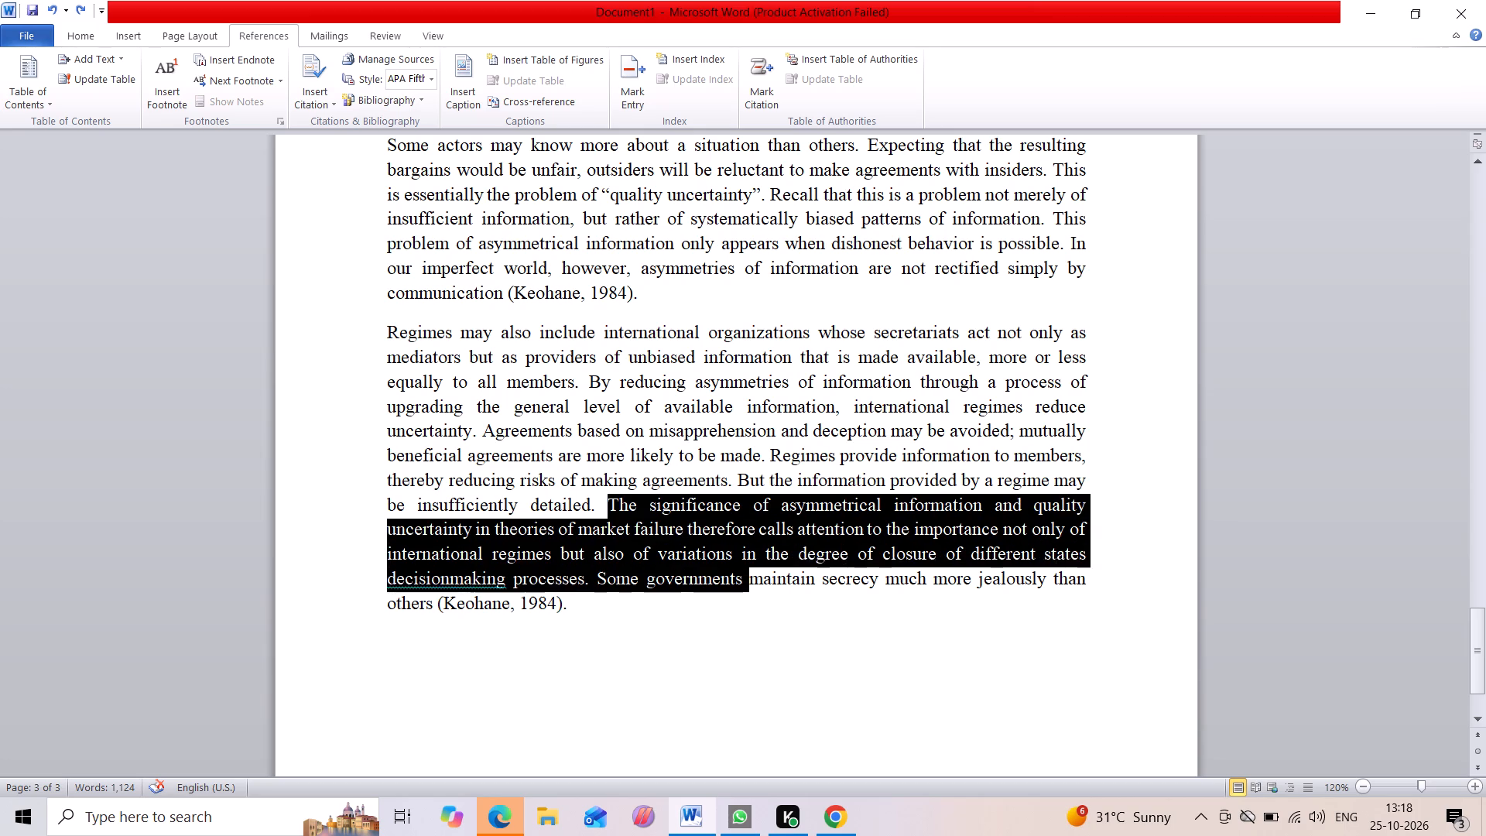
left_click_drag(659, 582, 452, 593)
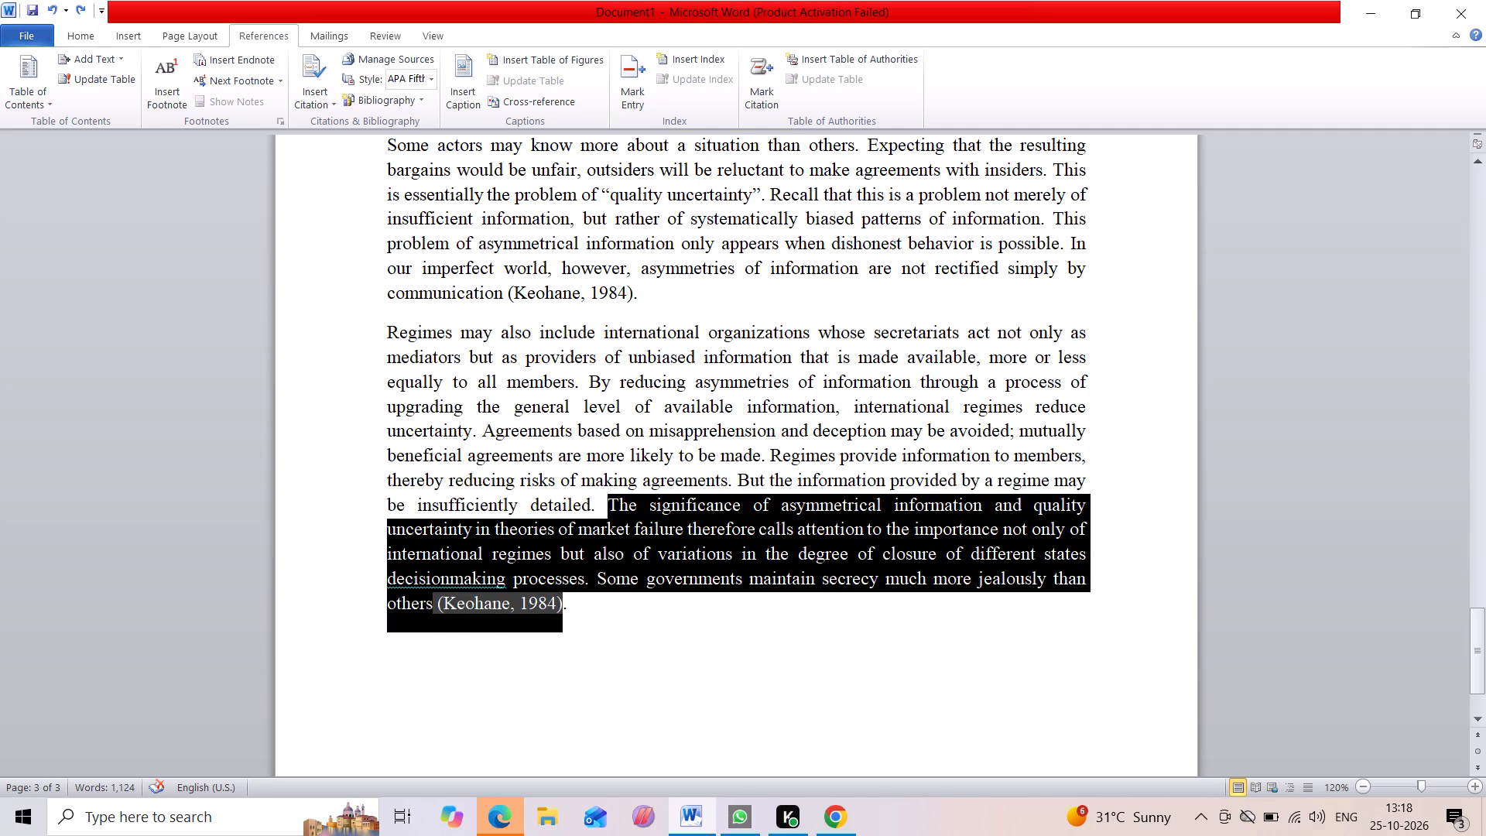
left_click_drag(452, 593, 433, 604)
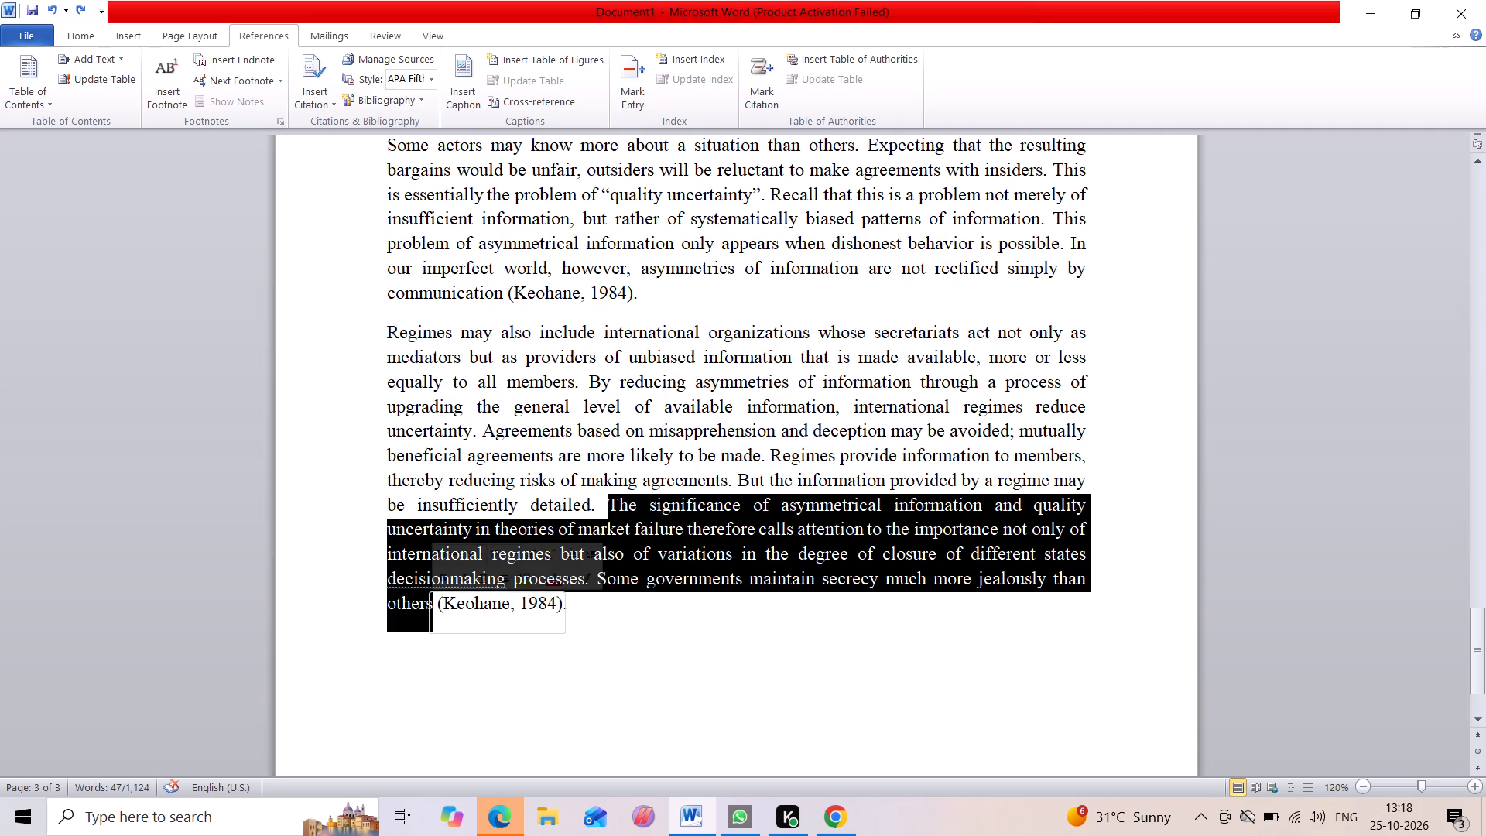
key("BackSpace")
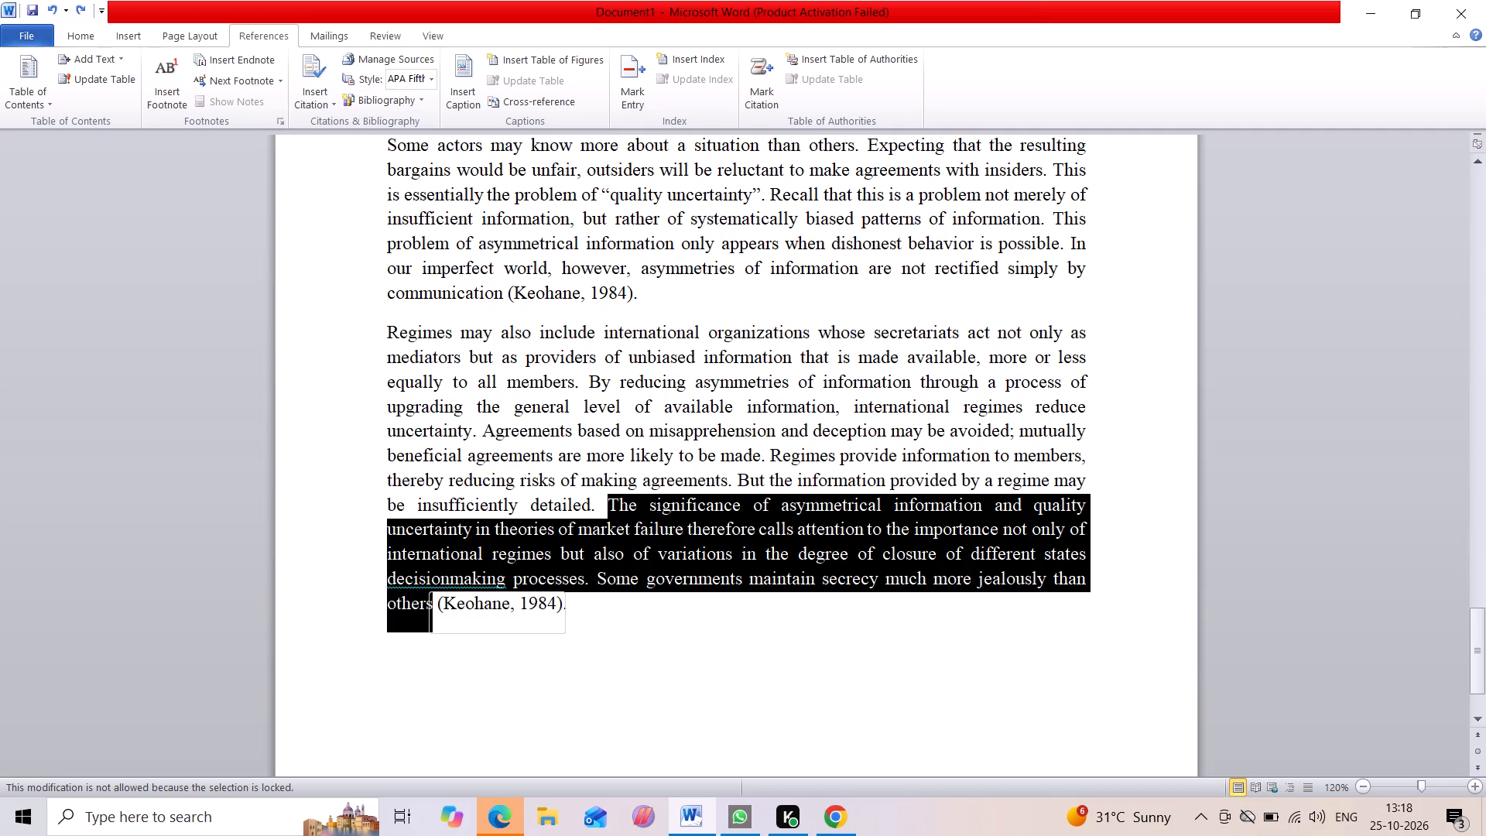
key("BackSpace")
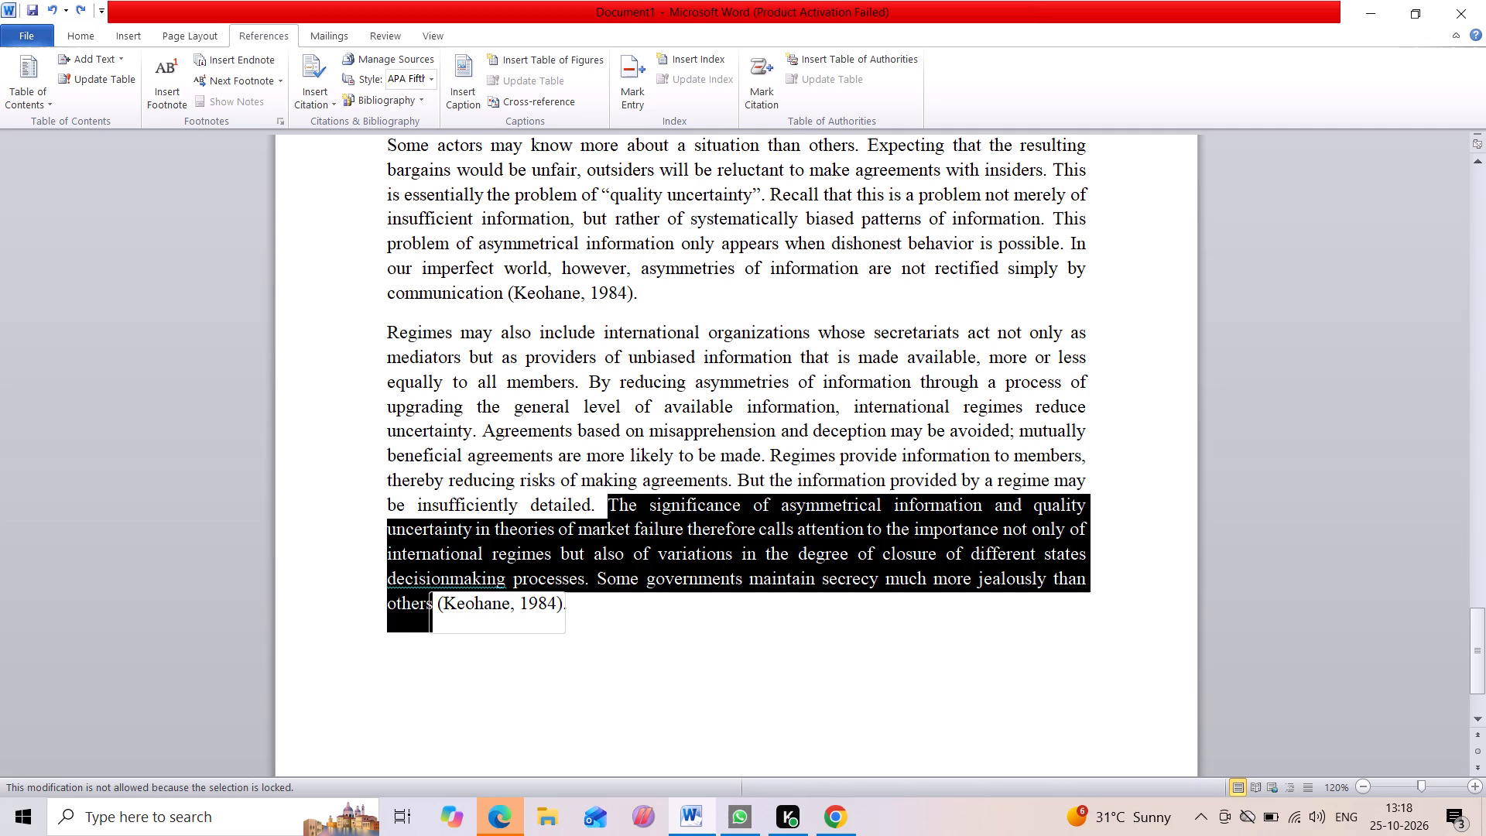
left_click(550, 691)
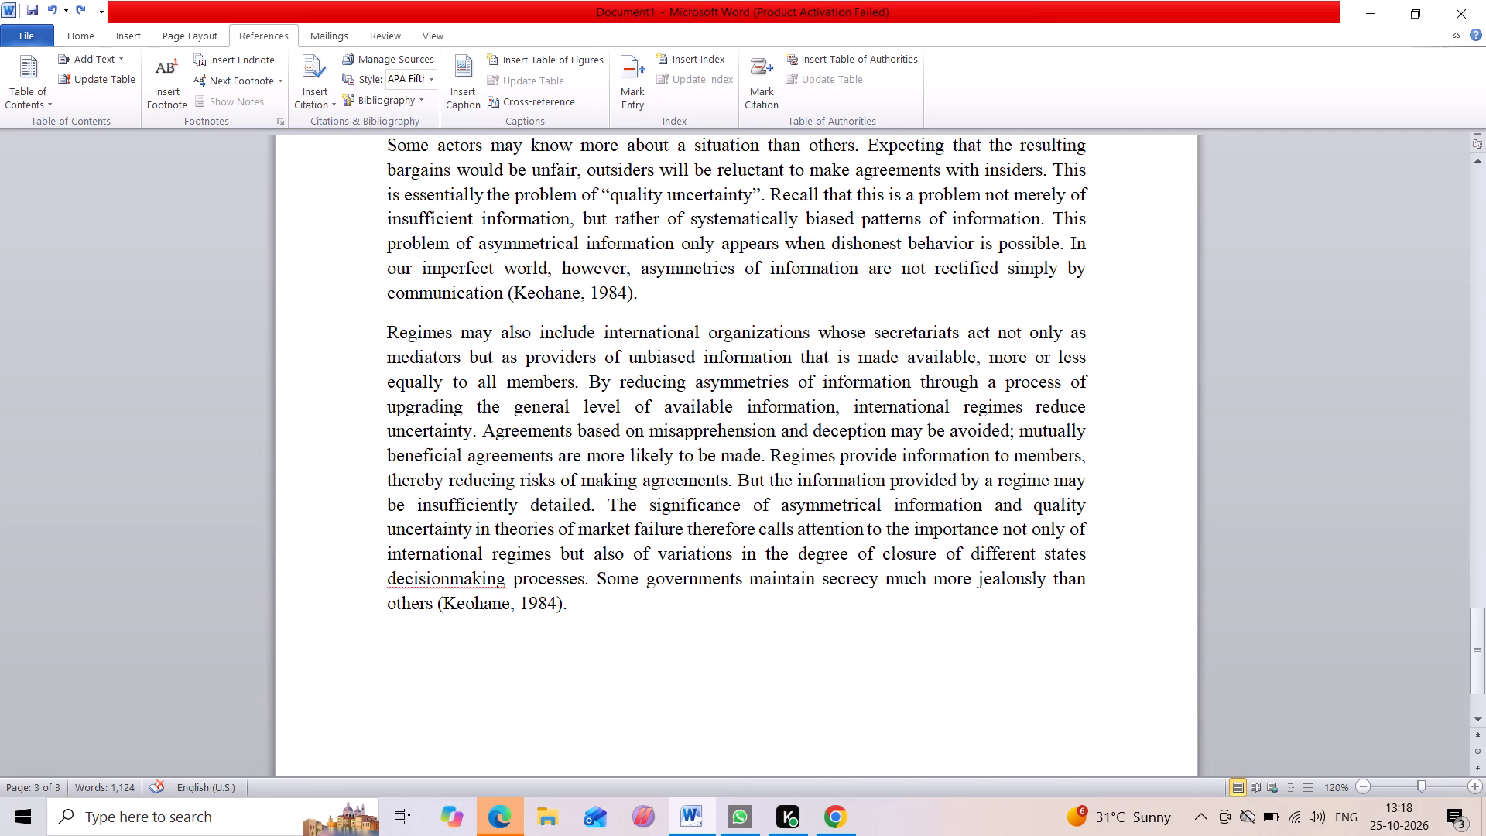
Delete from "The significance of asymmetrical information" through "much more jealously than others" in the last paragraph, plus the full stop after "detailed", keeping the Keohane citation.
left_click_drag(606, 508, 662, 607)
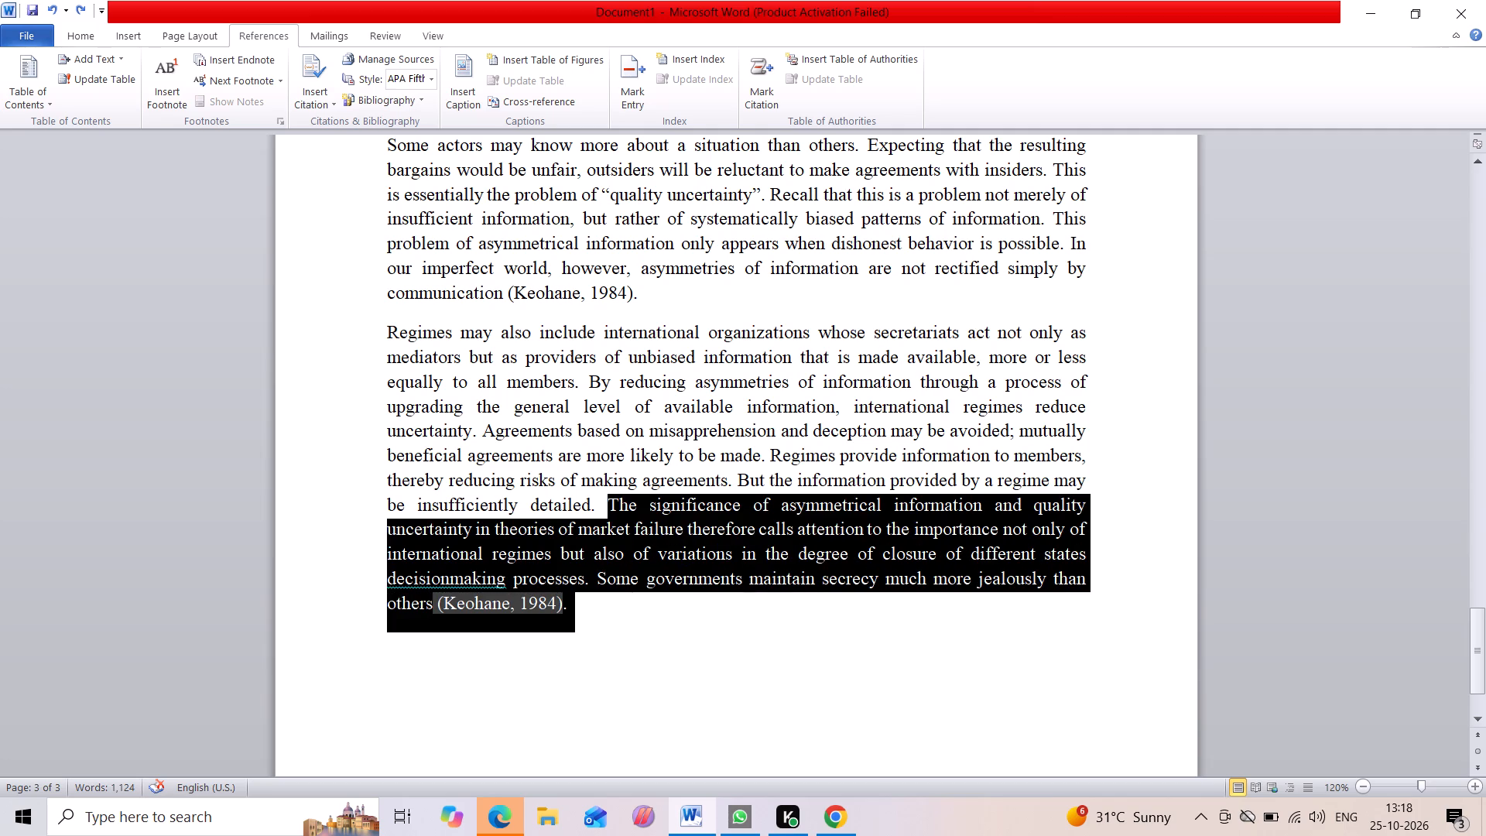
left_click_drag(662, 607, 740, 578)
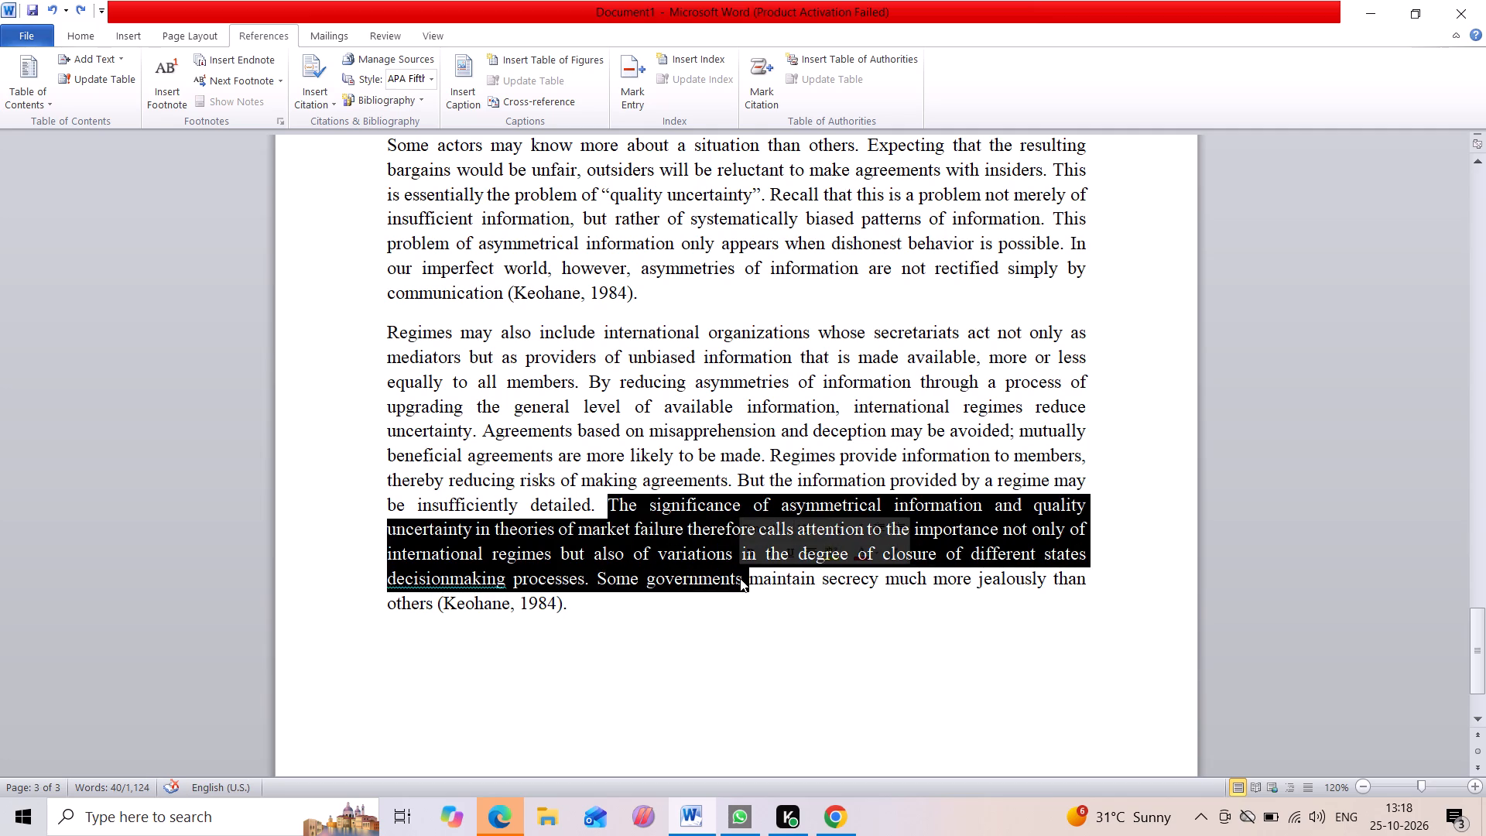
key("BackSpace")
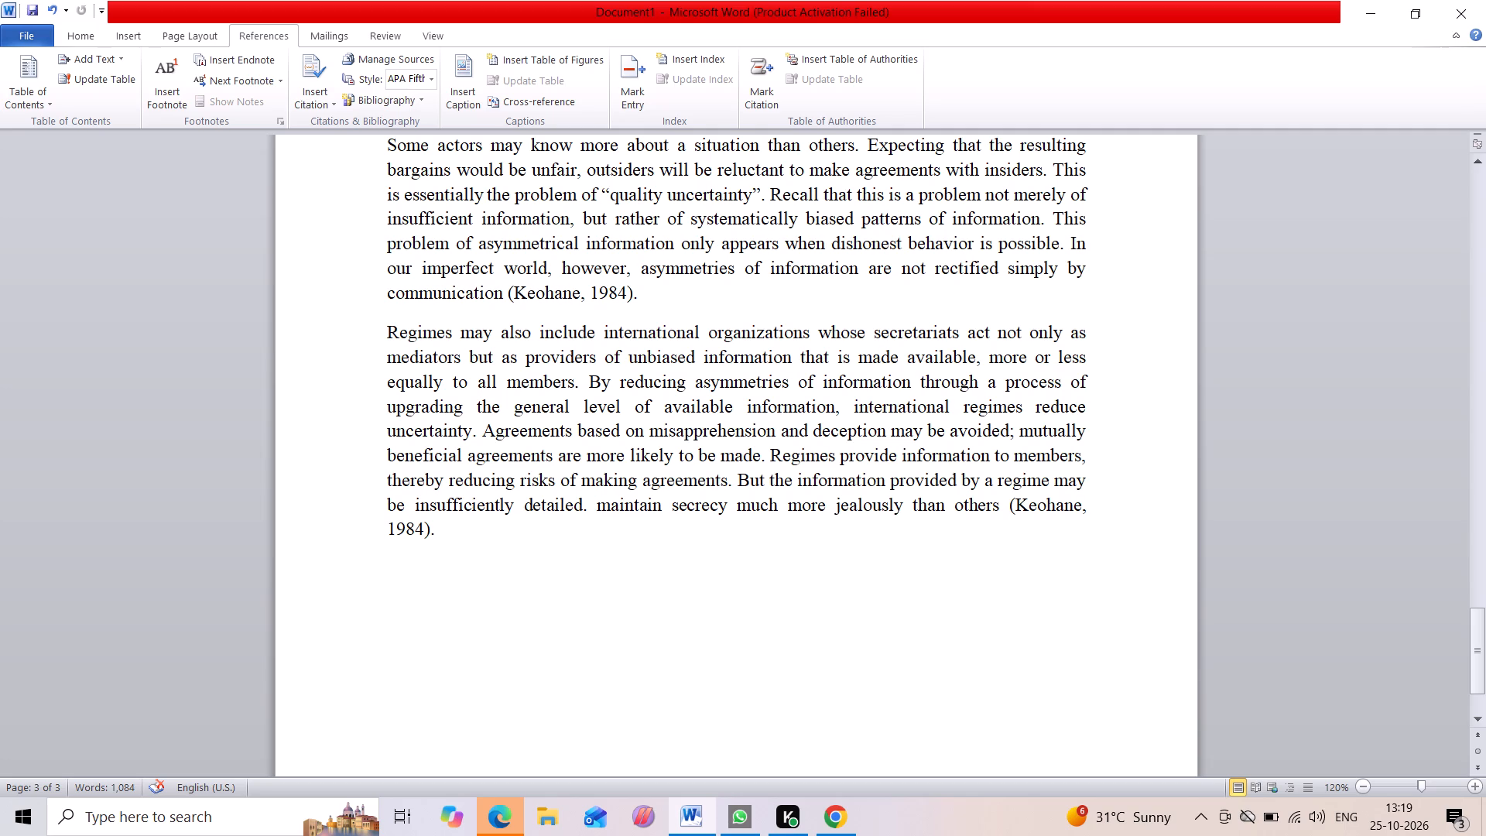
left_click(999, 509)
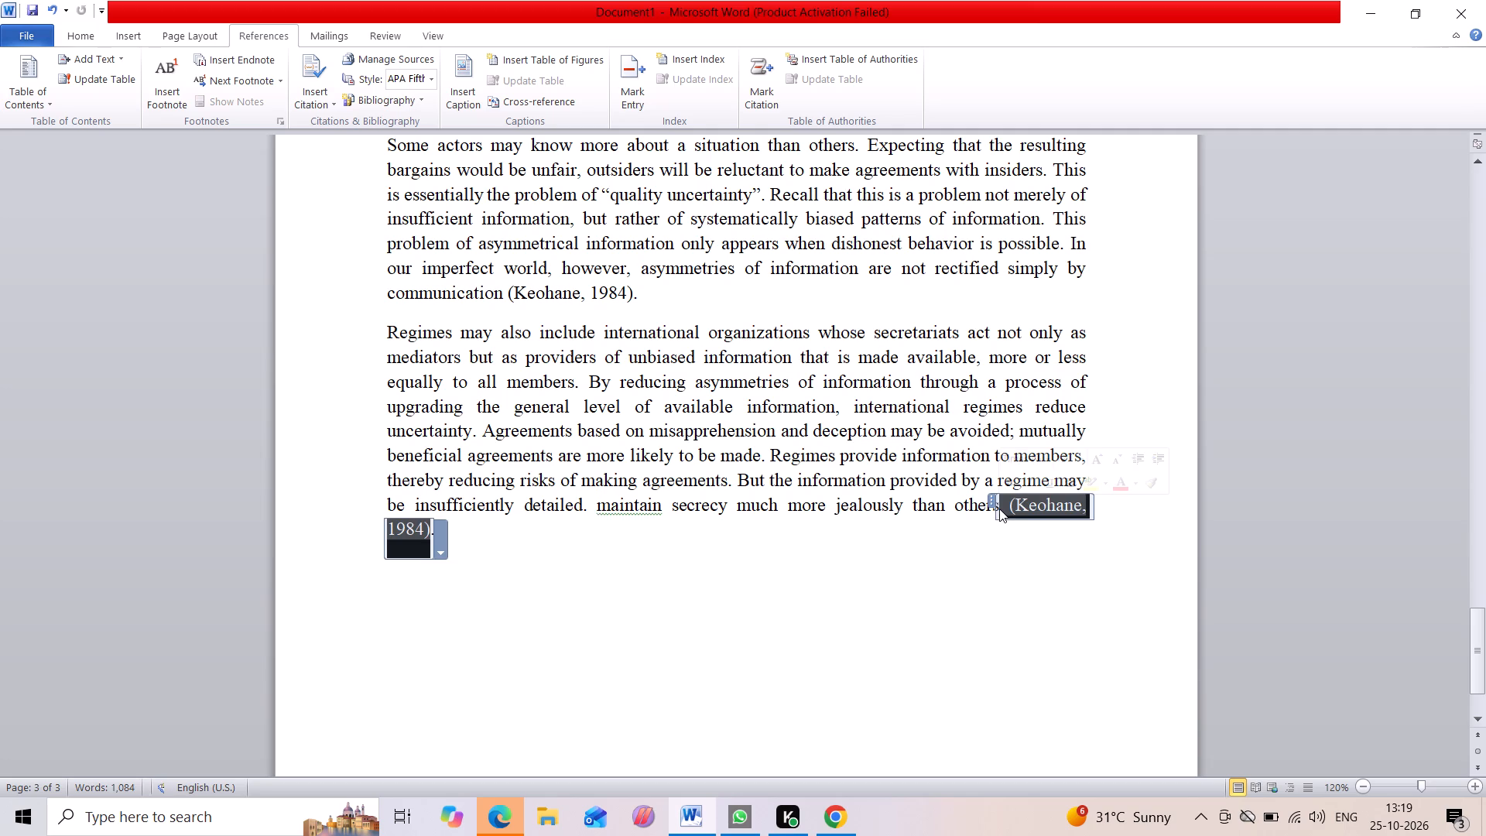
left_click(990, 505)
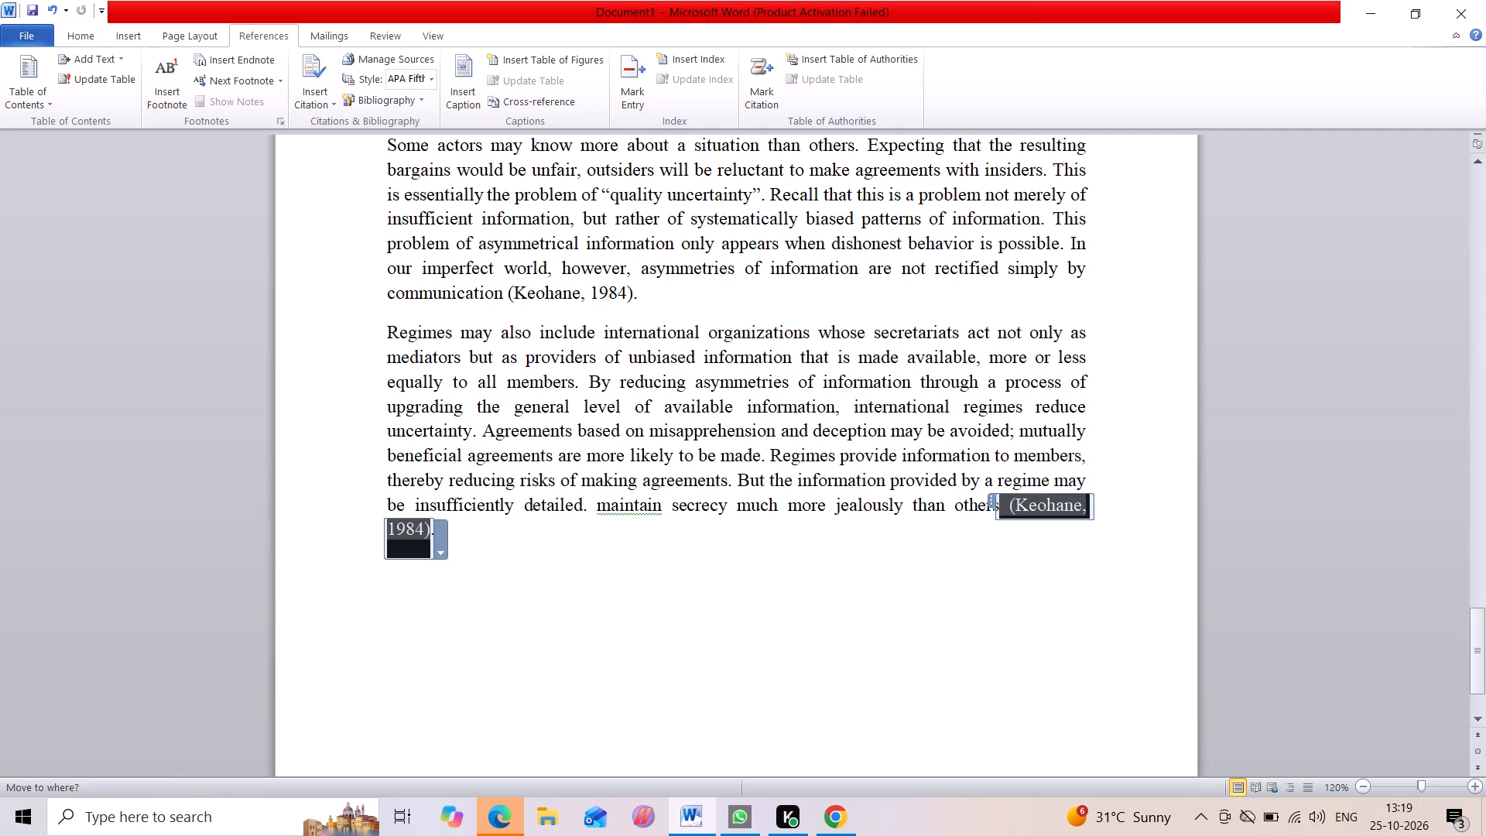
key("BackSpace")
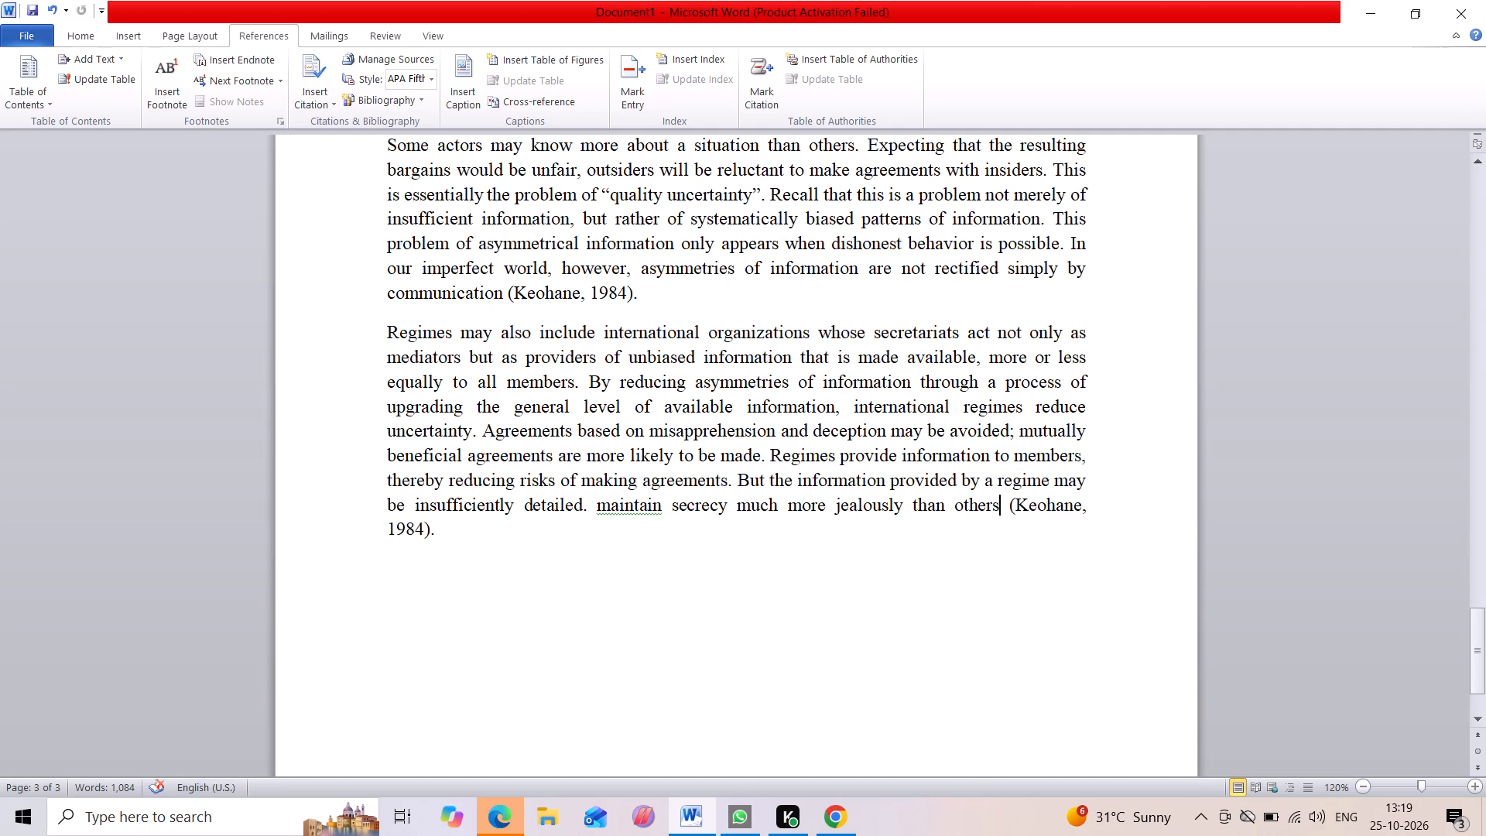
key("BackSpace")
key("BackSpace")
key("BackSpace")
key("BackSpace")
key("BackSpace")
key("BackSpace")
key("BackSpace")
key("BackSpace")
key("BackSpace")
key("BackSpace")
key("BackSpace")
key("BackSpace")
key("BackSpace")
key("BackSpace")
key("BackSpace")
key("BackSpace")
key("BackSpace")
key("BackSpace")
key("BackSpace")
key("BackSpace")
key("BackSpace")
key("BackSpace")
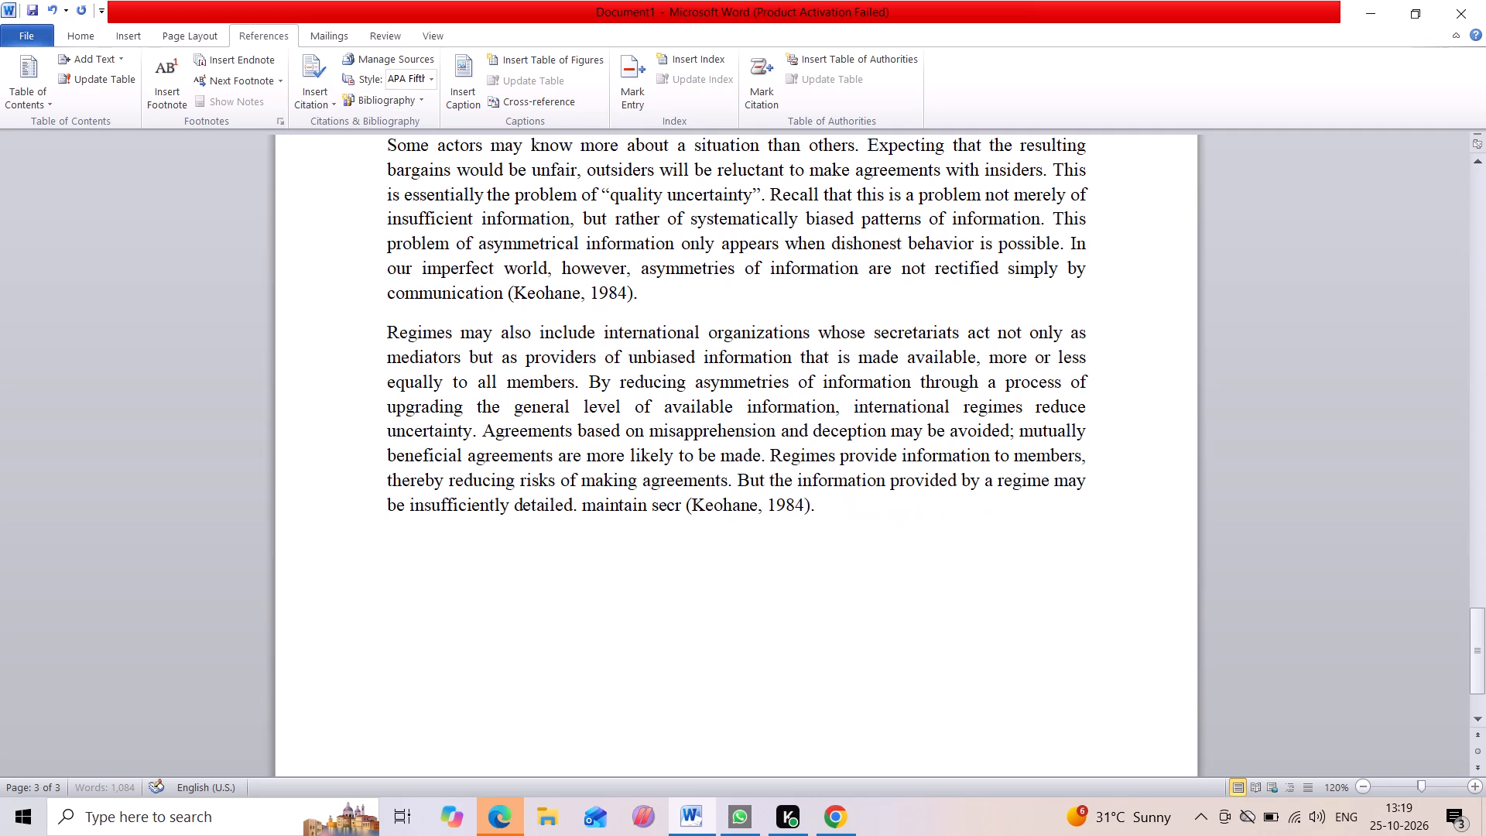
key("BackSpace")
key("BackSpace")
key("BackSpace")
key("BackSpace")
key("BackSpace")
key("BackSpace")
key("BackSpace")
key("BackSpace")
key("BackSpace")
key("BackSpace")
key("BackSpace")
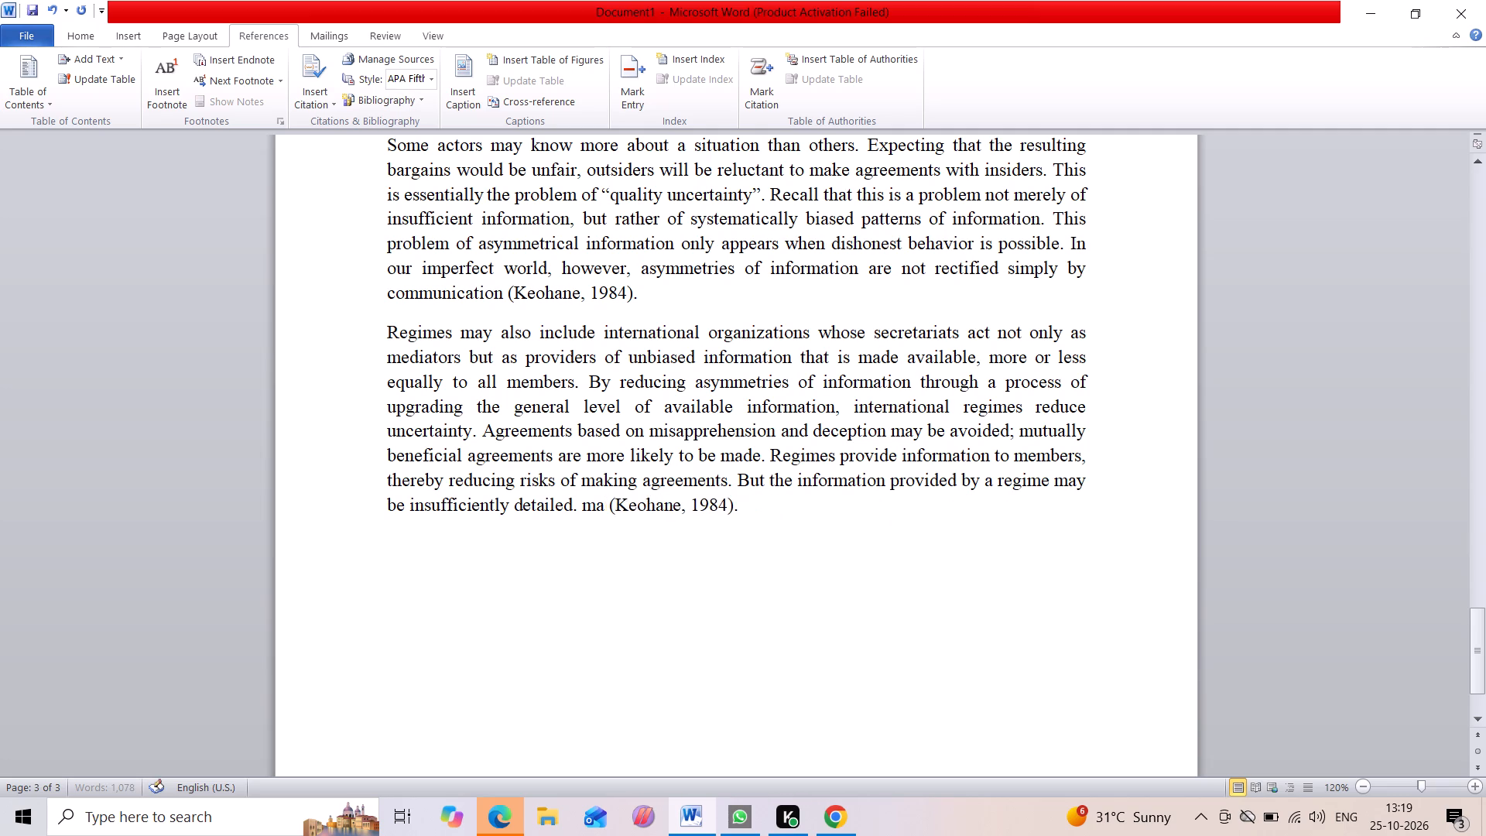
key("BackSpace")
key("BackSpace")
key("BackSpace")
key("BackSpace")
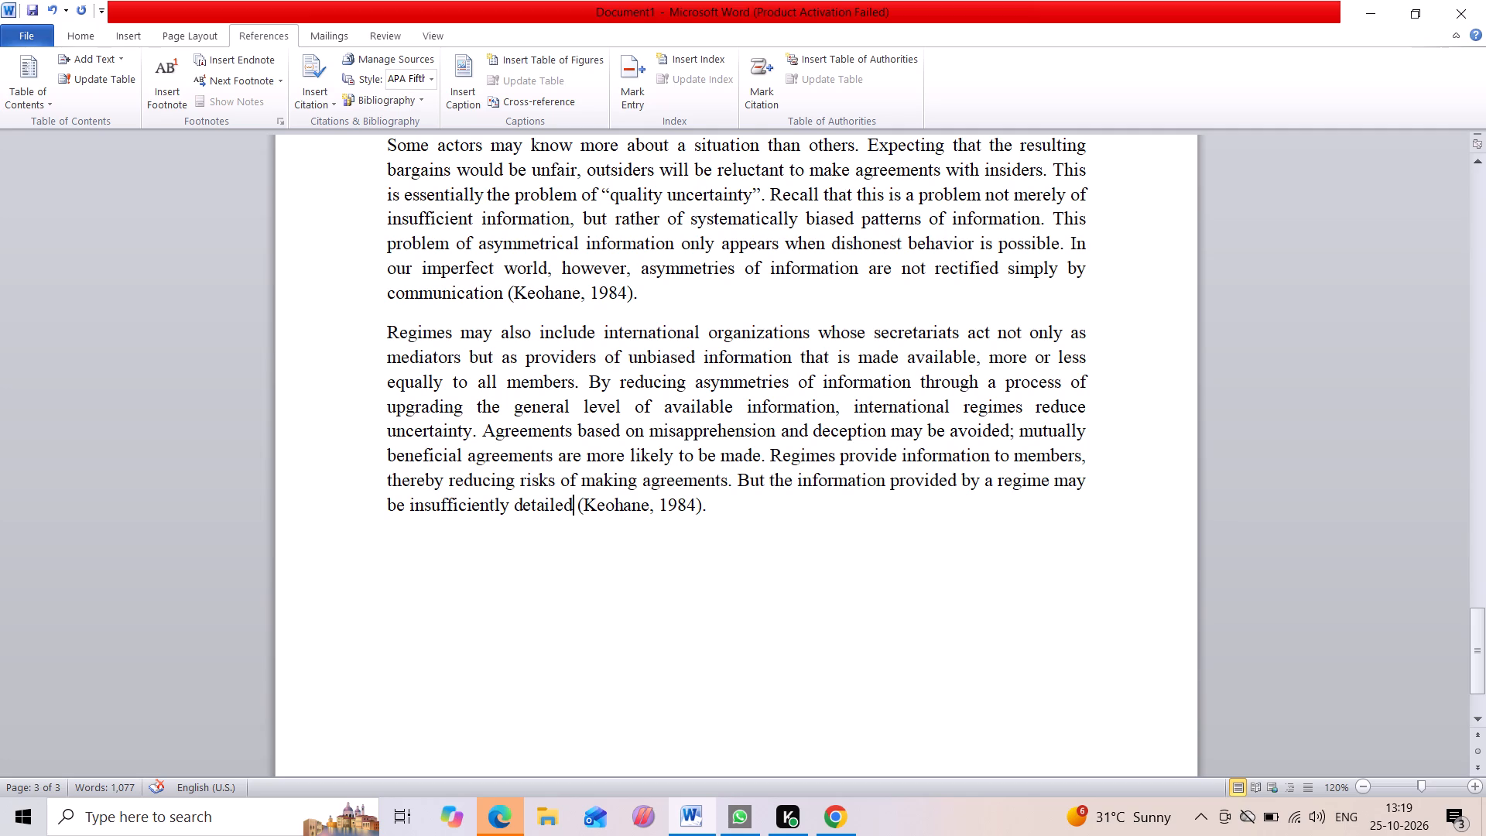
Review the paper from the BIMSTEC description and purposes through the theory section to its last paragraph.
left_click(715, 523)
scroll(715, 523, "up", 1)
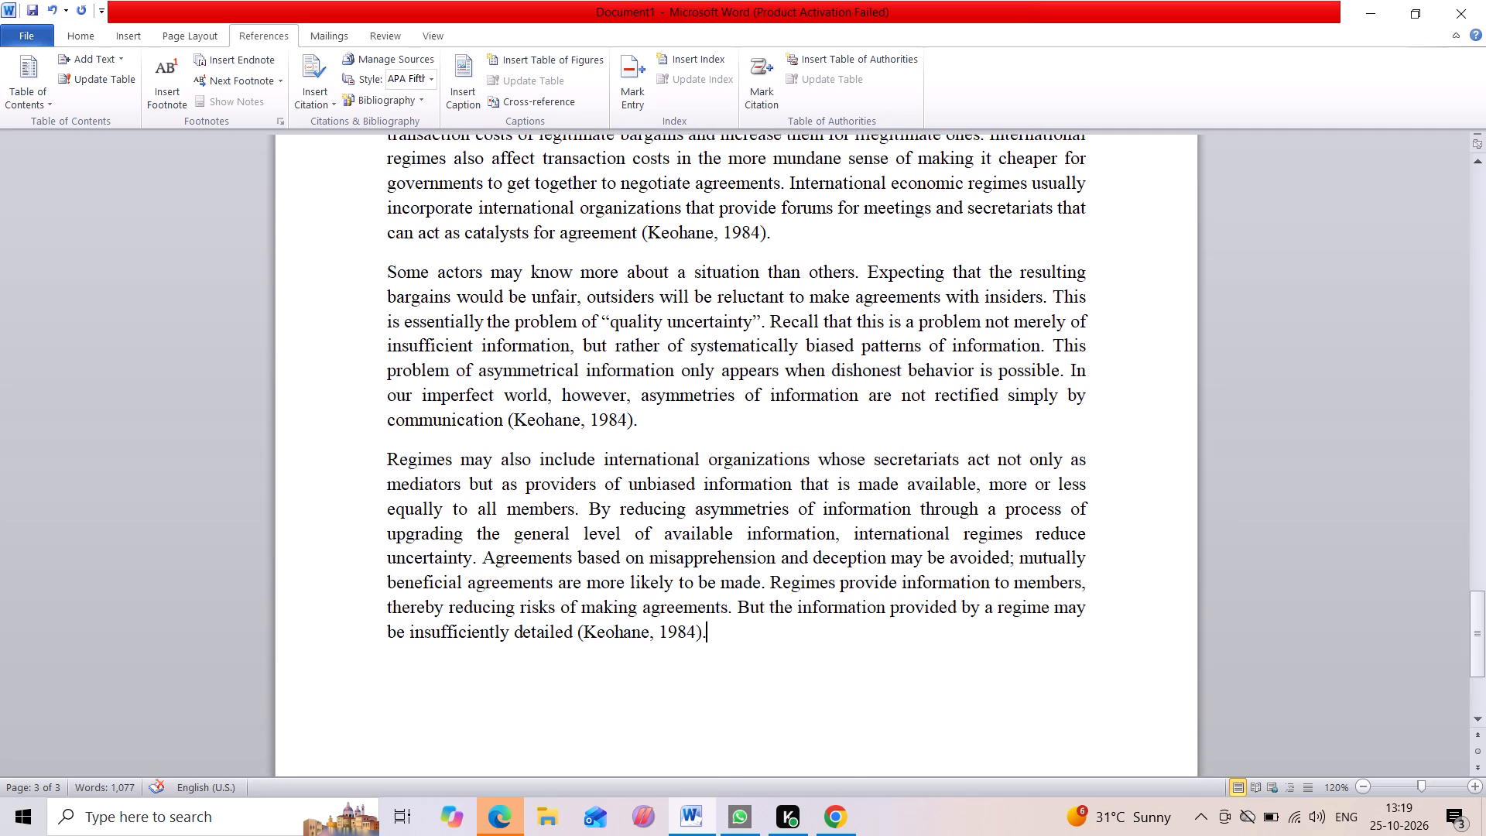
scroll(715, 523, "up", 5)
scroll(715, 523, "down", 4)
scroll(715, 523, "up", 1)
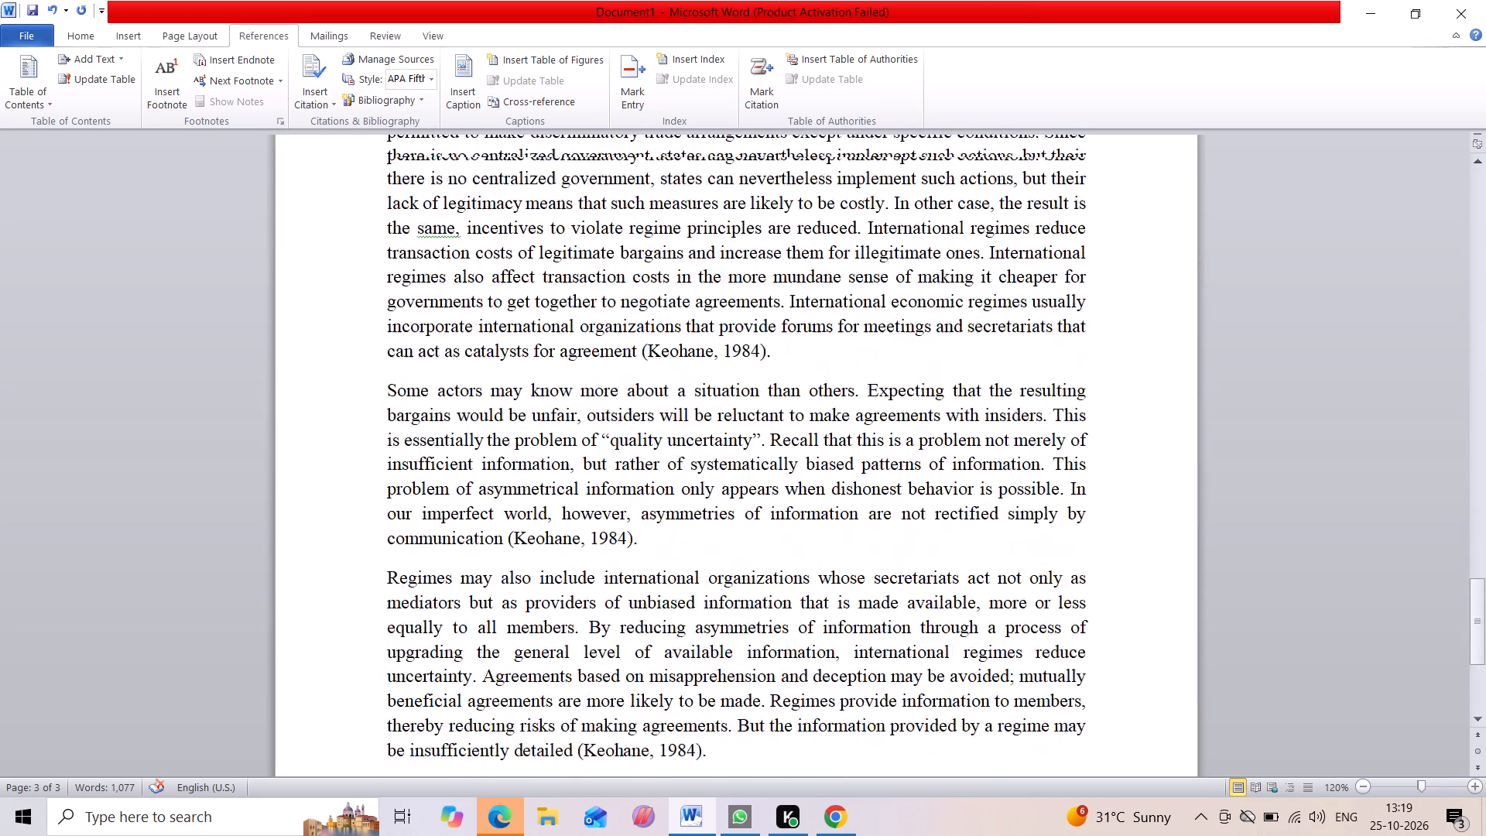
scroll(715, 523, "up", 5)
scroll(715, 523, "down", 3)
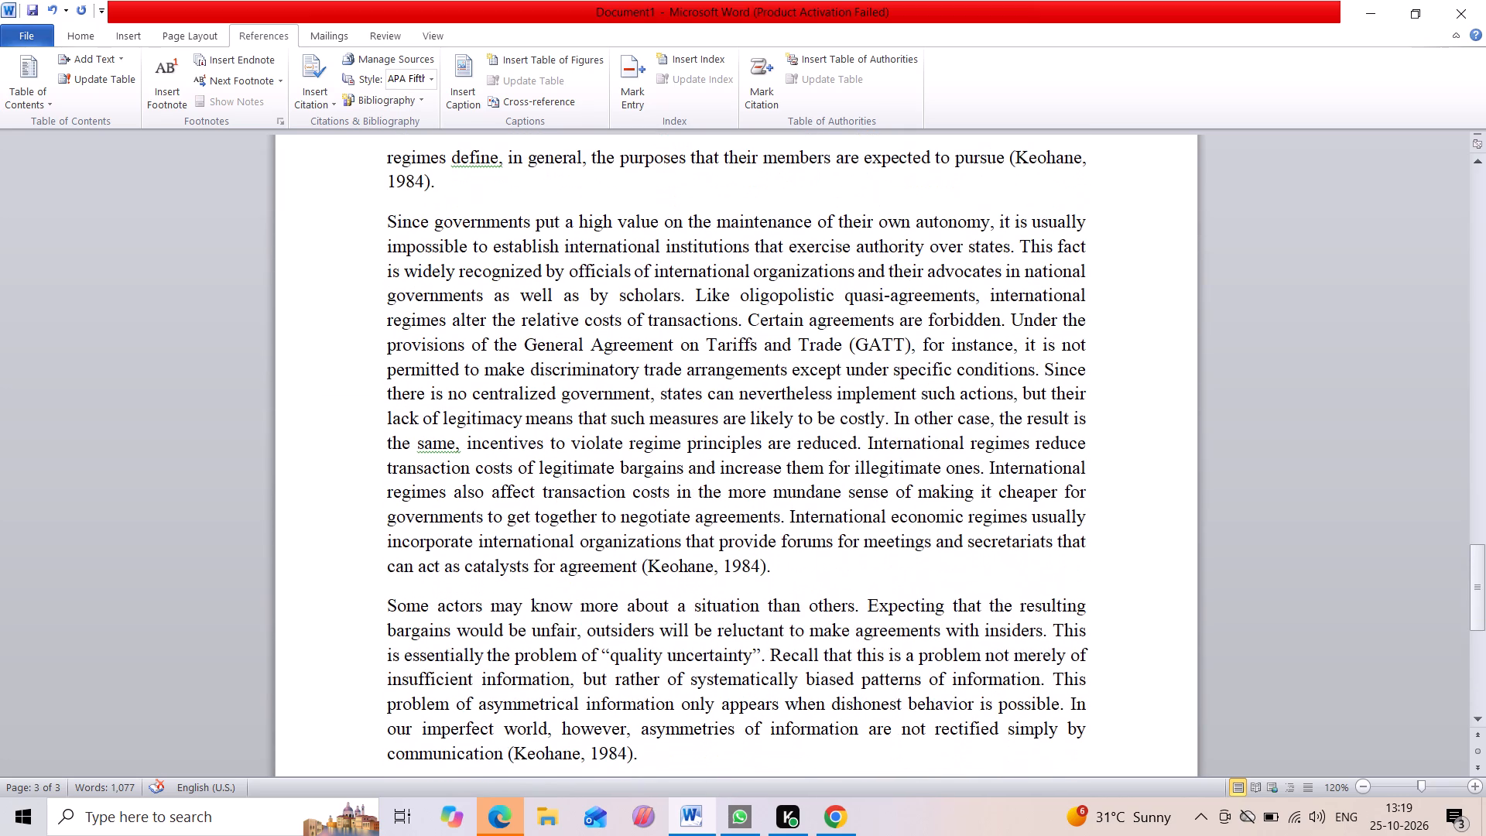
scroll(715, 523, "up", 10)
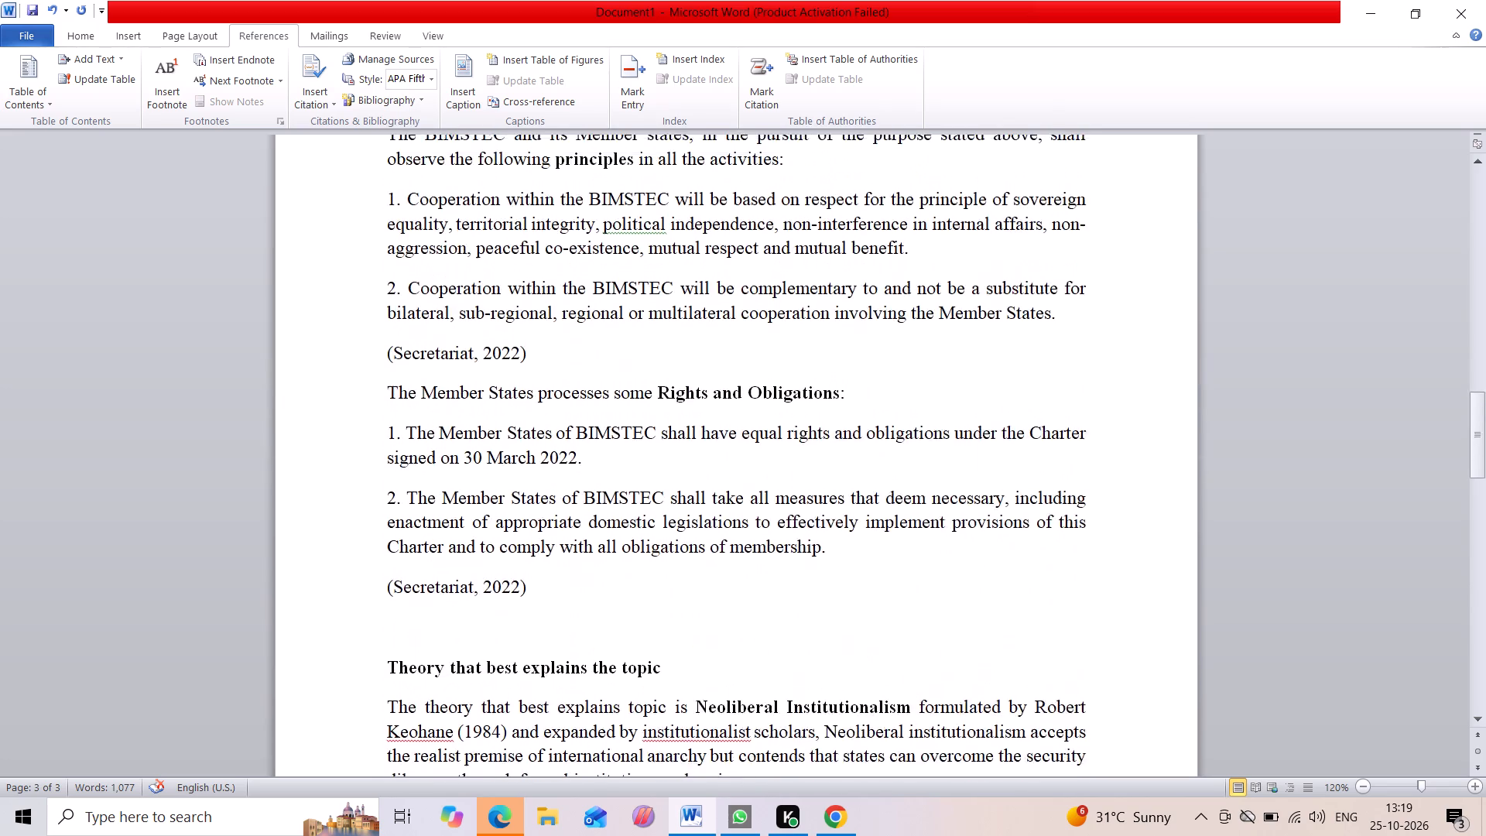
scroll(715, 523, "up", 12)
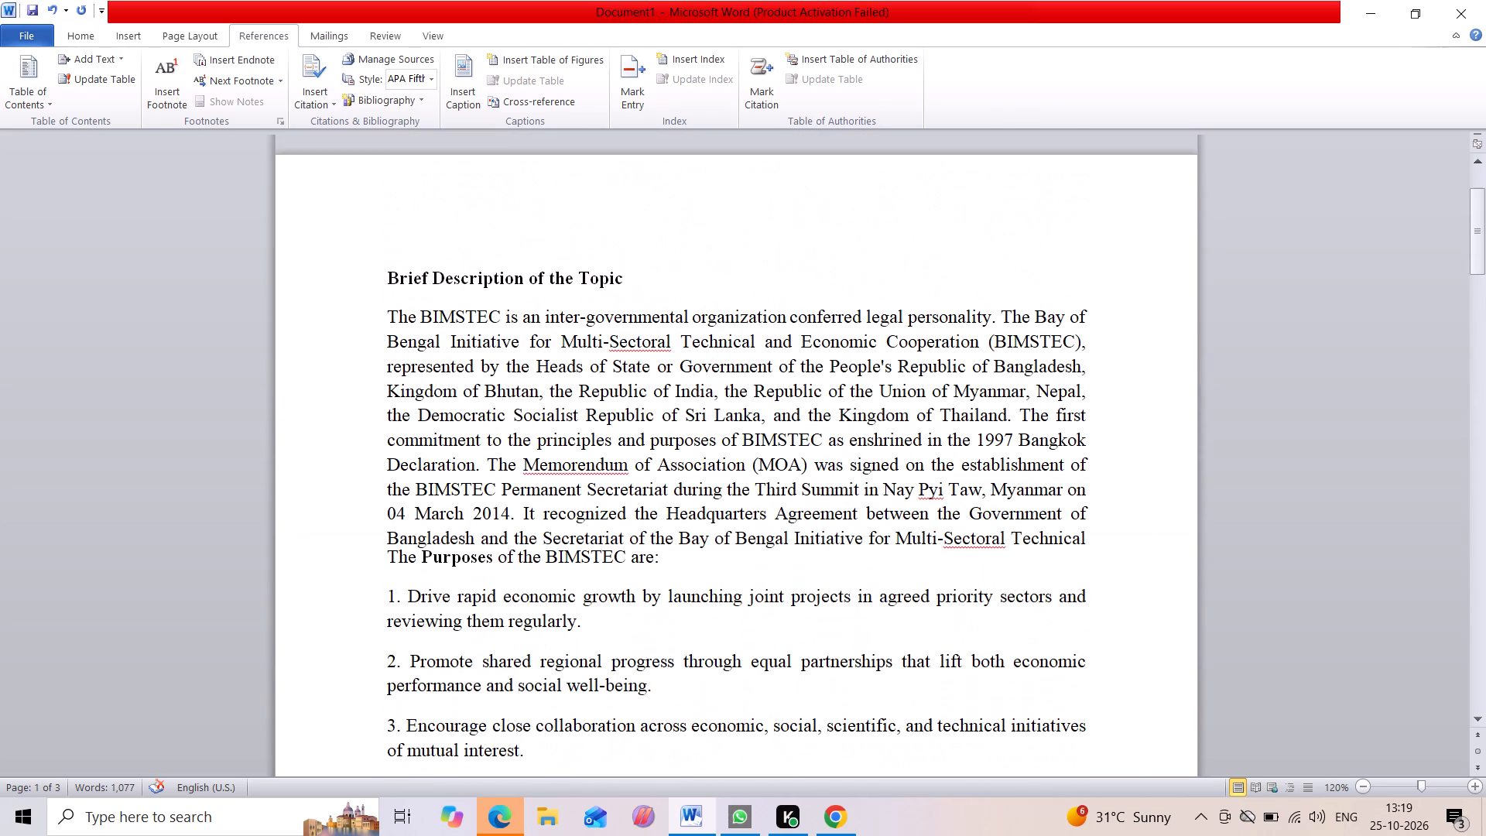
scroll(715, 523, "down", 2)
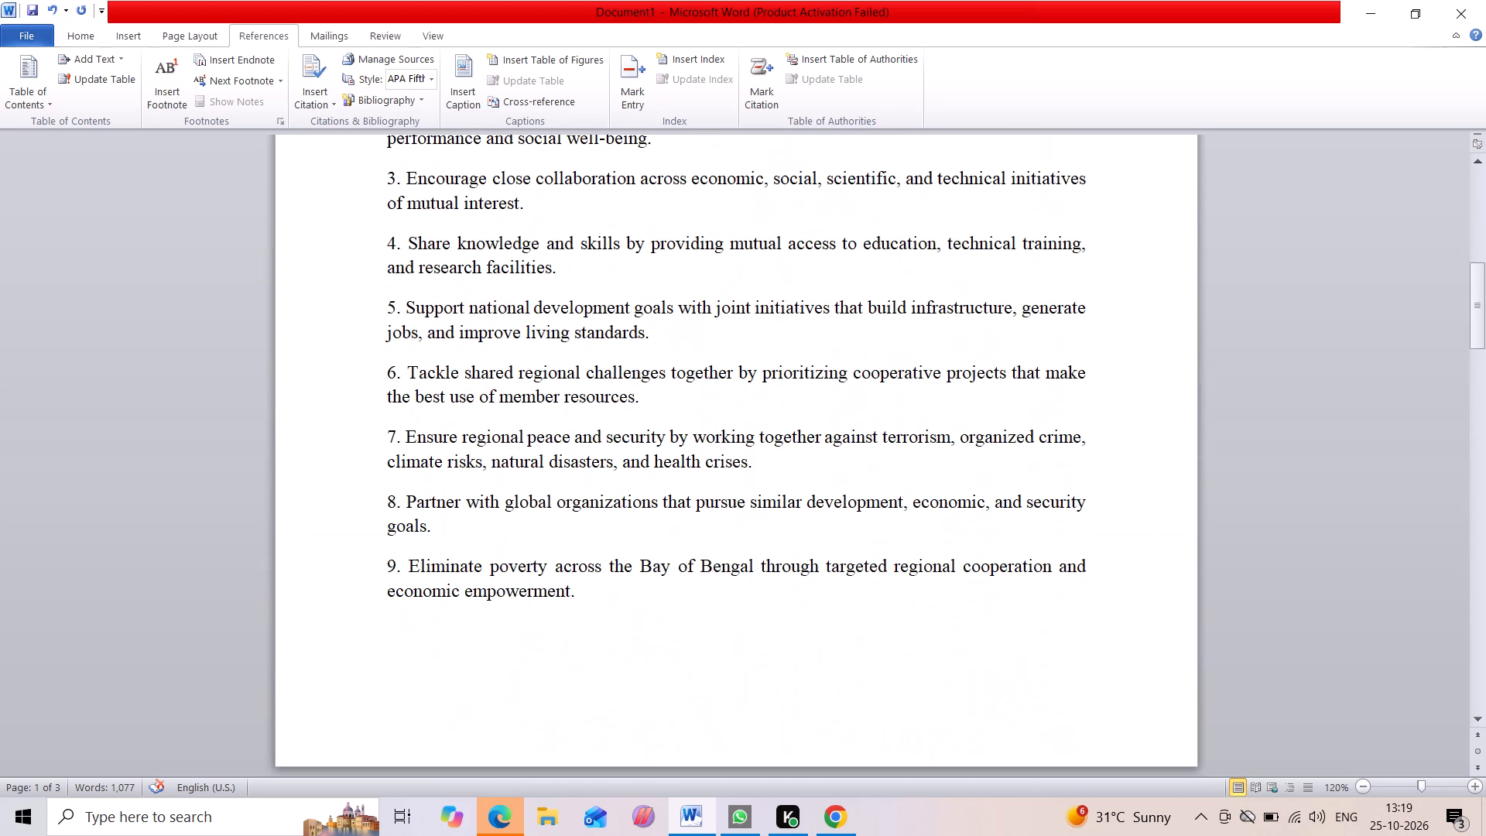
left_click(715, 523)
scroll(715, 523, "down", 1)
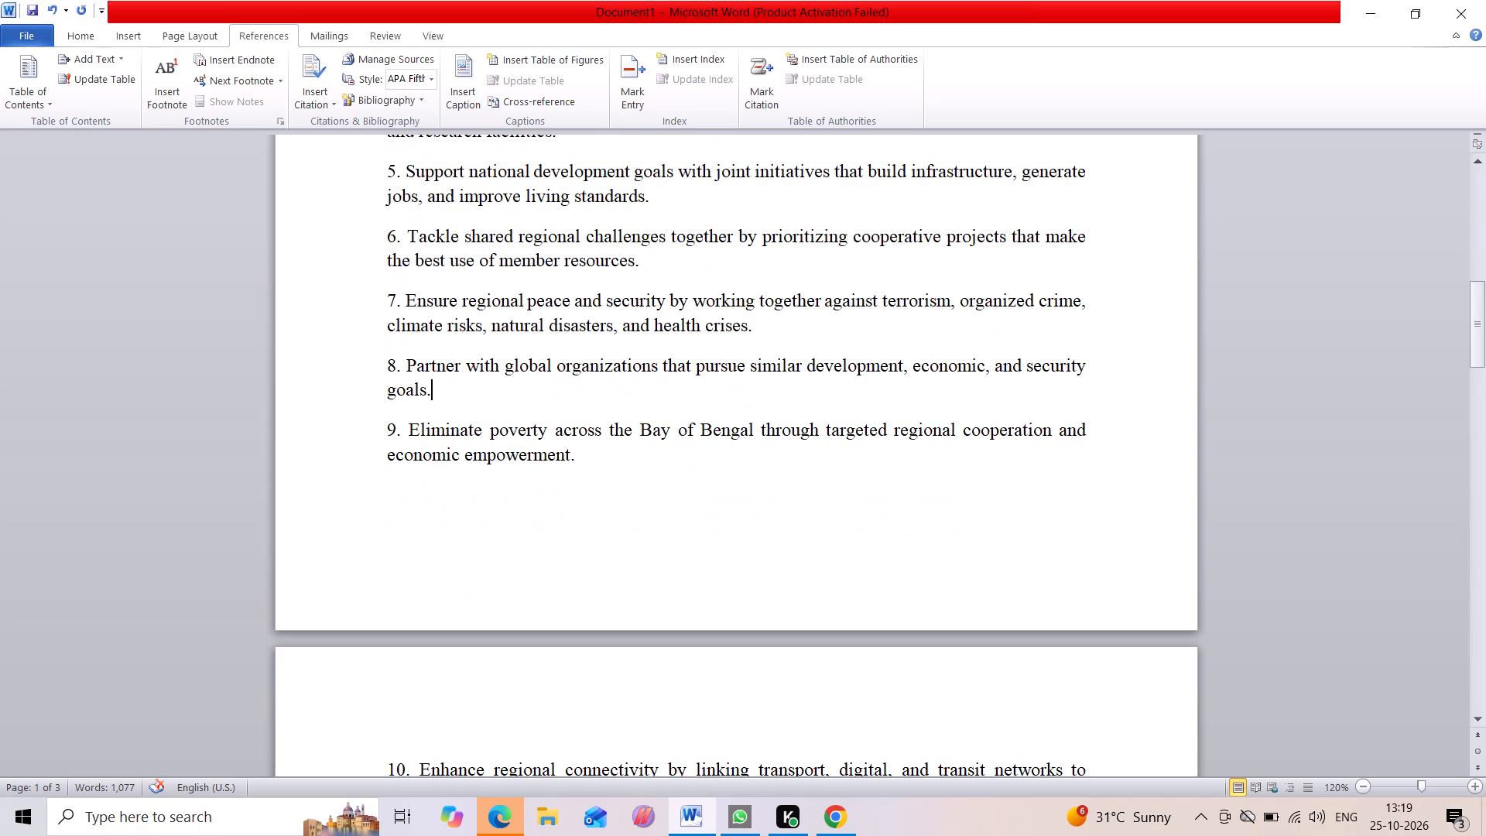
scroll(697, 549, "down", 1)
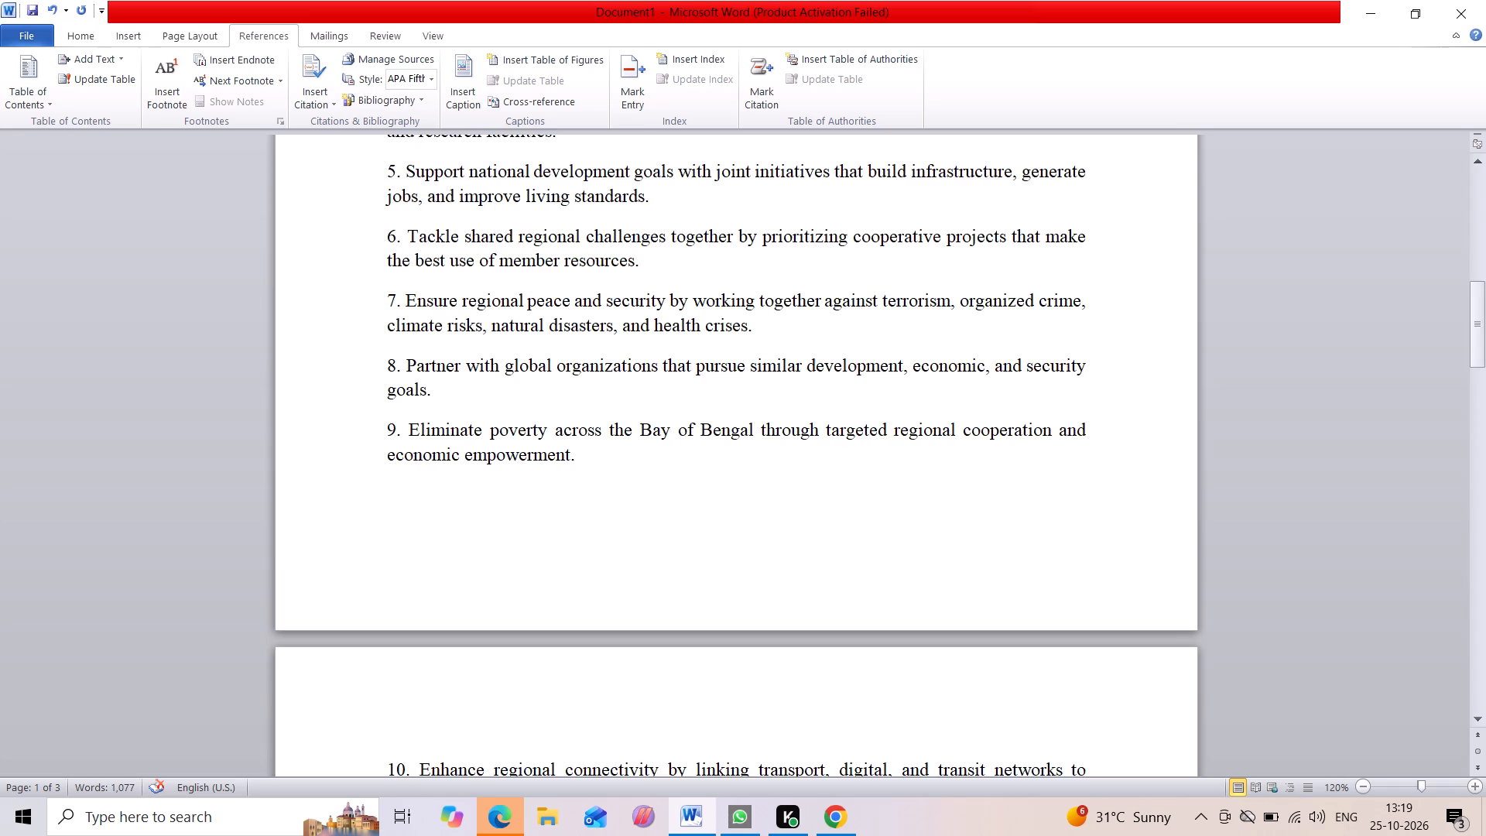